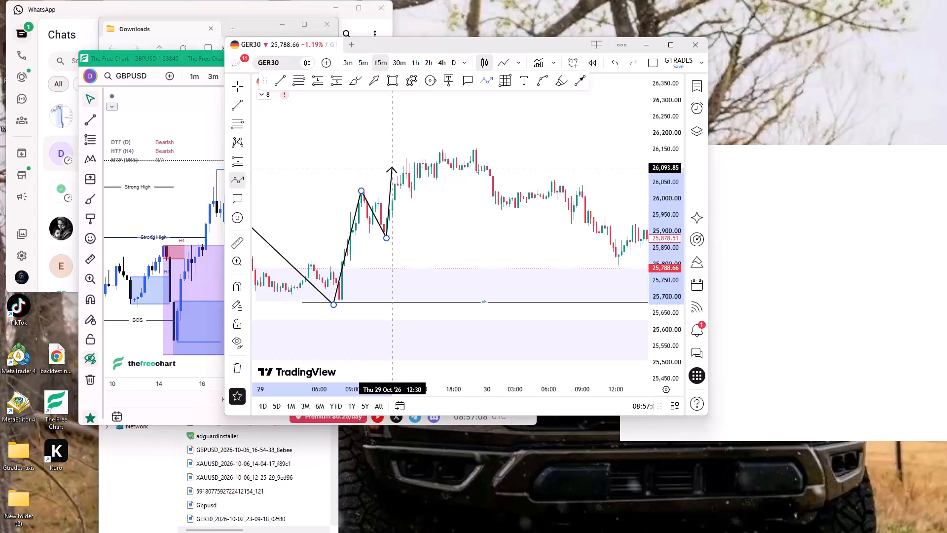
Finish the in-progress swing path on GER30 with a point at the 29 October peak, and delete the whole path.
ctrl+scroll(409, 179, down, 5)
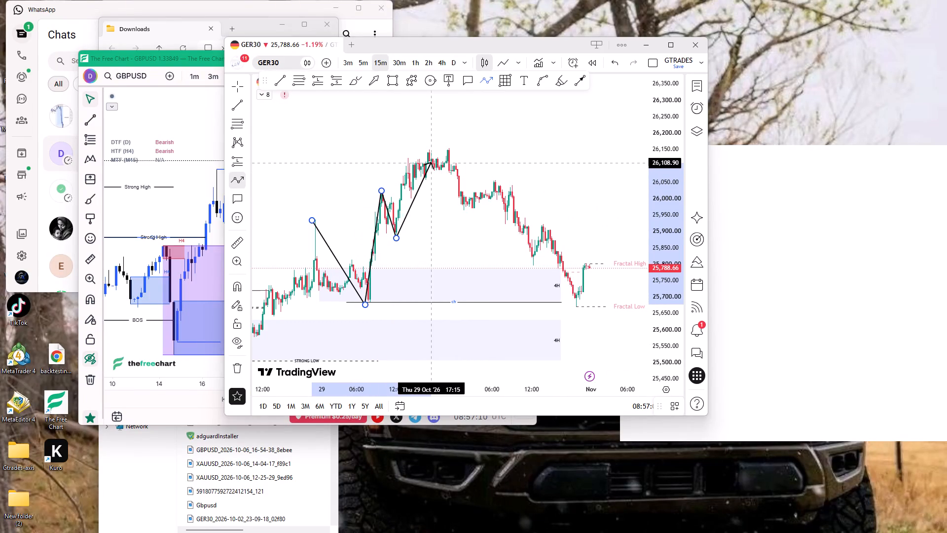
click(433, 144)
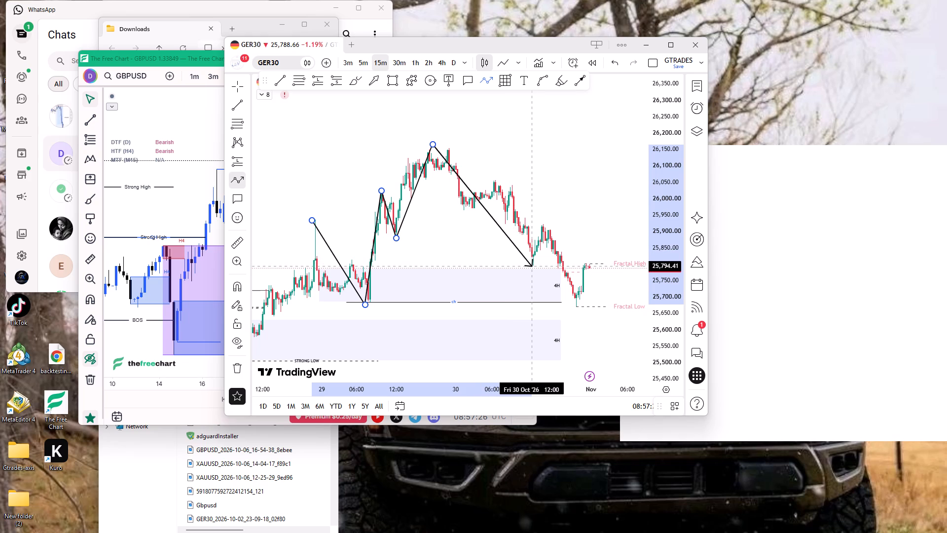
right_click(532, 266)
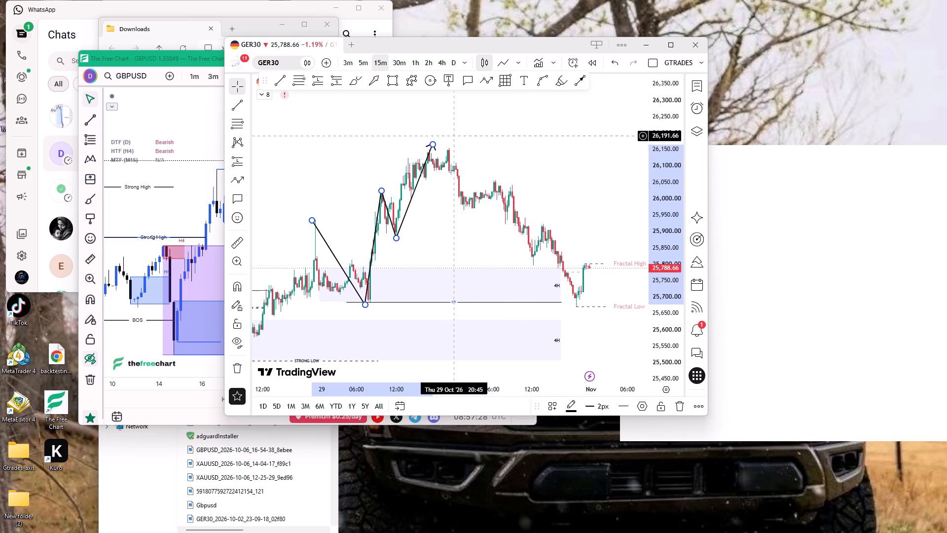
key(Delete)
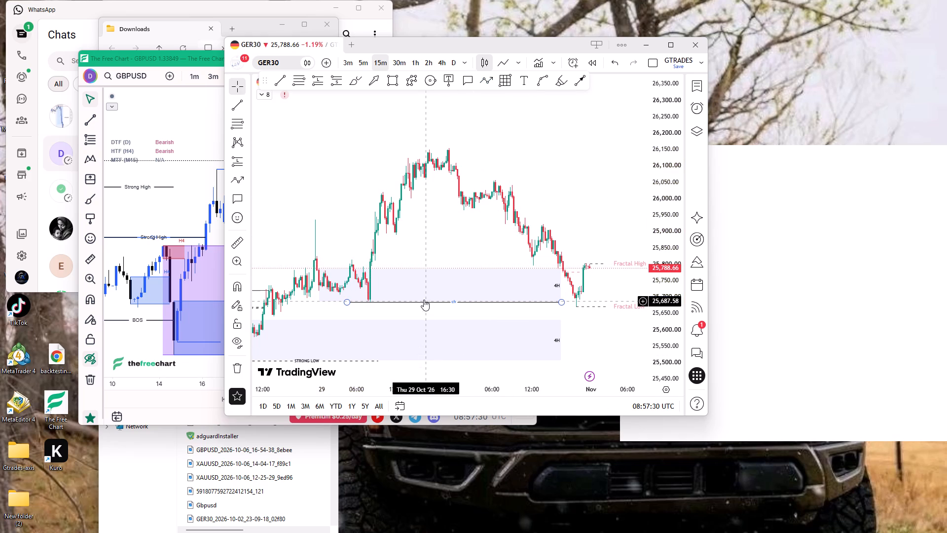
Draw a horizontal trend line at 25,889.51 from 29 Oct 12:00 to about 30 Oct 11:15 and apply the M15 Bos template.
ctrl+scroll(397, 299, up, 4)
drag(439, 214, 389, 243)
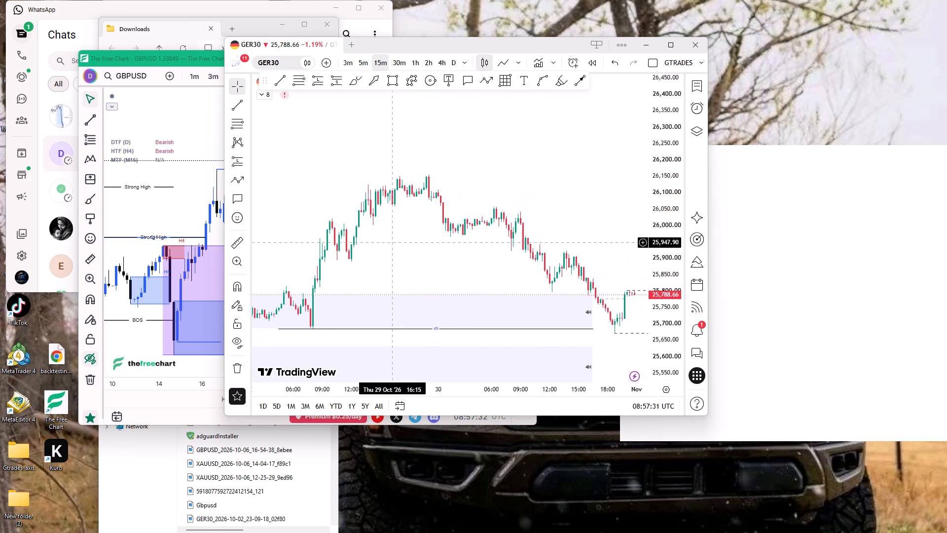
drag(389, 243, 369, 245)
key(alt+t)
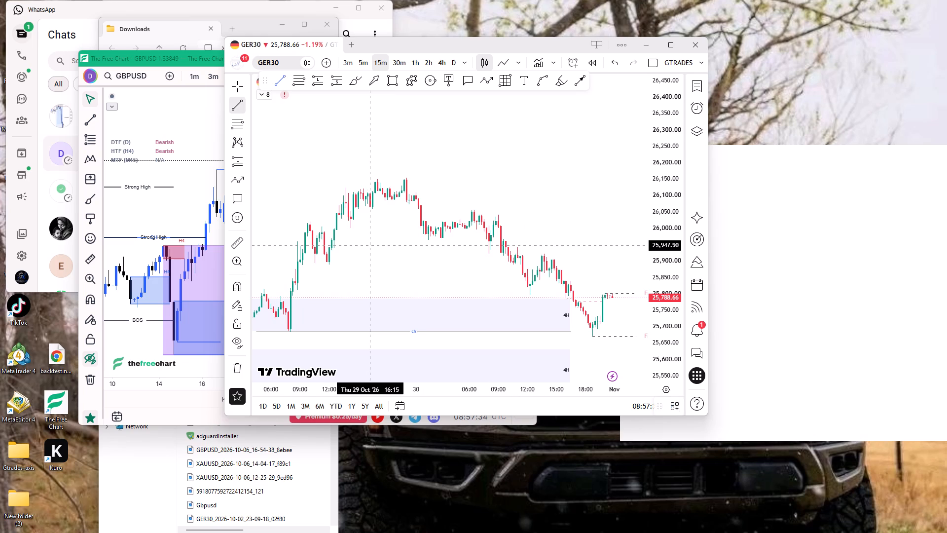
ctrl+click(329, 285)
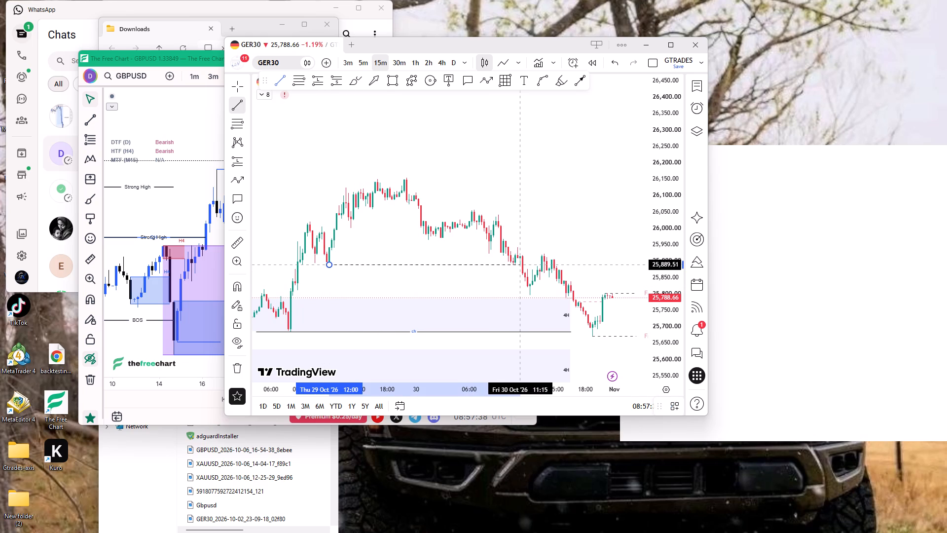
shift+click(523, 291)
click(519, 408)
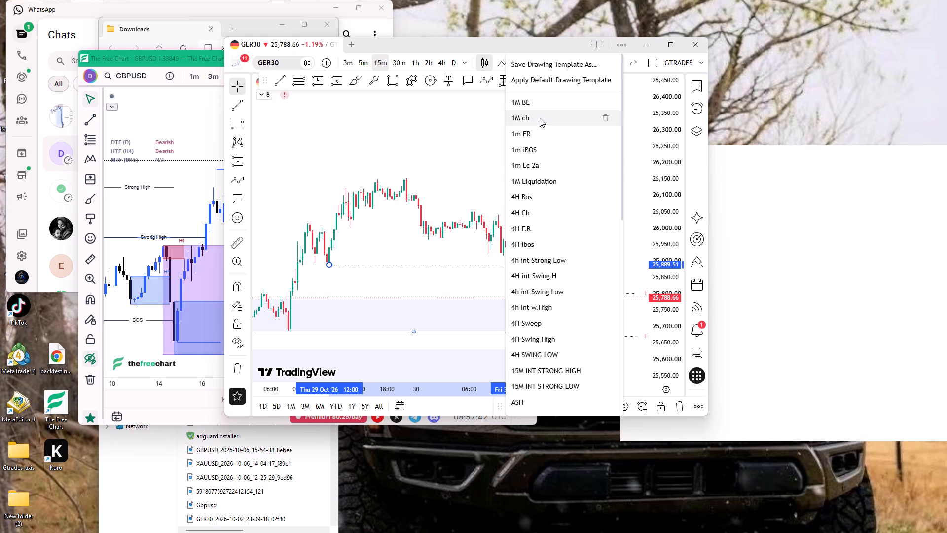
scroll(544, 279, down, 4)
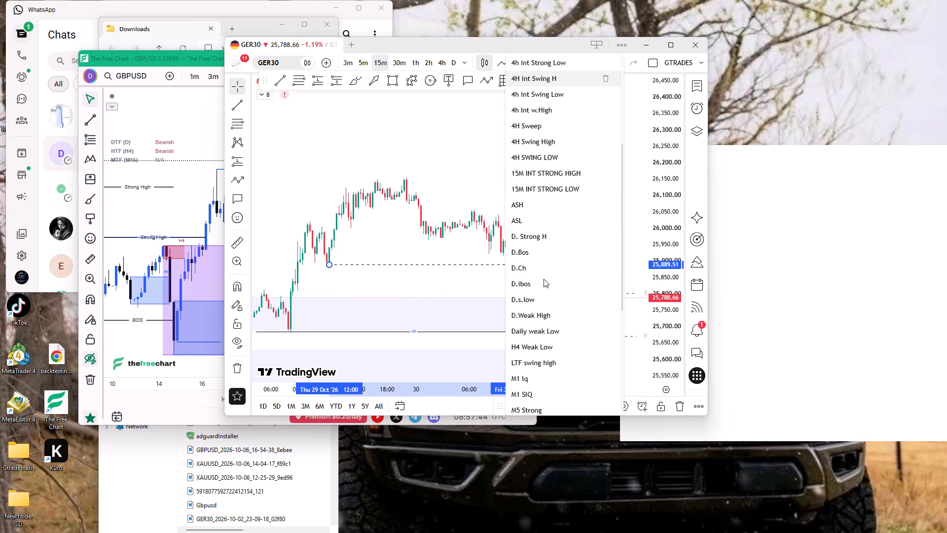
scroll(546, 350, down, 5)
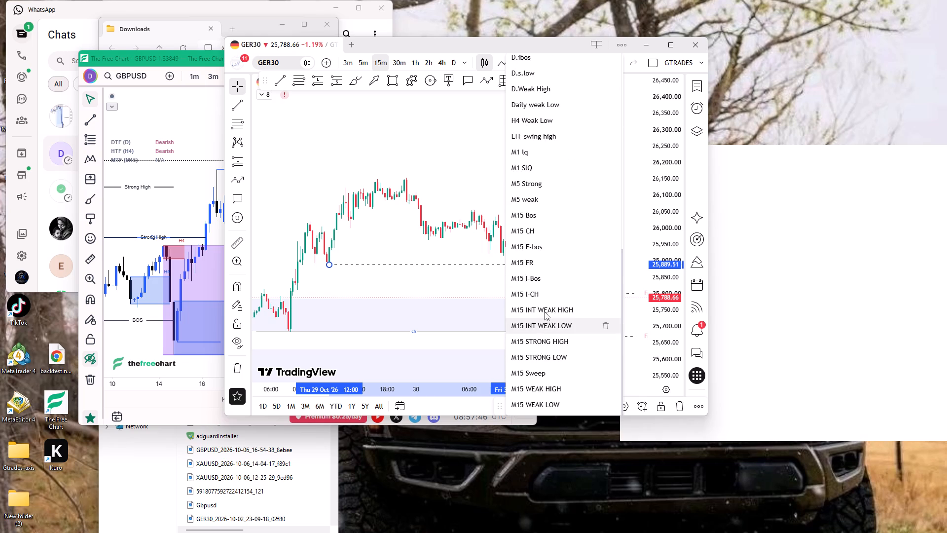
click(537, 219)
ctrl+scroll(490, 263, down, 4)
click(469, 248)
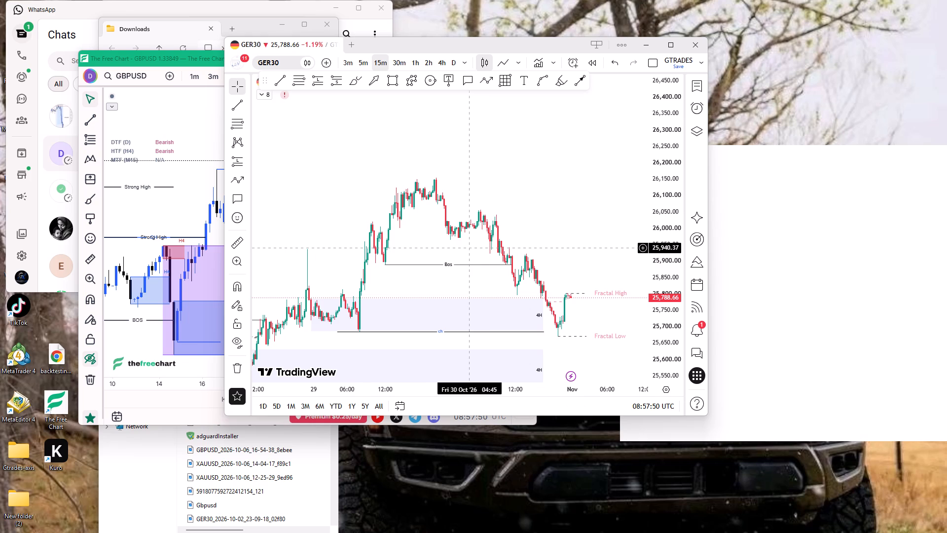
Switch the GER30 chart to the 1-hour timeframe.
drag(454, 240, 497, 251)
ctrl+scroll(494, 251, up, 6)
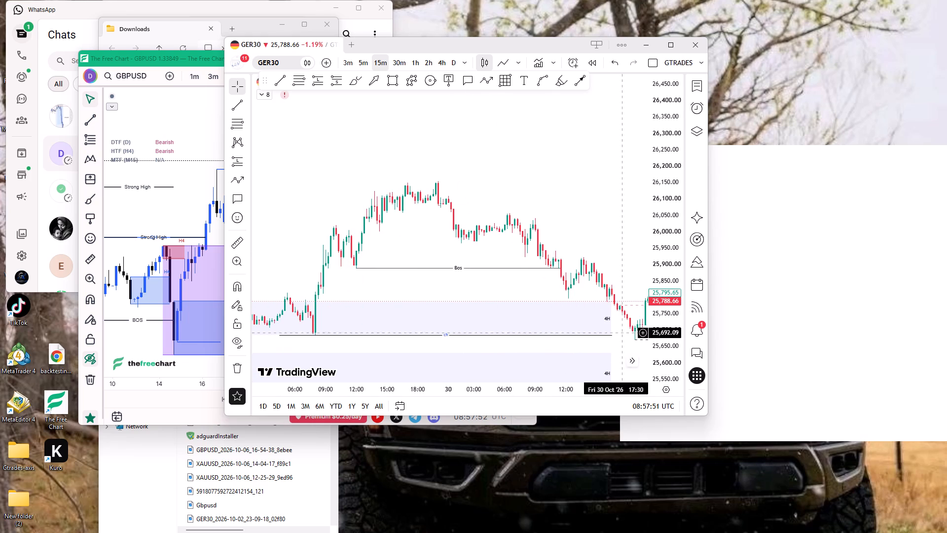
drag(662, 338, 630, 171)
drag(588, 190, 559, 186)
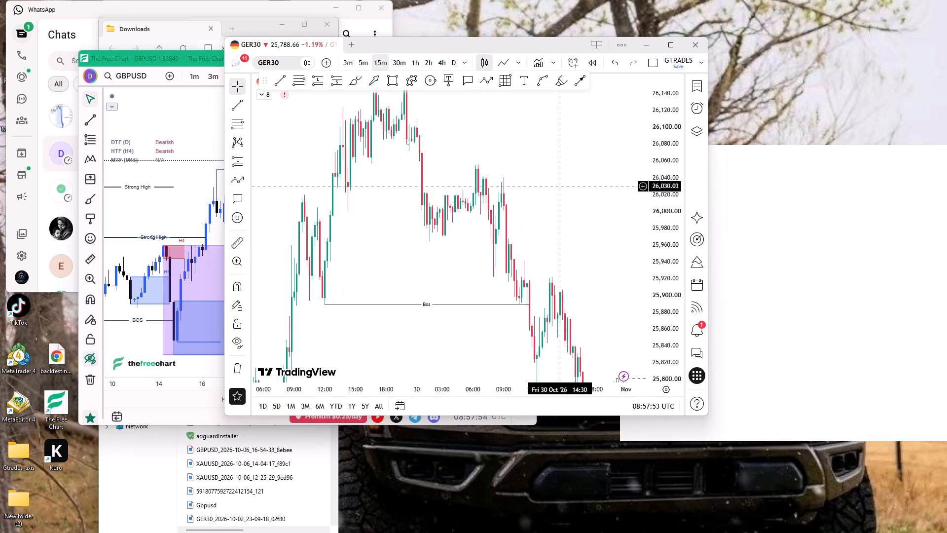
drag(660, 165, 624, 268)
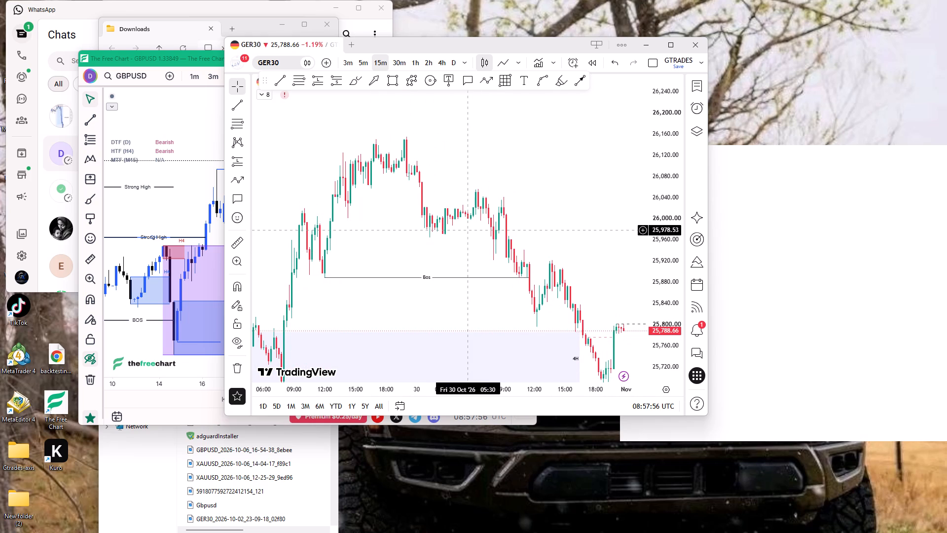
click(420, 60)
Shift the horizontal line under the 29 October low so it spans from 29 Oct 06:30 to 30 Oct 18:30.
ctrl+scroll(568, 234, up, 3)
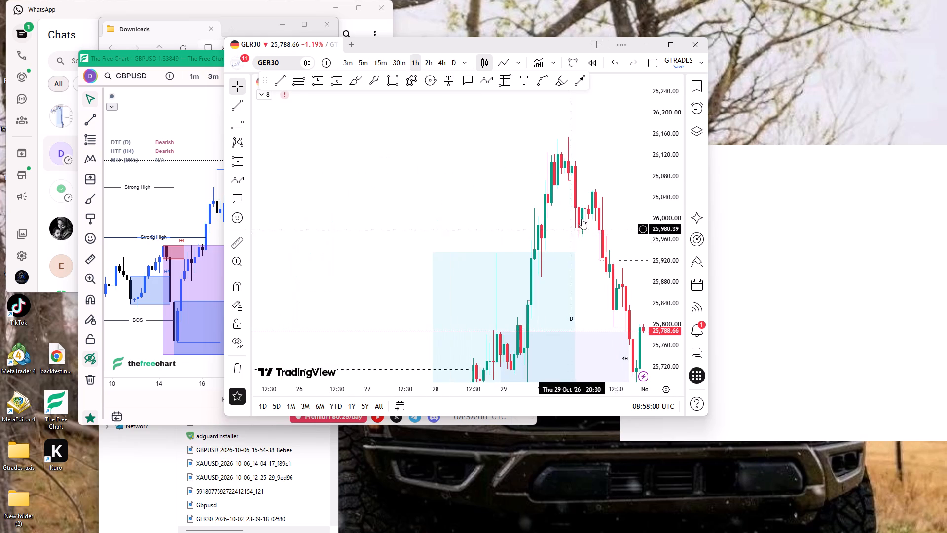
drag(669, 155, 622, 284)
drag(464, 192, 287, 166)
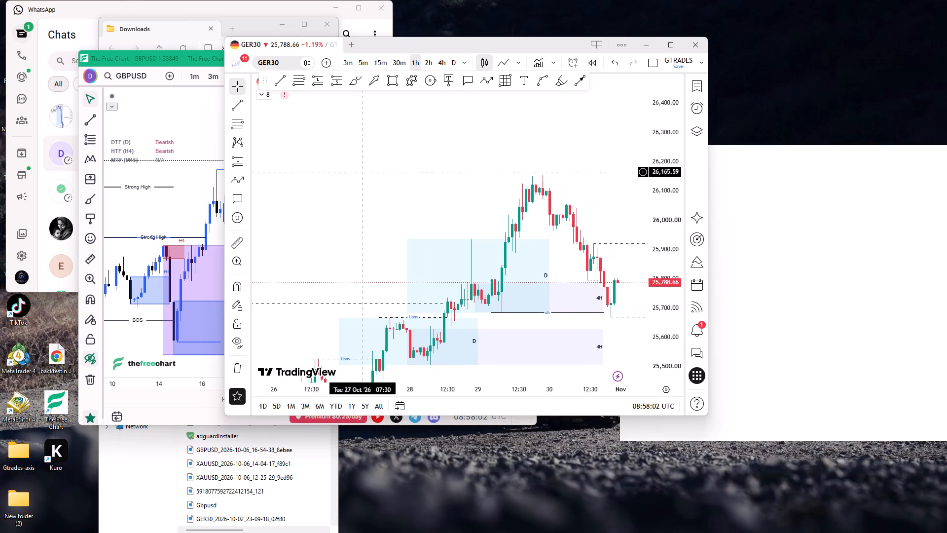
drag(287, 166, 286, 166)
drag(591, 287, 505, 271)
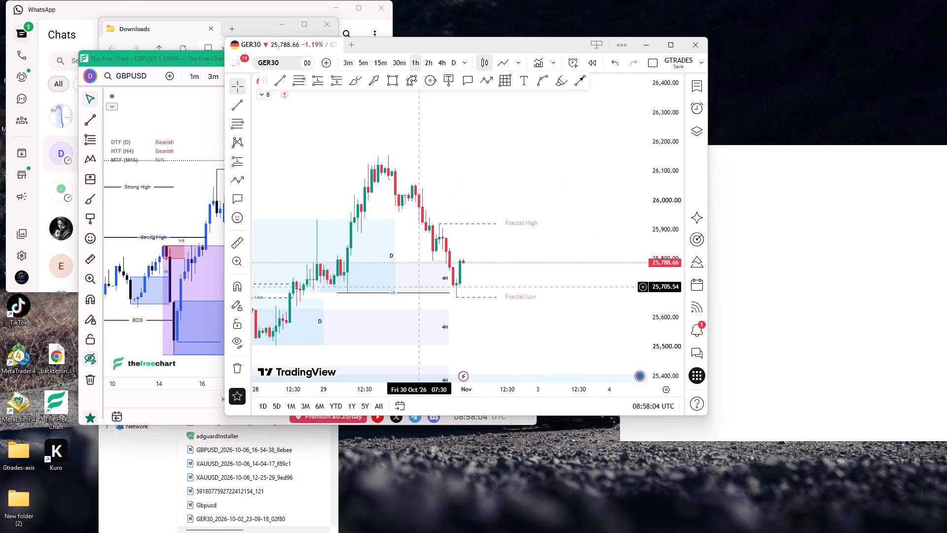
drag(407, 293, 411, 294)
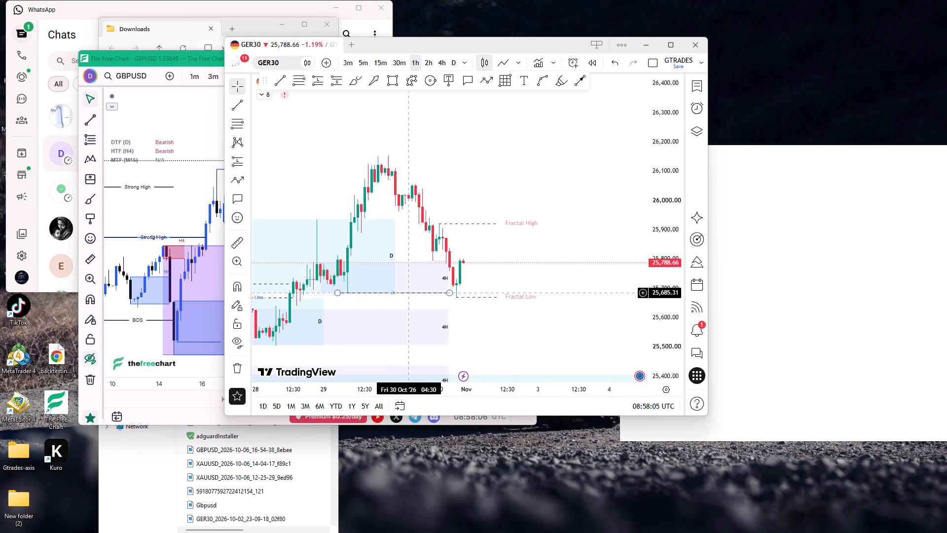
drag(411, 294, 417, 293)
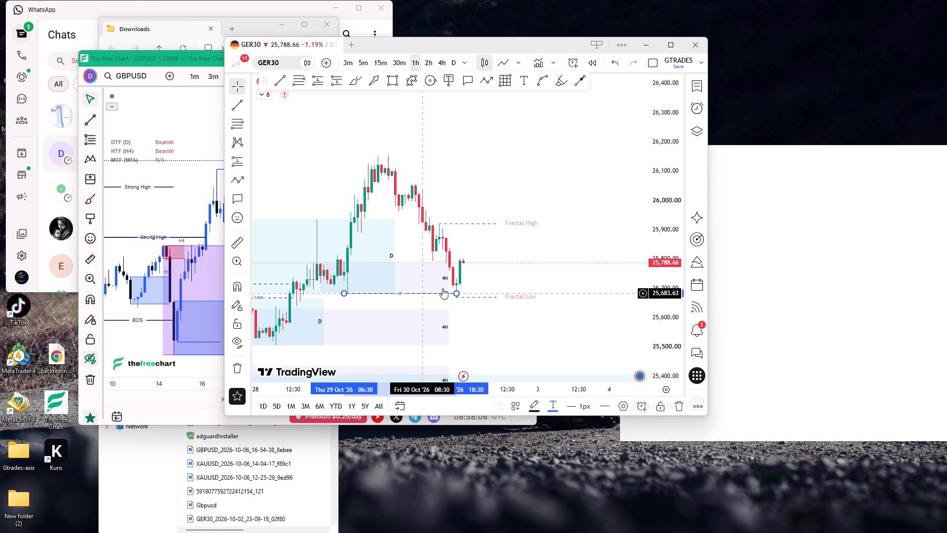
click(509, 276)
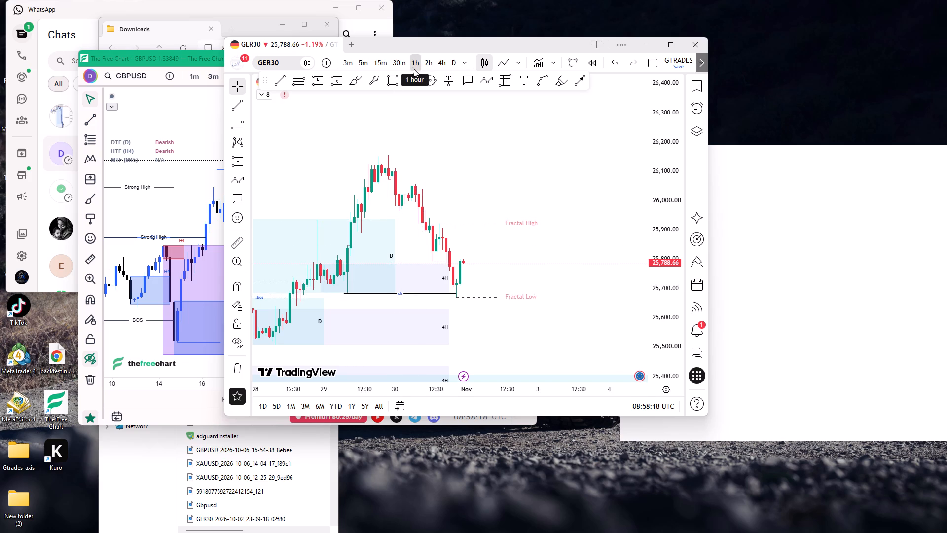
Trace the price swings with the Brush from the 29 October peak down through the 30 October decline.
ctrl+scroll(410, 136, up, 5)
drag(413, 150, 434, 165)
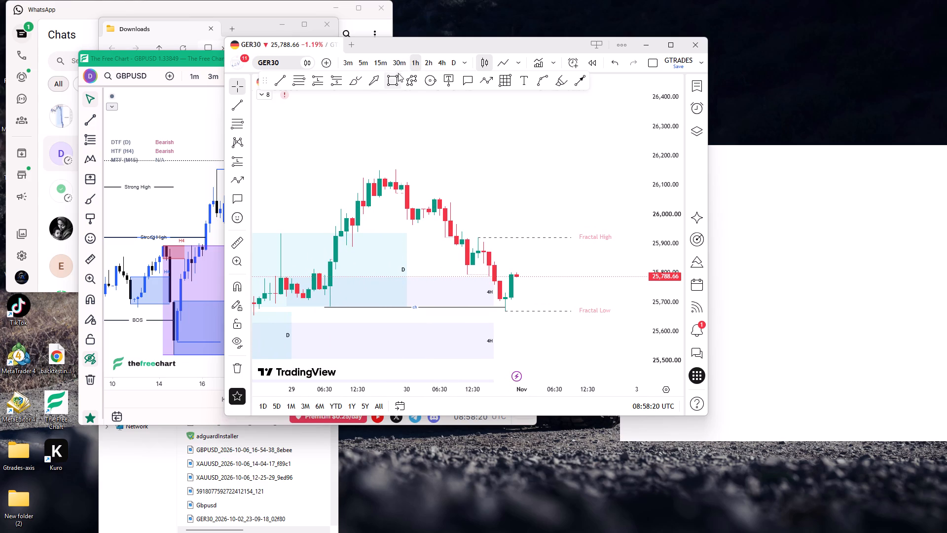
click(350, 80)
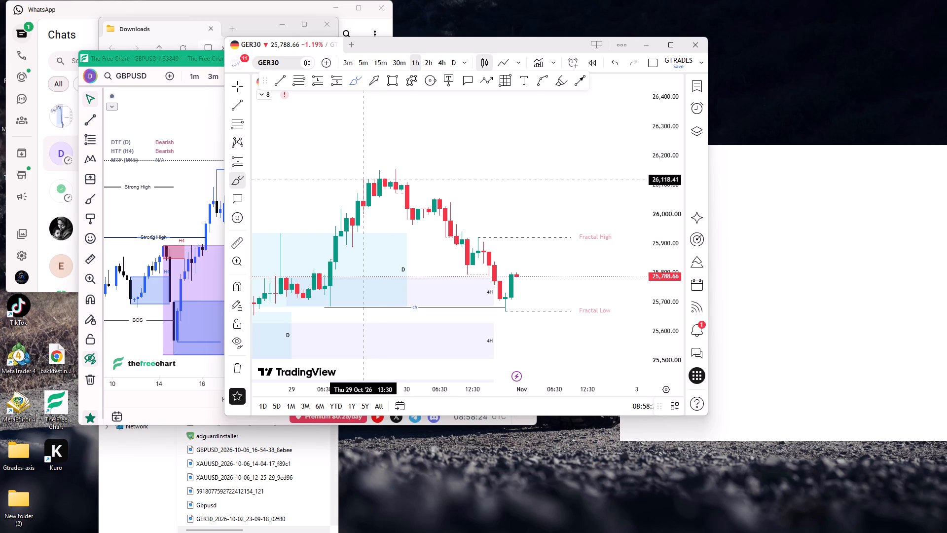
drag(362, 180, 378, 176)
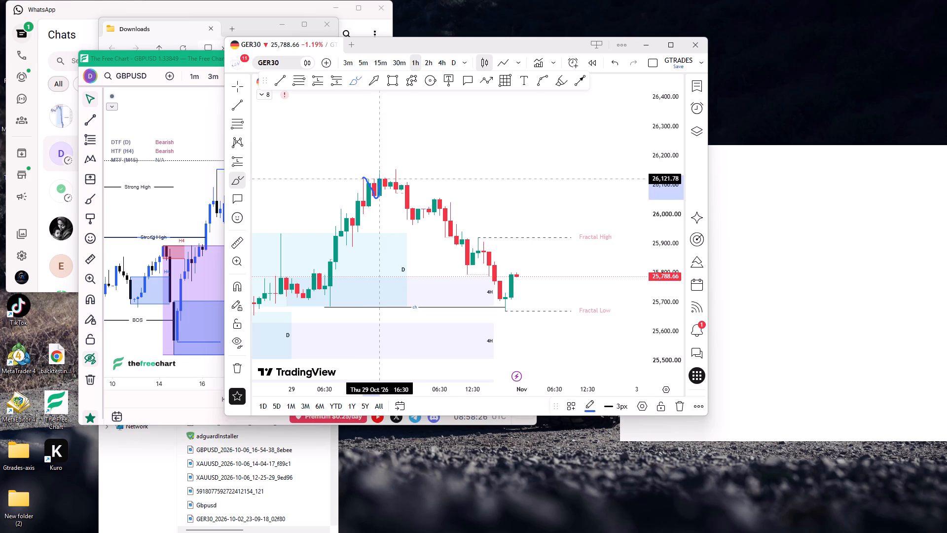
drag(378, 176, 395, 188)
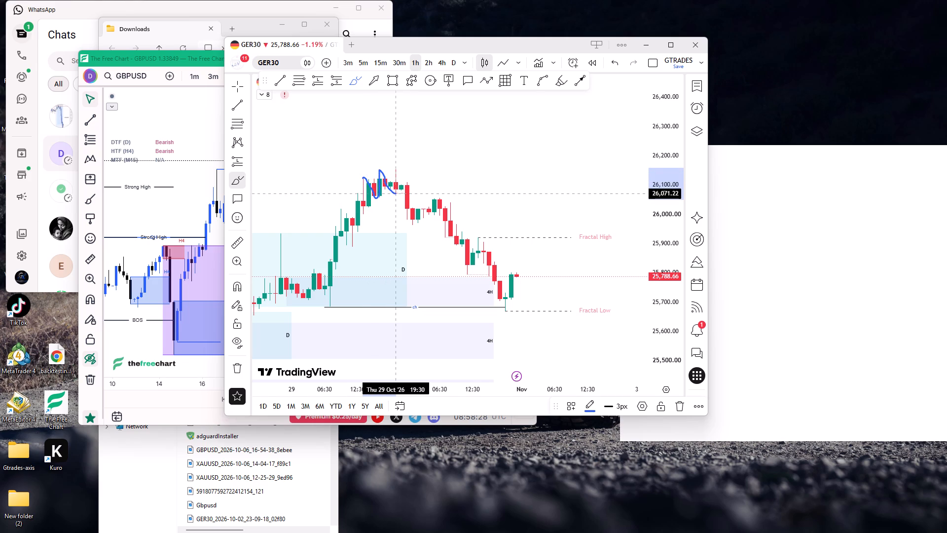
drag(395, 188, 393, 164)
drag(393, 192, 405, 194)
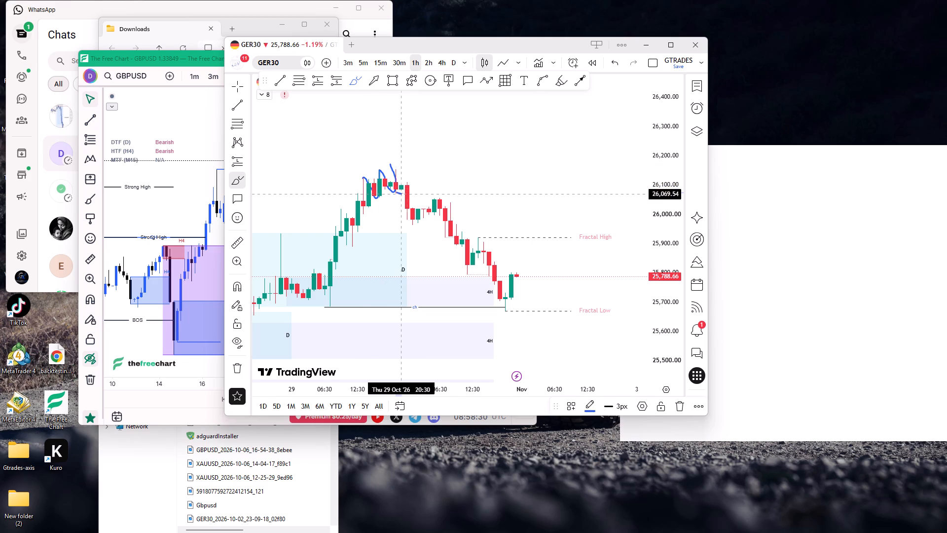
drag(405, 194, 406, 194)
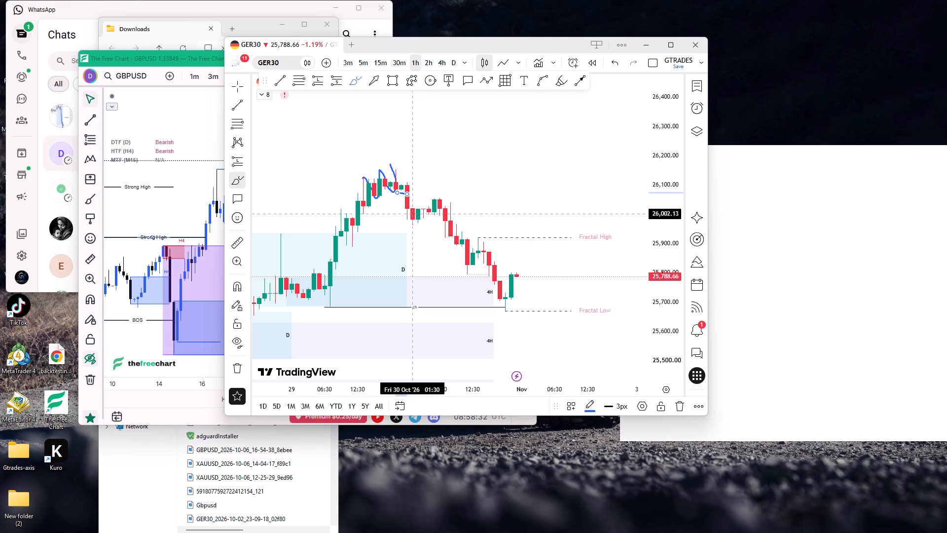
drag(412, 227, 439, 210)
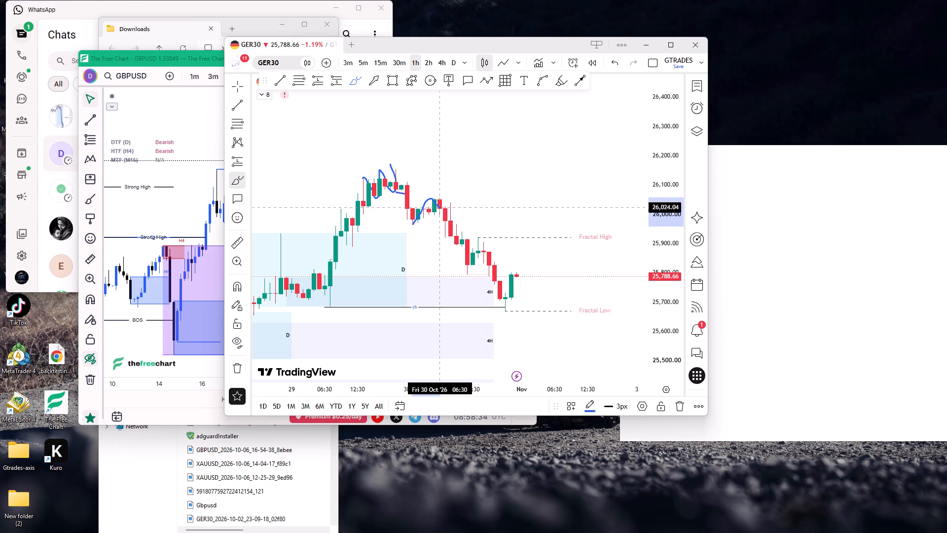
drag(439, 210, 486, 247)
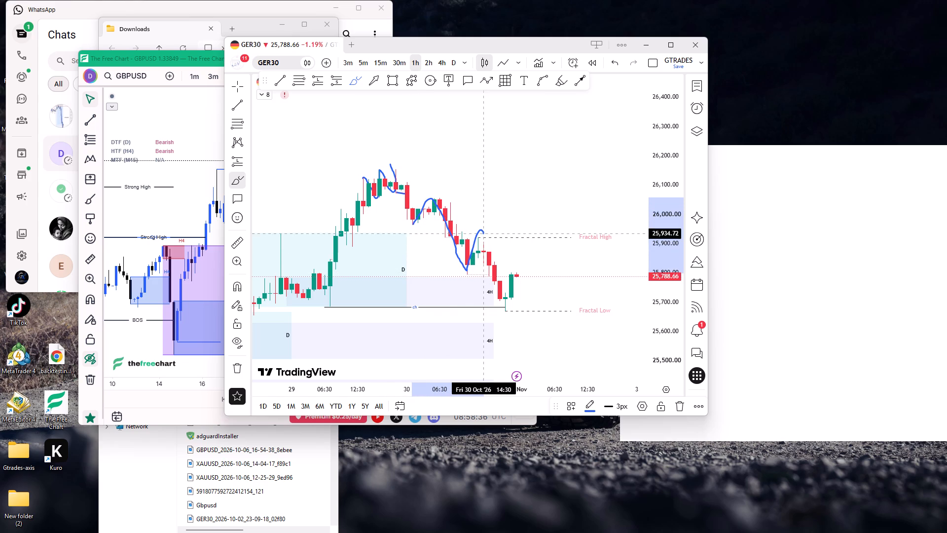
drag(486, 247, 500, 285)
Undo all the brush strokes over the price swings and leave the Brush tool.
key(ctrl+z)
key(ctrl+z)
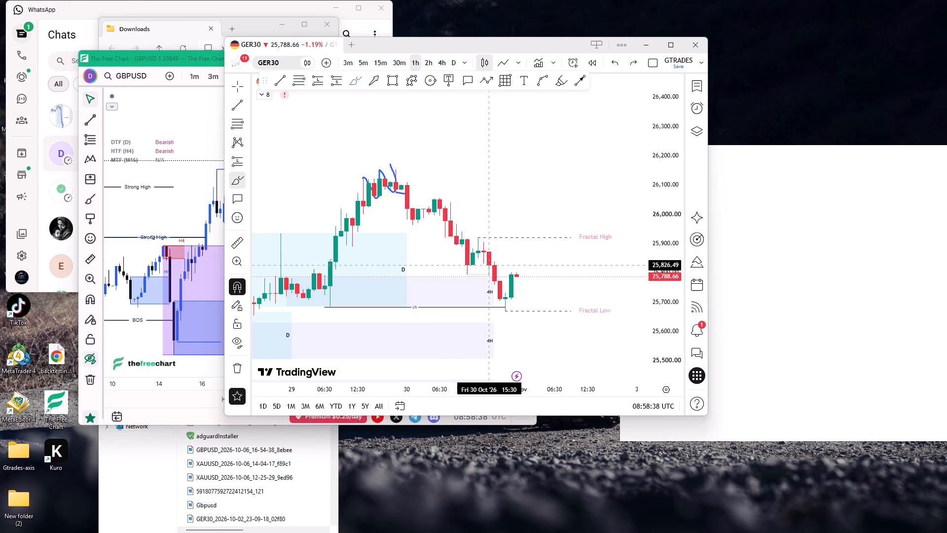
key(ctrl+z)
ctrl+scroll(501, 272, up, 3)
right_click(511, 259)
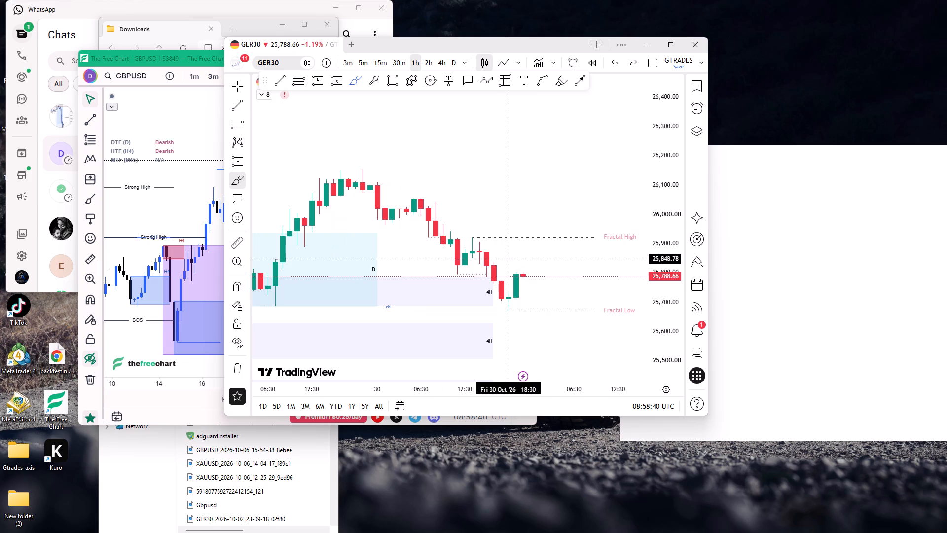
Draw a rectangle zone at the Fractal High from 25,922.01 to 25,831.99, spanning 30 Oct 13:30 to 2 Nov 01:30.
ctrl+scroll(510, 263, down, 4)
drag(517, 262, 413, 237)
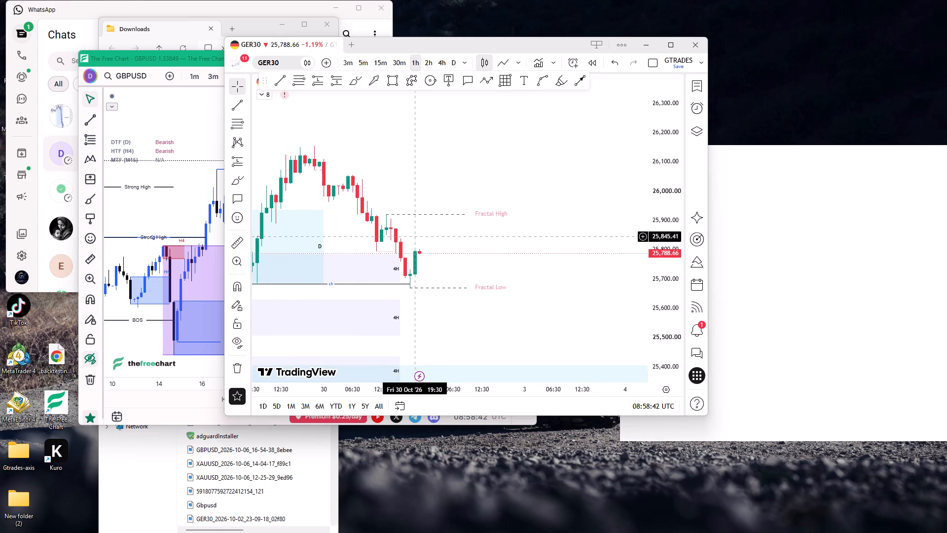
click(390, 79)
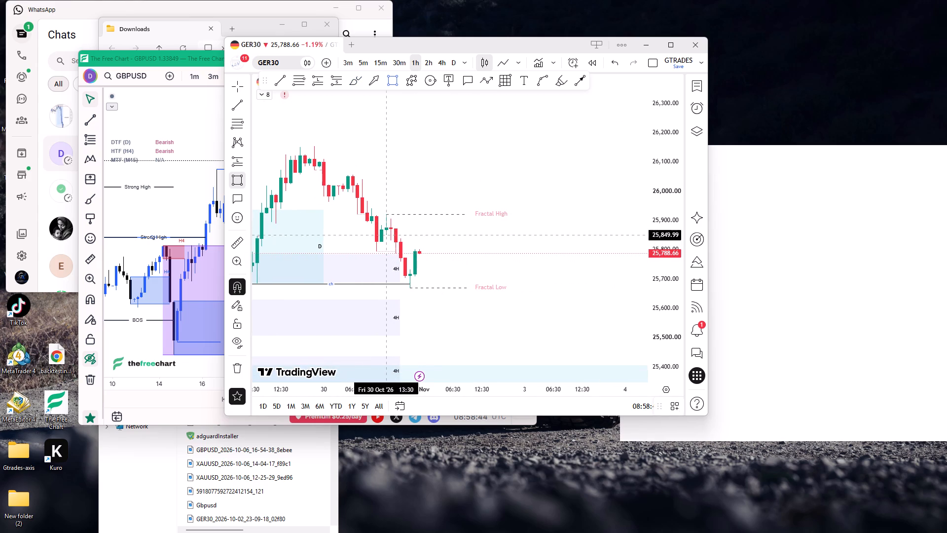
ctrl+click(386, 207)
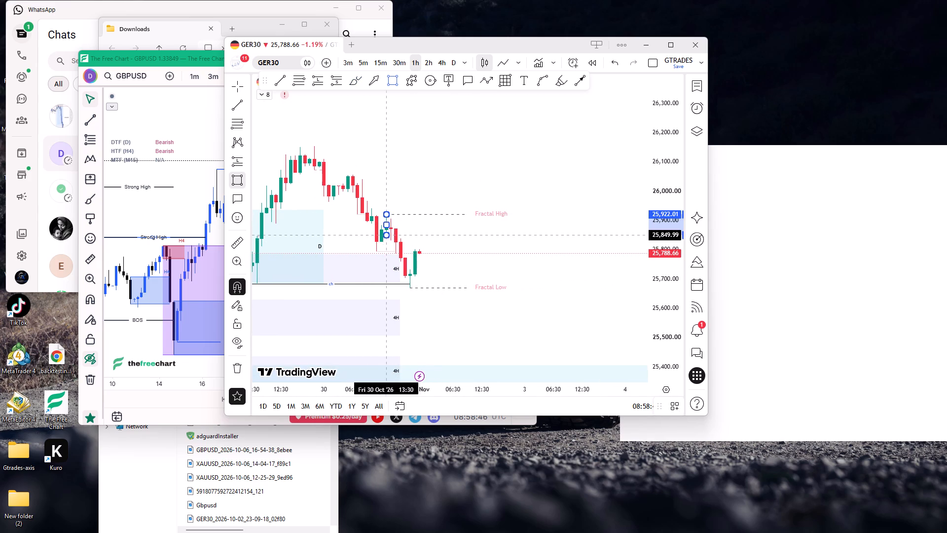
ctrl+click(390, 240)
drag(391, 228, 430, 236)
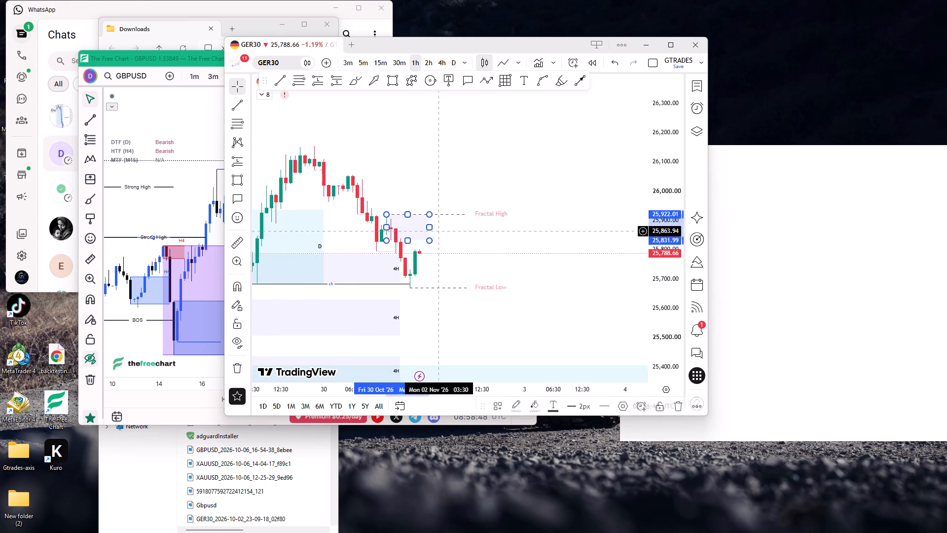
Apply the saved M15 Supply drawing template to the rectangle zone at the Fractal High.
click(503, 407)
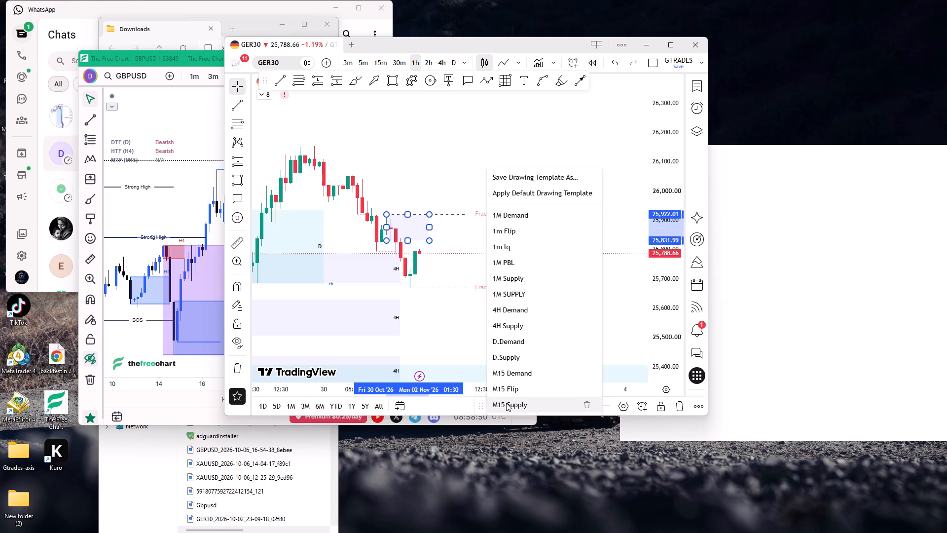
click(506, 403)
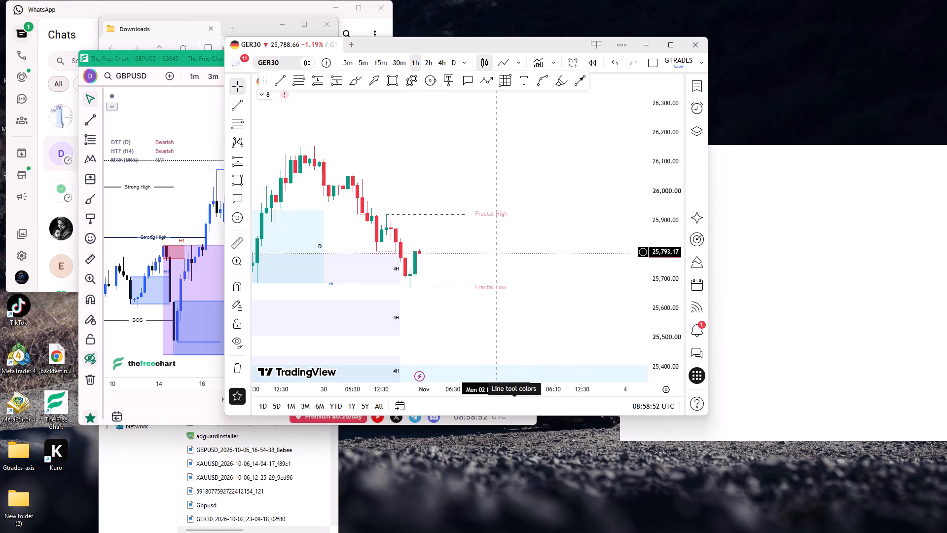
Examine the 15M supply zone and surrounding price structure on the 30-minute timeframe.
click(394, 65)
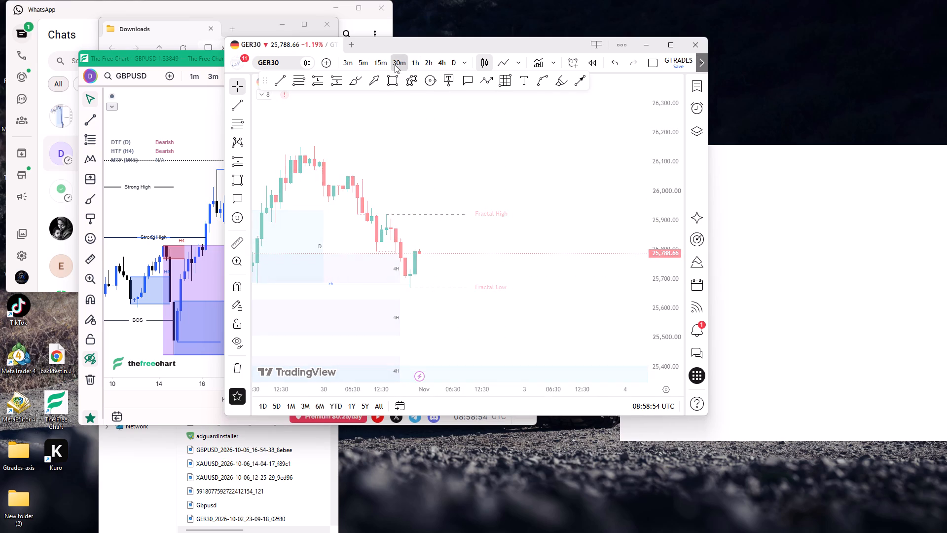
scroll(426, 189, down, 6)
scroll(529, 232, up, 5)
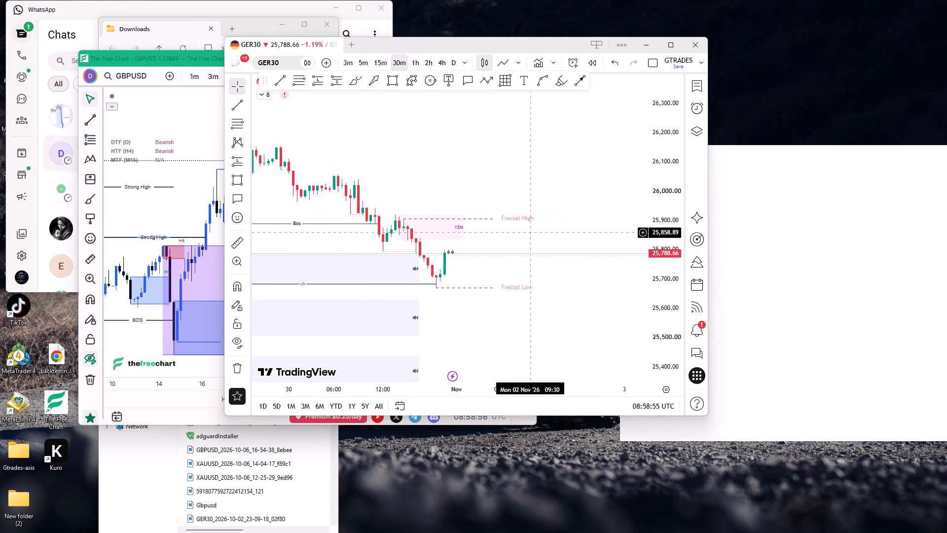
drag(667, 318, 604, 175)
drag(503, 257, 487, 223)
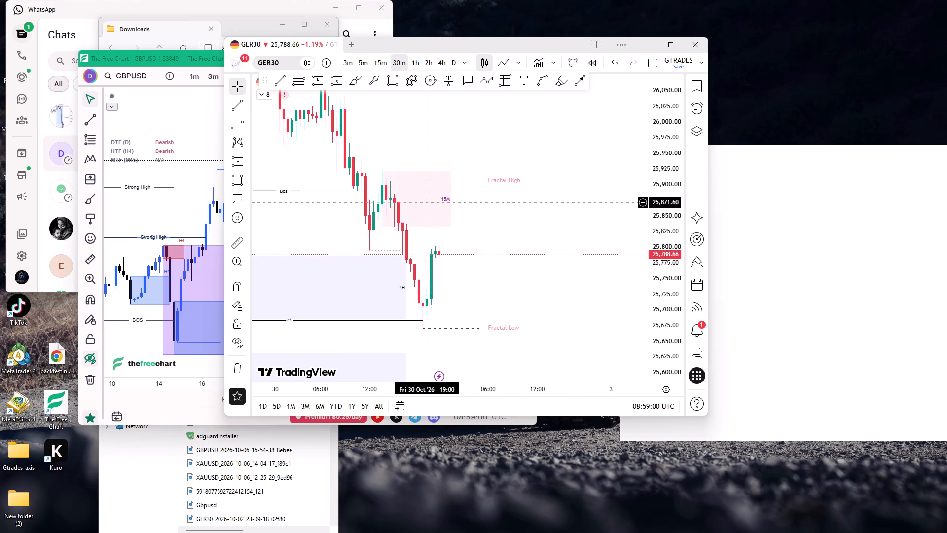
scroll(401, 152, down, 3)
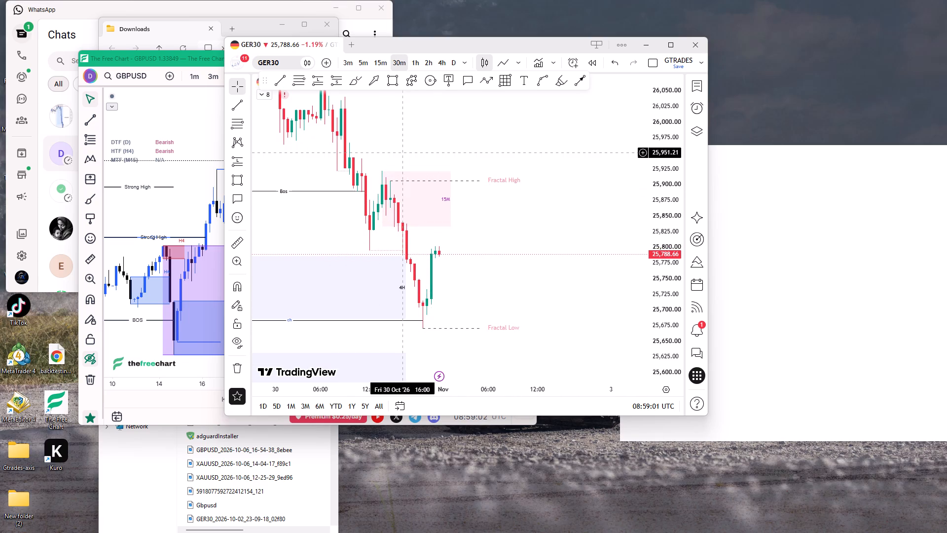
scroll(401, 152, down, 1)
Examine the 4-hour timeframe's swing structure, its D and 4H zones, and the fractal high and low levels.
click(439, 63)
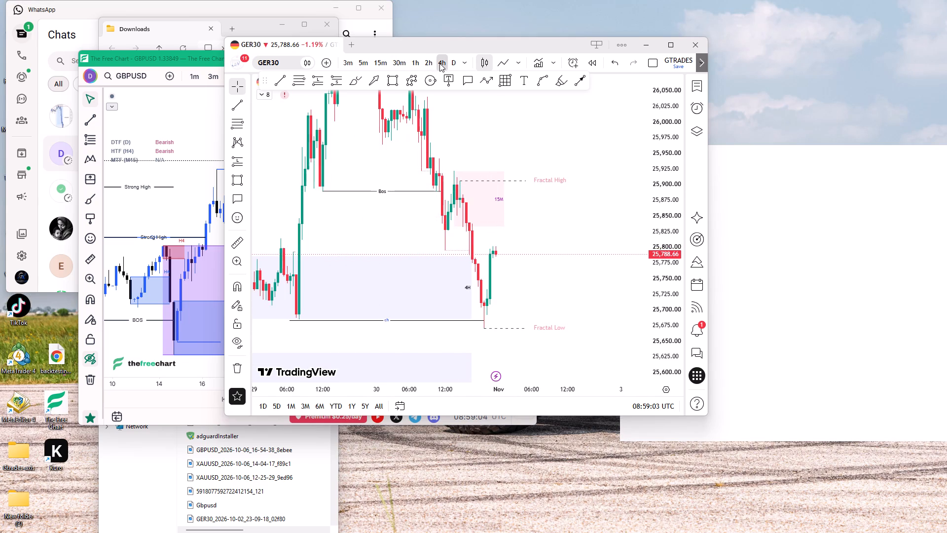
drag(661, 149, 646, 266)
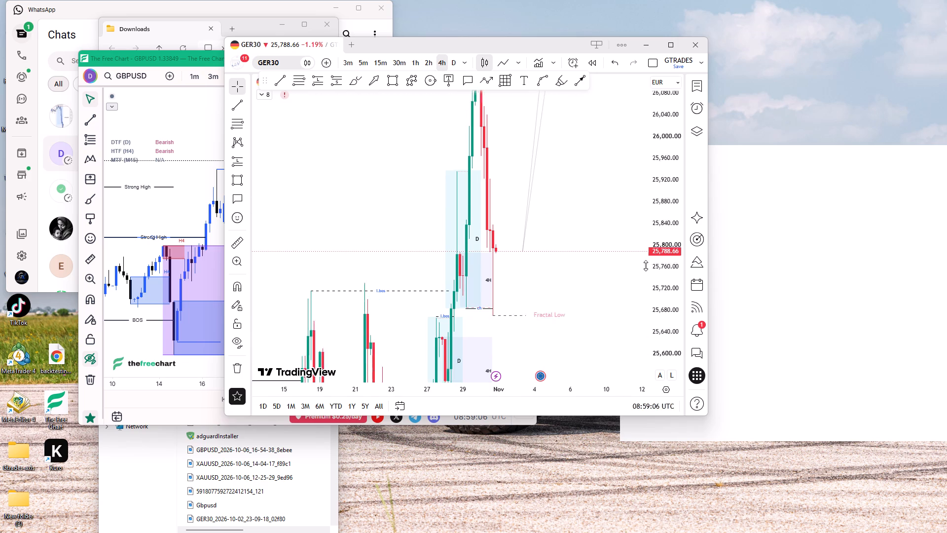
drag(646, 266, 600, 350)
scroll(461, 238, up, 3)
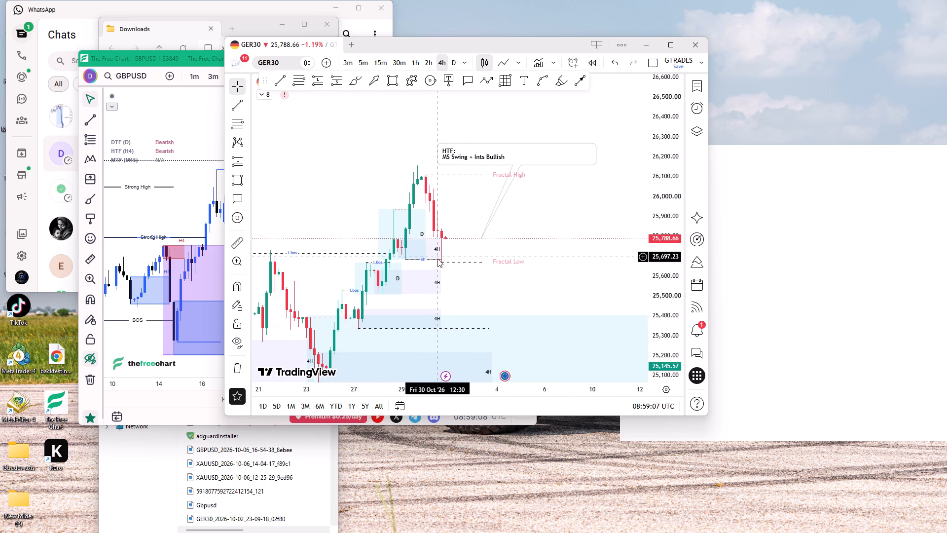
drag(496, 284, 492, 249)
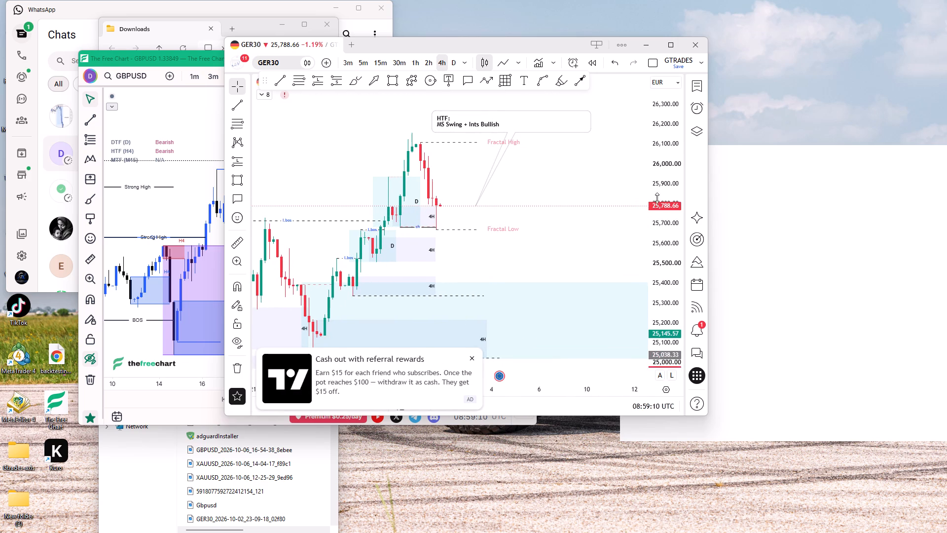
drag(657, 199, 656, 256)
click(473, 357)
scroll(511, 238, down, 2)
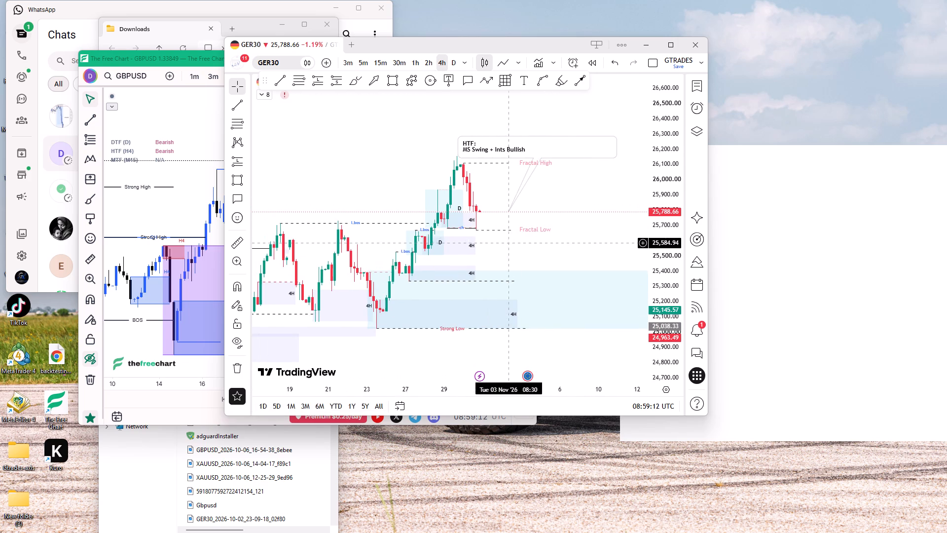
scroll(406, 252, down, 1)
scroll(457, 238, up, 1)
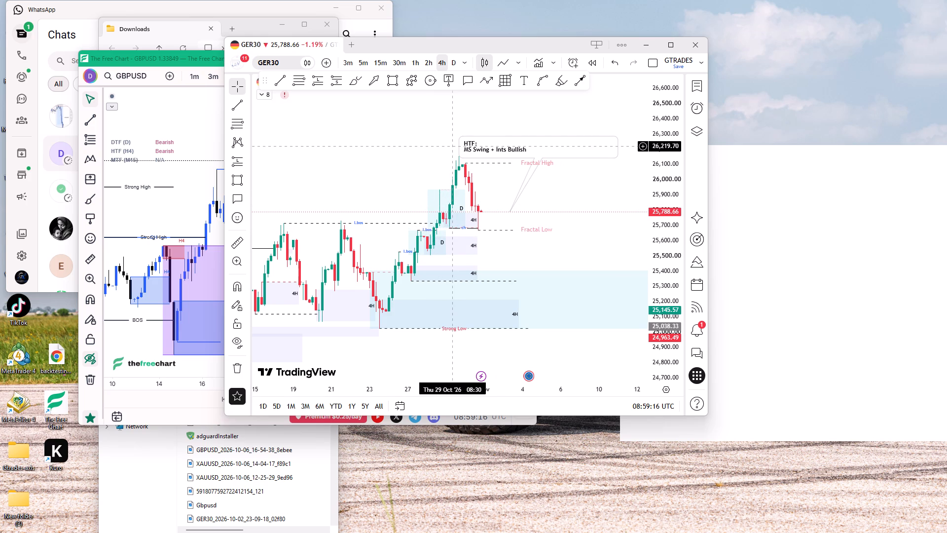
scroll(452, 146, up, 3)
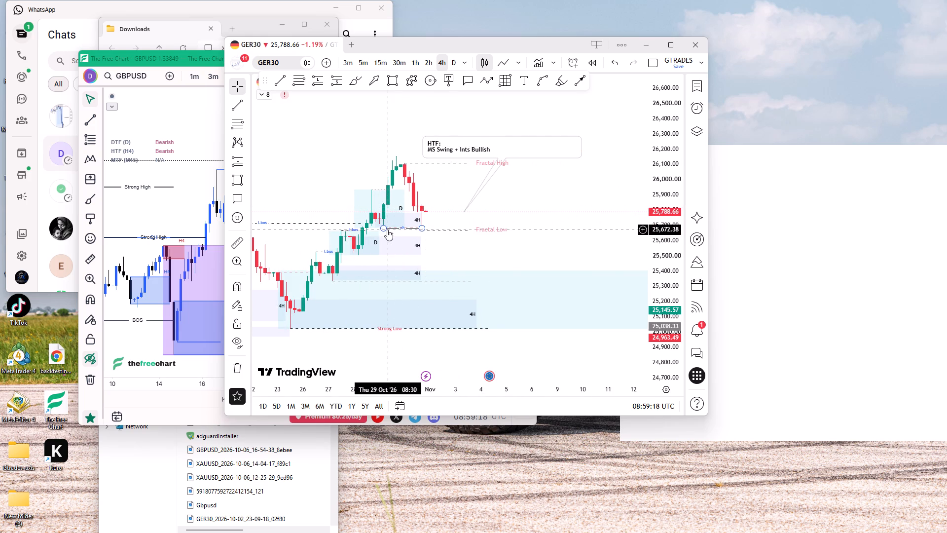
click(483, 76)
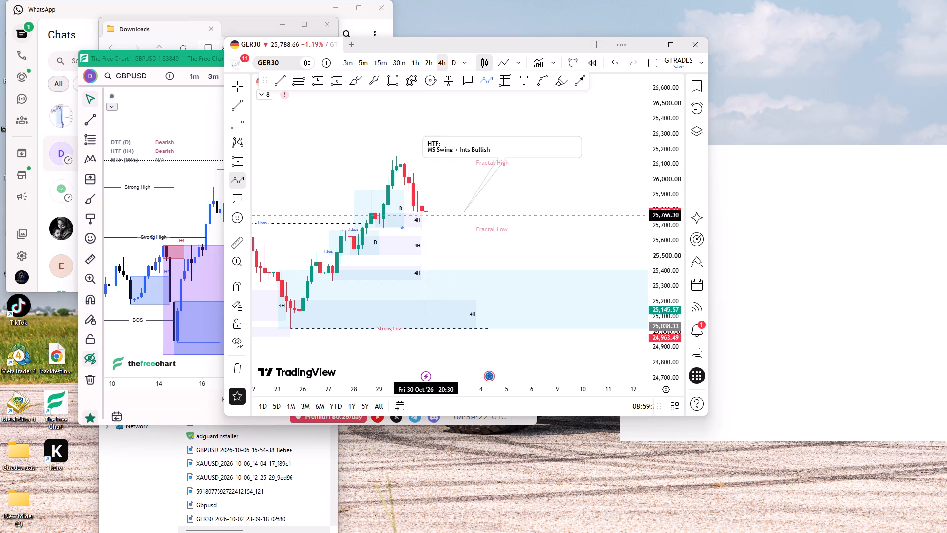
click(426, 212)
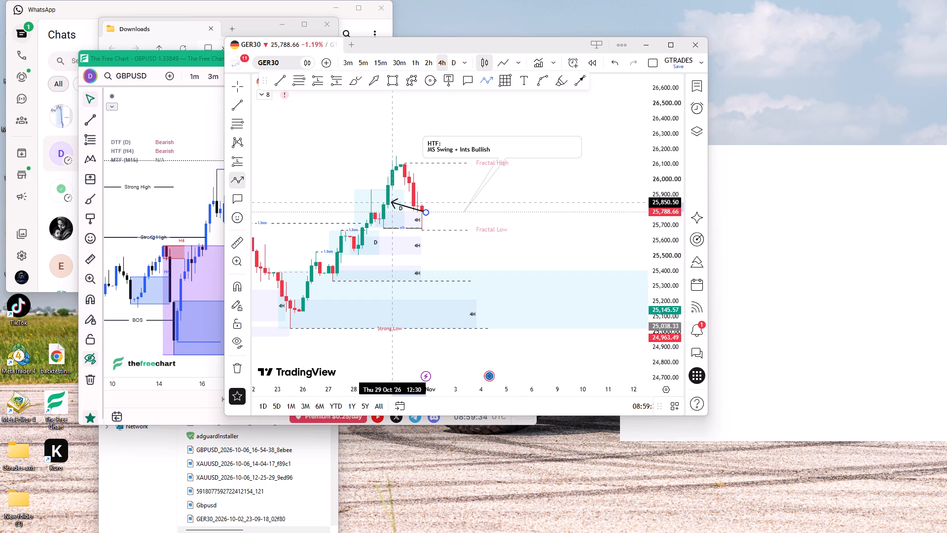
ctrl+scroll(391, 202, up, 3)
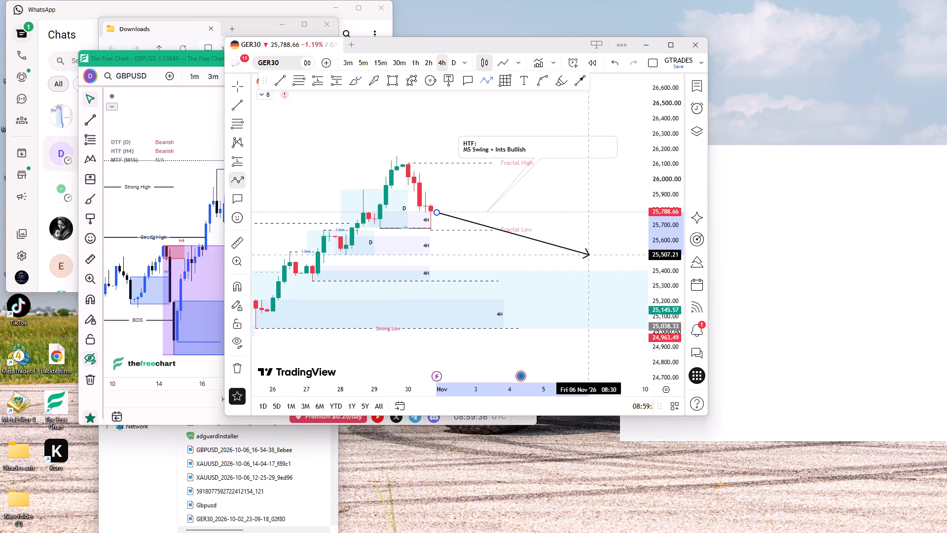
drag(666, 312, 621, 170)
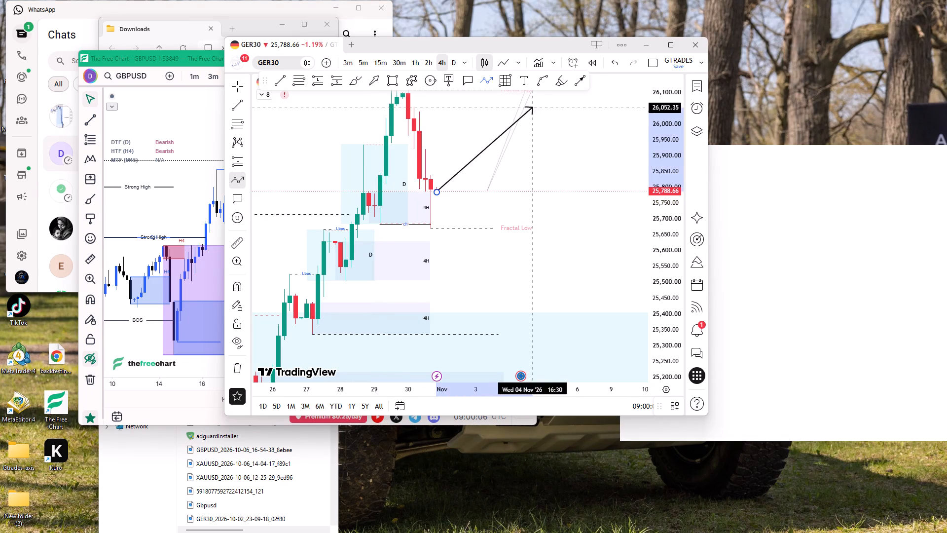
Switch the chart to the 15-minute timeframe at the 30 October decline.
click(387, 65)
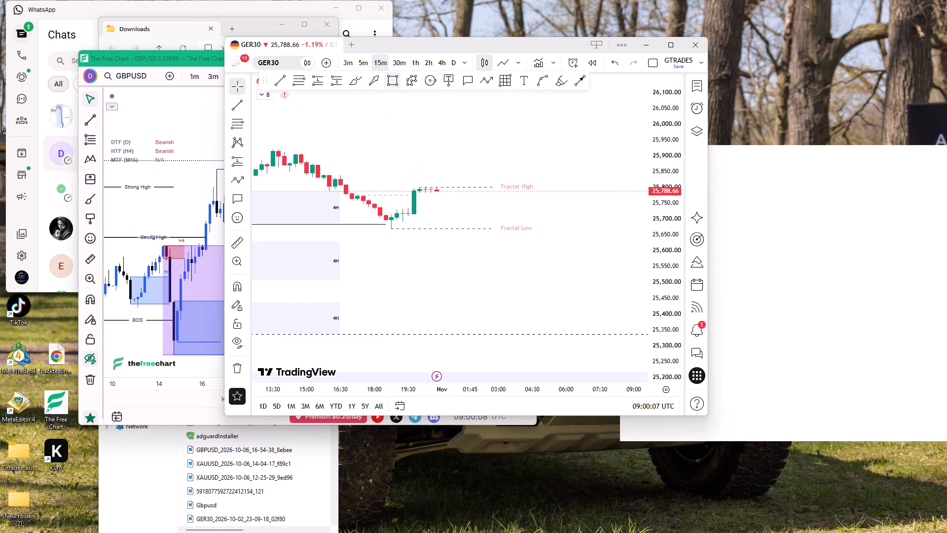
scroll(445, 176, down, 6)
click(535, 248)
scroll(522, 252, down, 5)
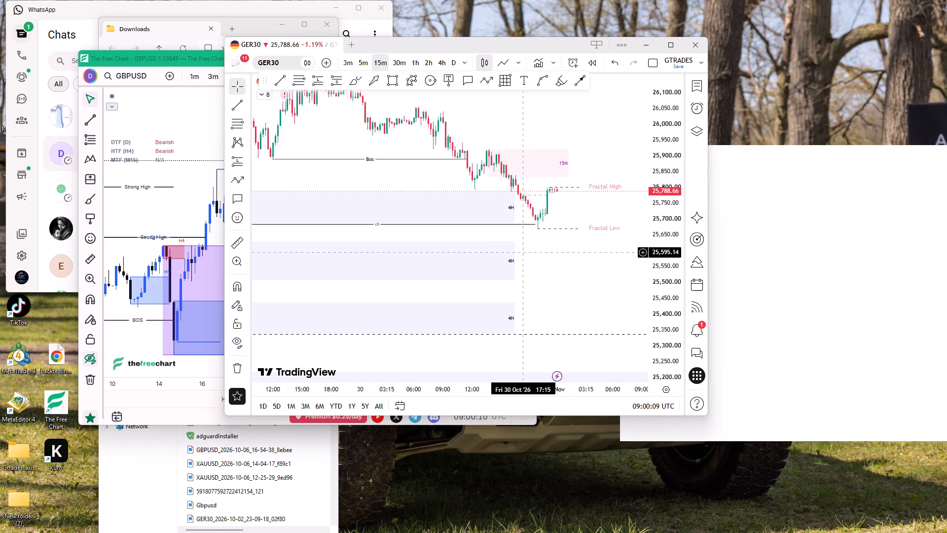
drag(529, 132, 436, 167)
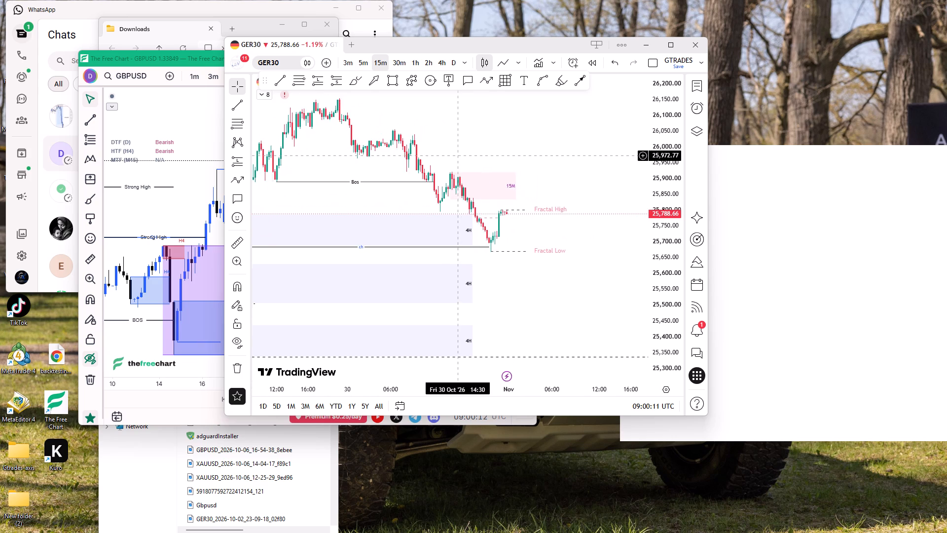
ctrl+scroll(408, 190, up, 4)
drag(461, 151, 347, 153)
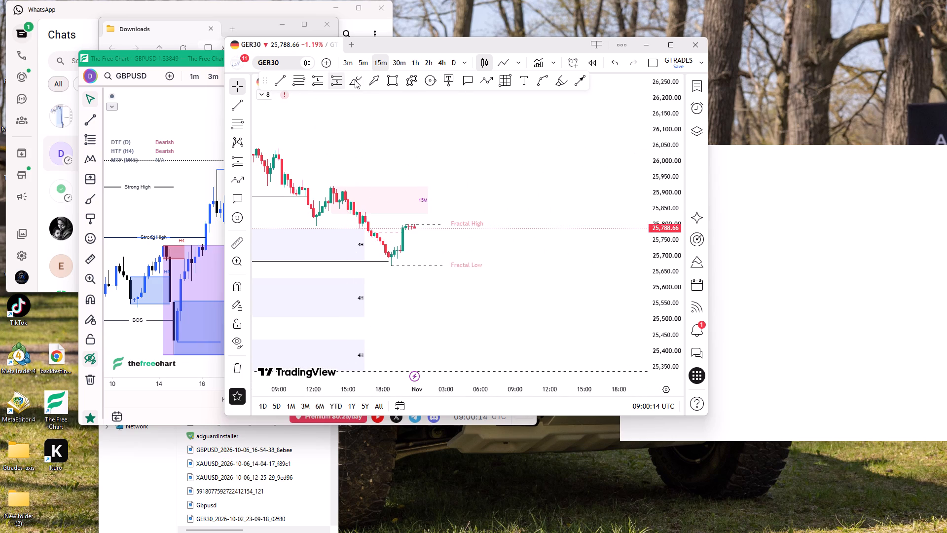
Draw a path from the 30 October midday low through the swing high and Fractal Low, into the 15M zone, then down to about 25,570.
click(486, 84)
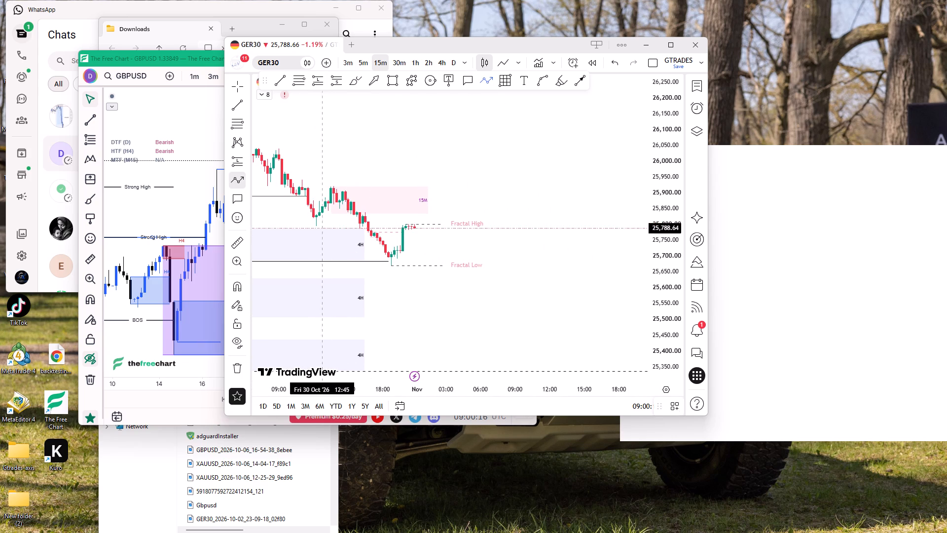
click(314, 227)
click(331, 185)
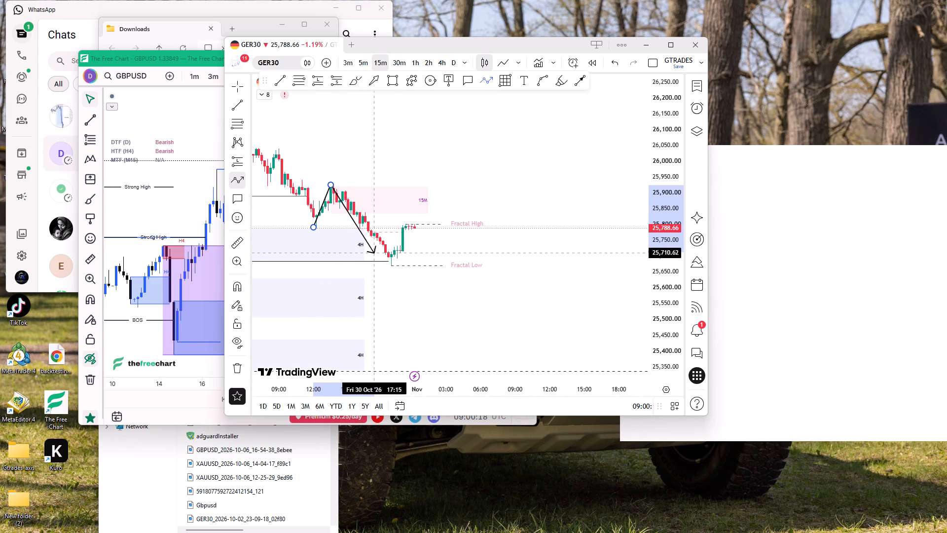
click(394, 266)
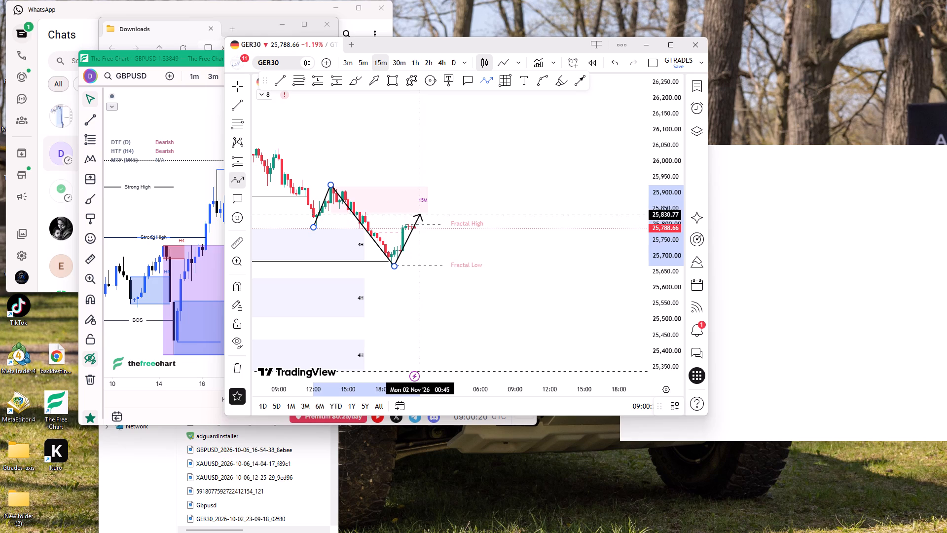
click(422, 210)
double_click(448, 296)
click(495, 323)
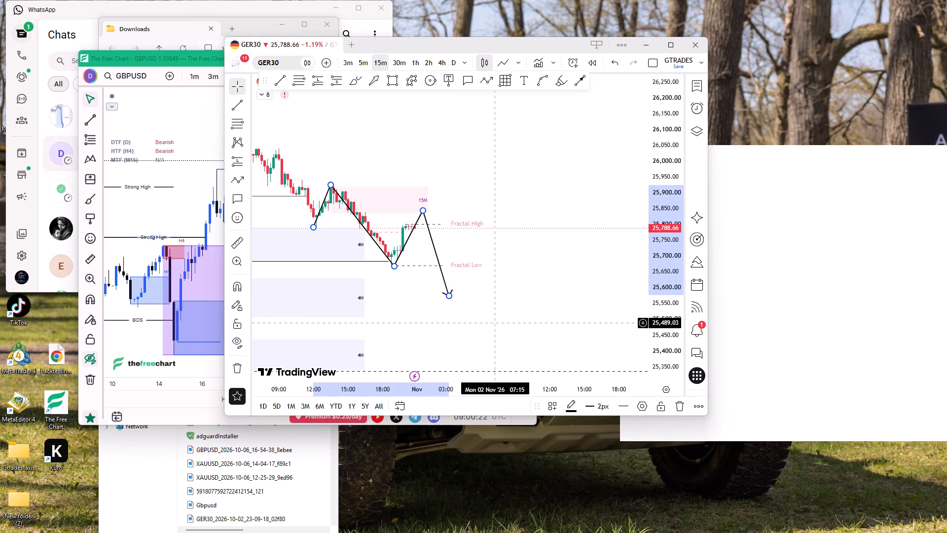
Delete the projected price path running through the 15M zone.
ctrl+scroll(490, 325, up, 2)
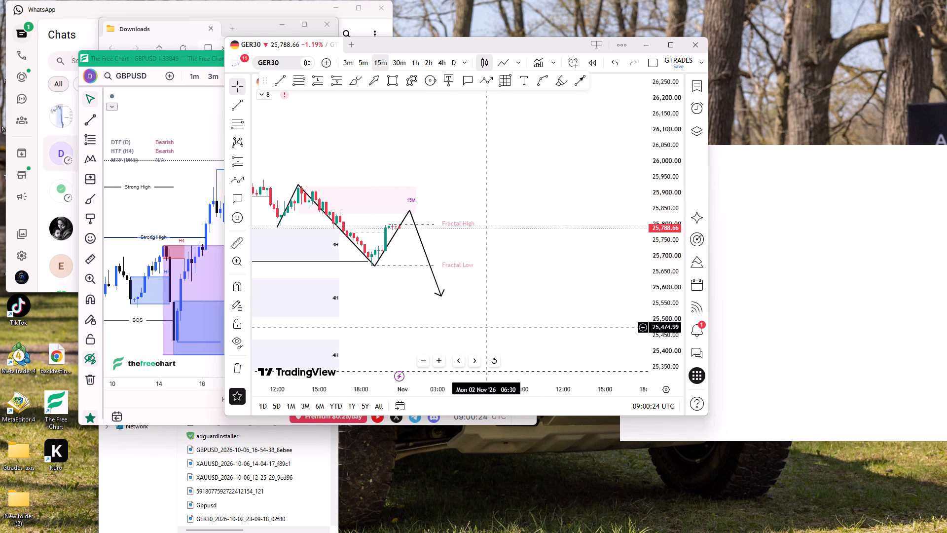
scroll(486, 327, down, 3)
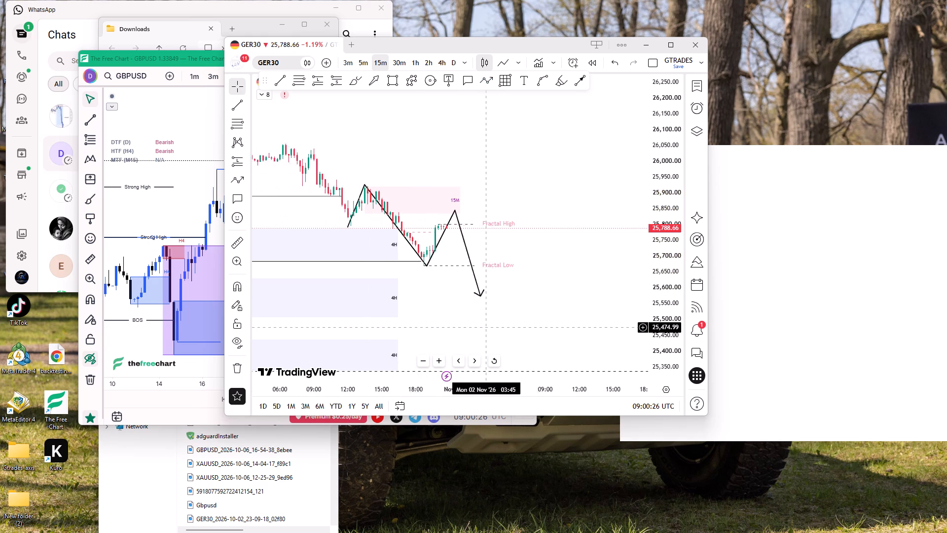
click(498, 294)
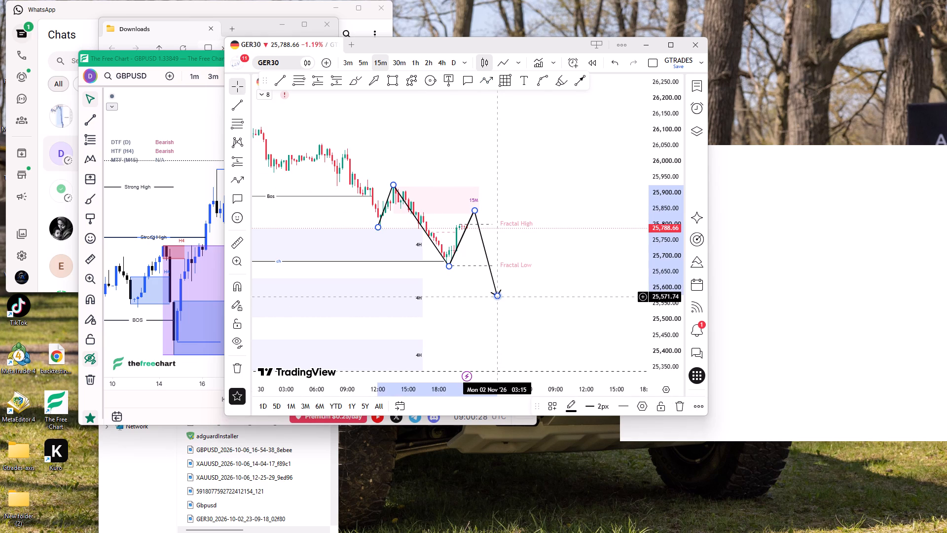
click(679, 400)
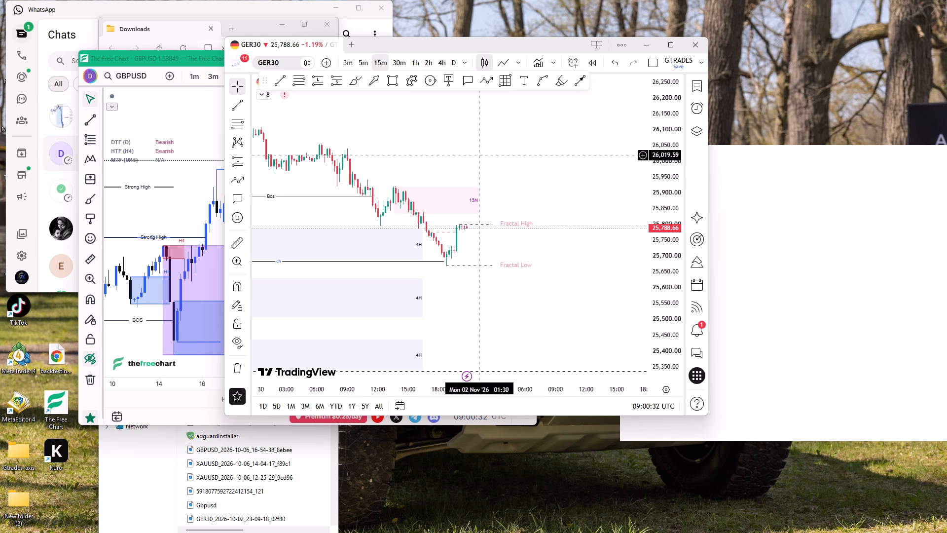
Examine the 15-minute market structure around the Bos line, the 15M supply zone and the fractal levels.
drag(661, 140, 658, 169)
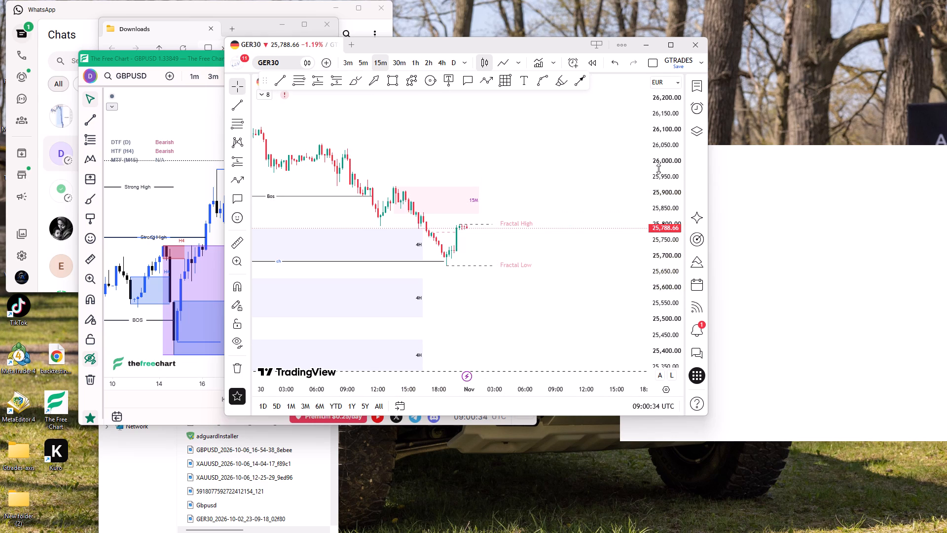
drag(658, 169, 633, 220)
scroll(410, 162, down, 8)
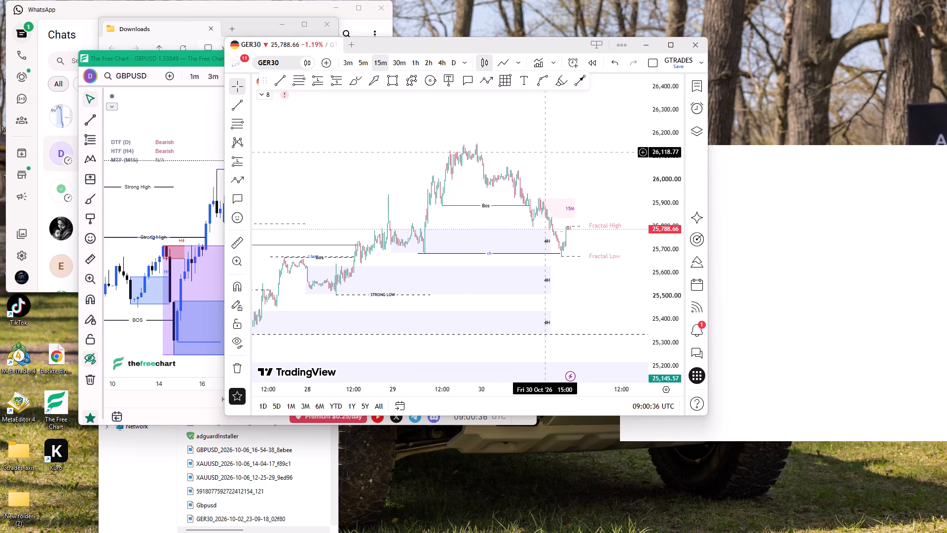
ctrl+scroll(500, 187, up, 5)
drag(551, 160, 515, 175)
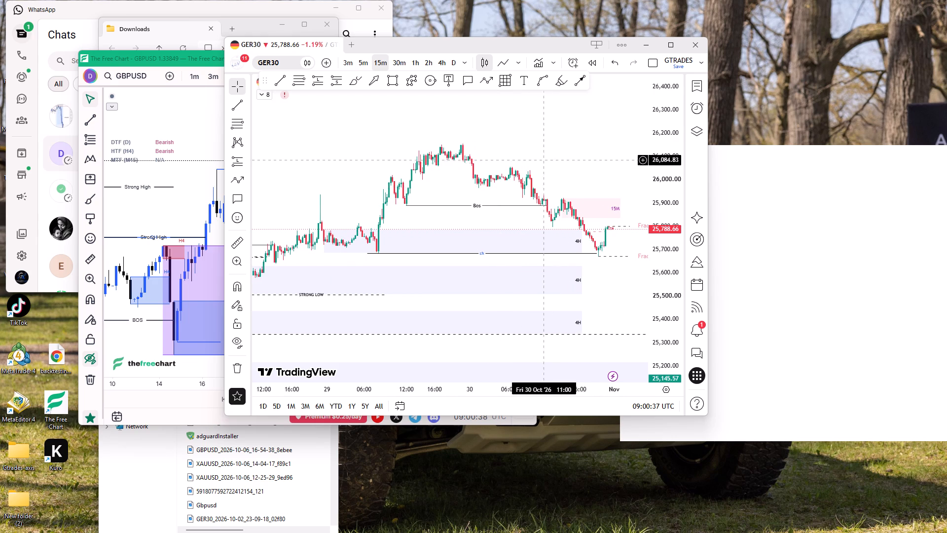
drag(515, 175, 400, 198)
ctrl+scroll(475, 300, up, 3)
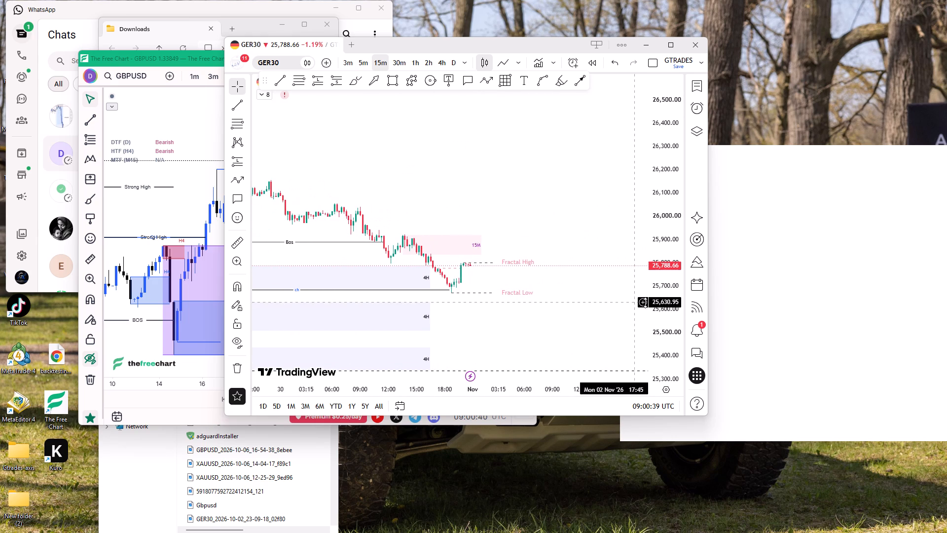
drag(680, 331, 618, 174)
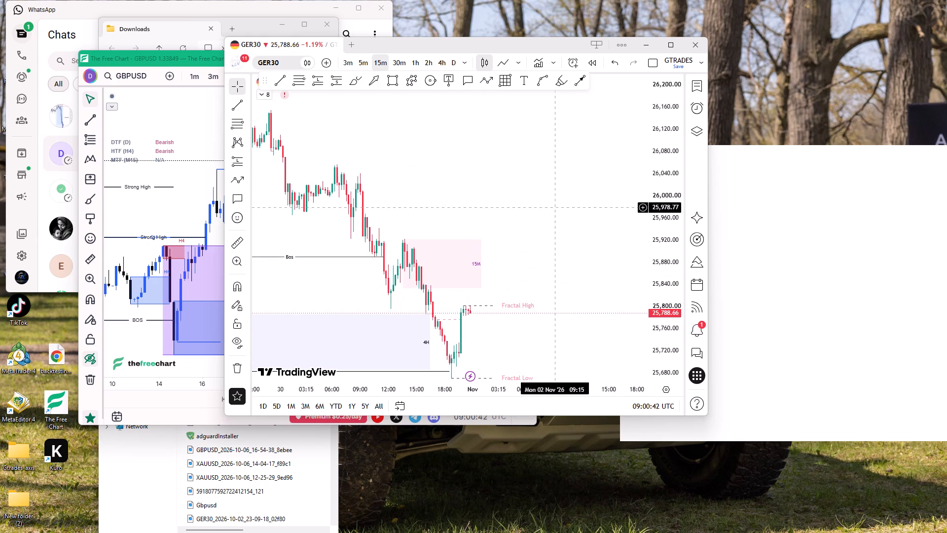
drag(553, 208, 540, 152)
ctrl+scroll(540, 151, up, 2)
ctrl+scroll(505, 181, up, 4)
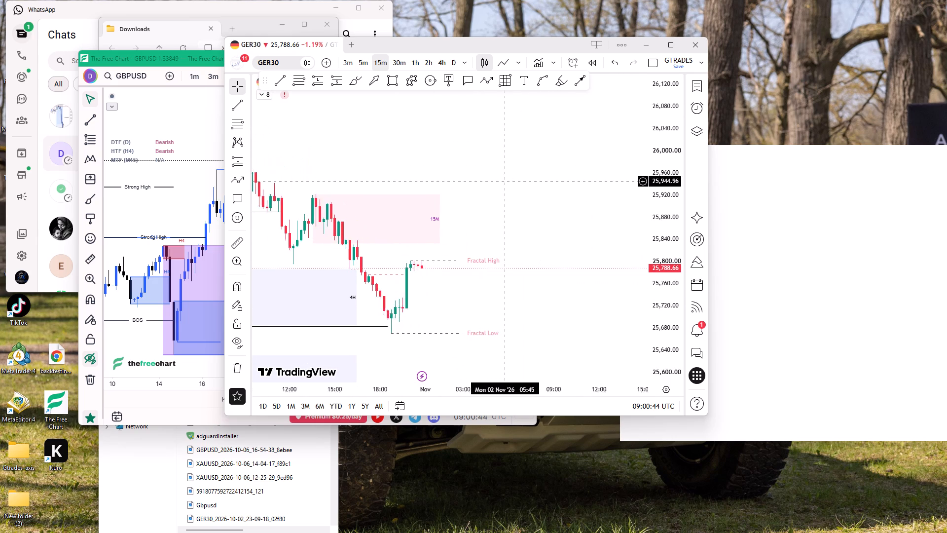
Draw a zone rectangle from about 25,793 to 25,838 spanning 16:15 to 20:15 on 30 October, using the M15 Supply template.
drag(492, 195, 514, 165)
scroll(513, 169, up, 3)
drag(465, 213, 502, 209)
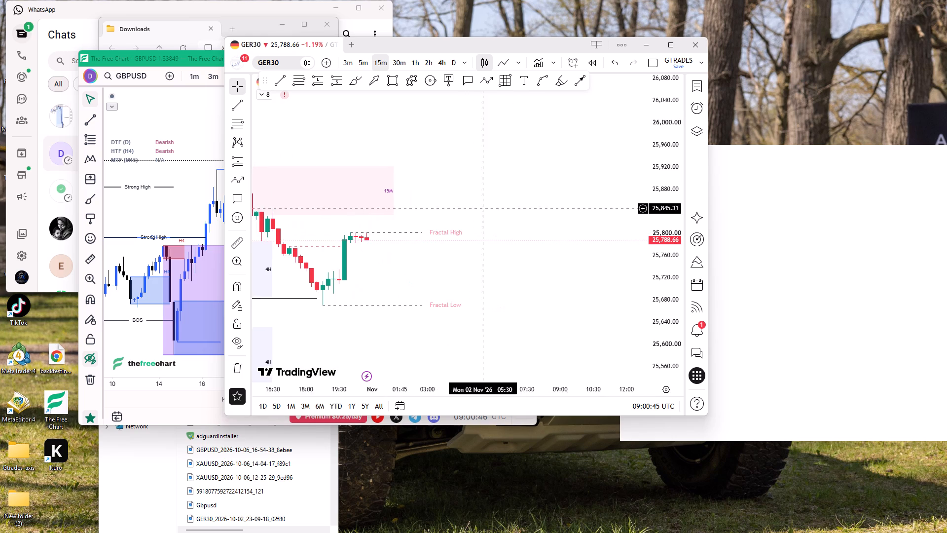
drag(502, 209, 593, 231)
ctrl+scroll(555, 238, down, 2)
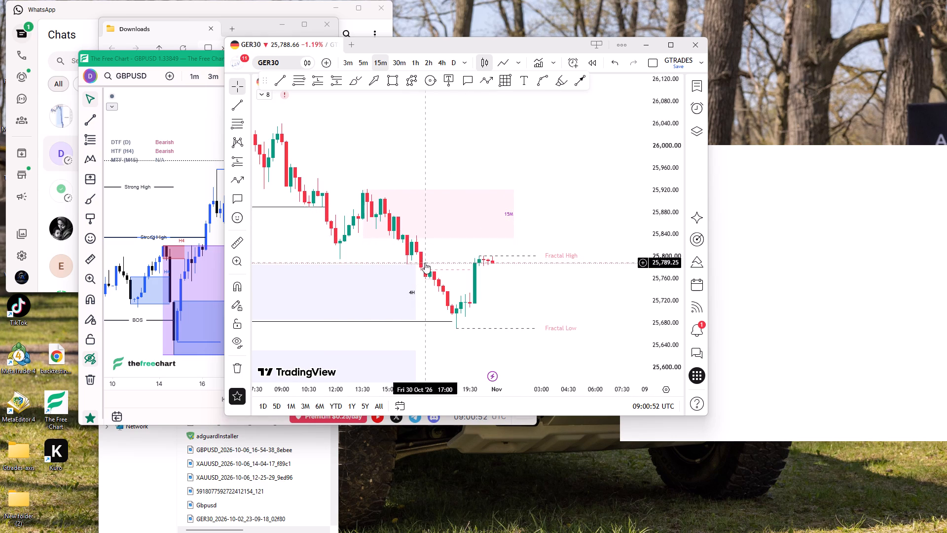
click(396, 78)
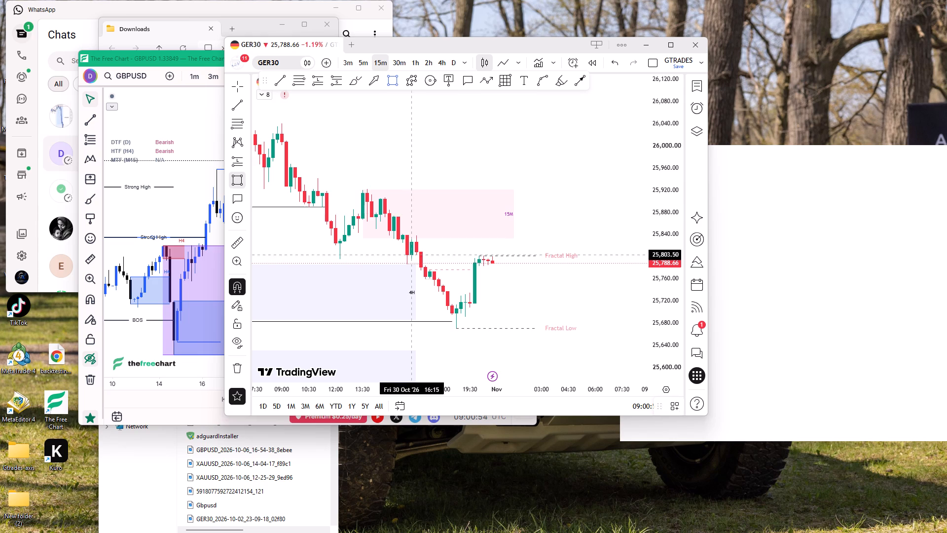
ctrl+click(412, 264)
ctrl+click(416, 234)
drag(417, 250, 417, 250)
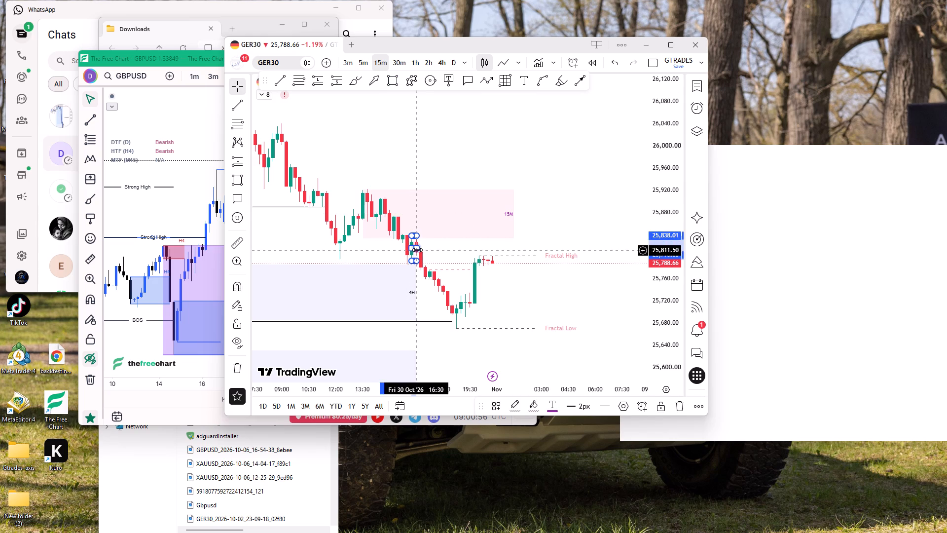
drag(417, 250, 483, 258)
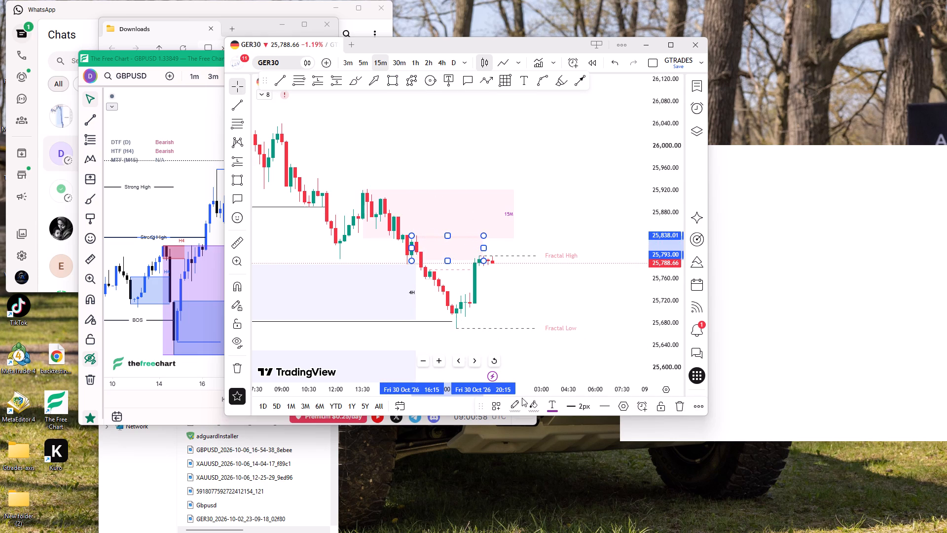
click(503, 407)
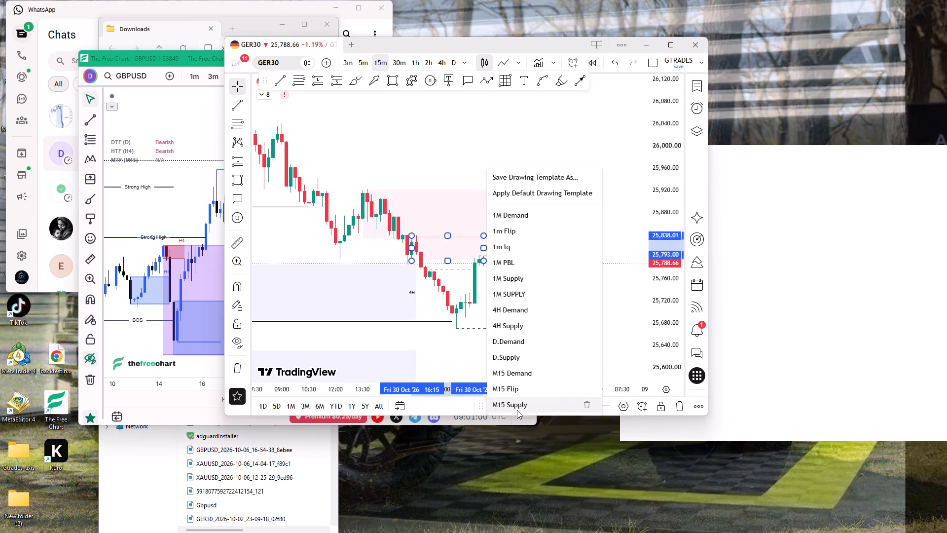
click(515, 408)
click(541, 317)
Examine the 15-minute structure from the 29 October rally to the current price, around the 4H zones and the Bos and ch lines.
ctrl+scroll(536, 310, down, 4)
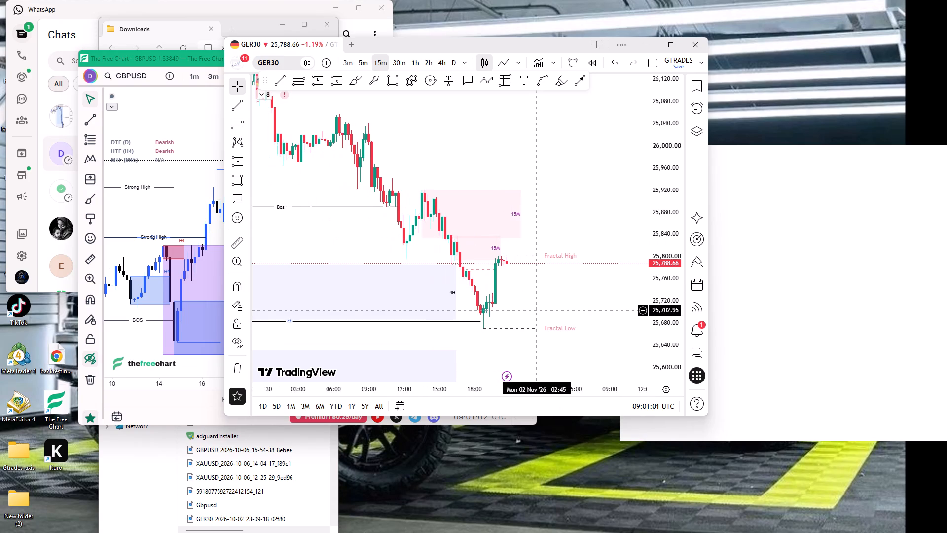
drag(537, 293, 534, 259)
ctrl+scroll(524, 260, down, 5)
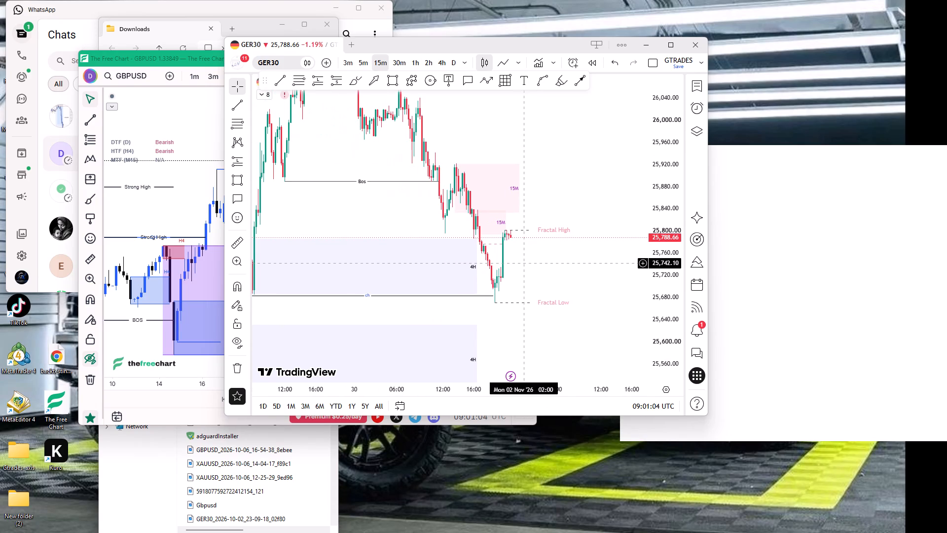
scroll(512, 261, down, 3)
drag(440, 214, 495, 215)
ctrl+scroll(452, 275, up, 4)
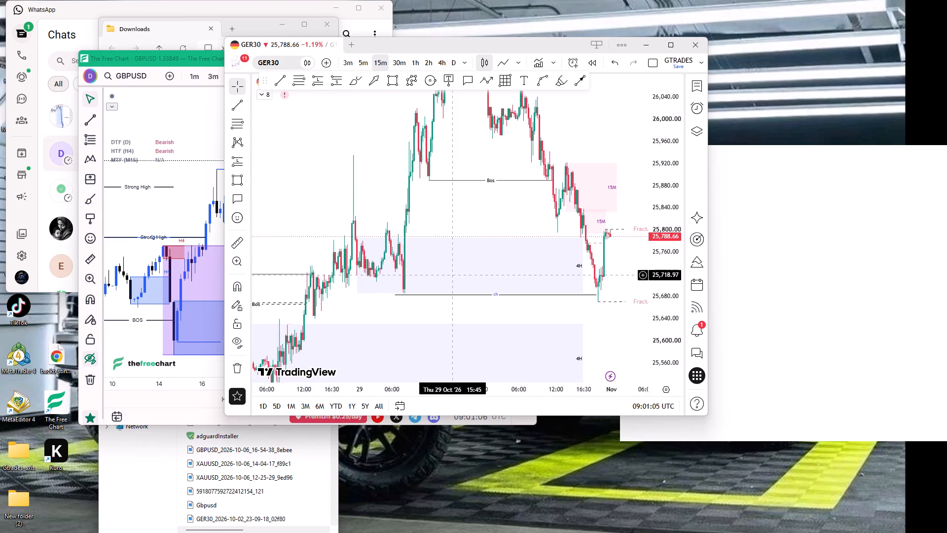
drag(412, 295, 422, 295)
click(414, 314)
ctrl+scroll(412, 322, up, 3)
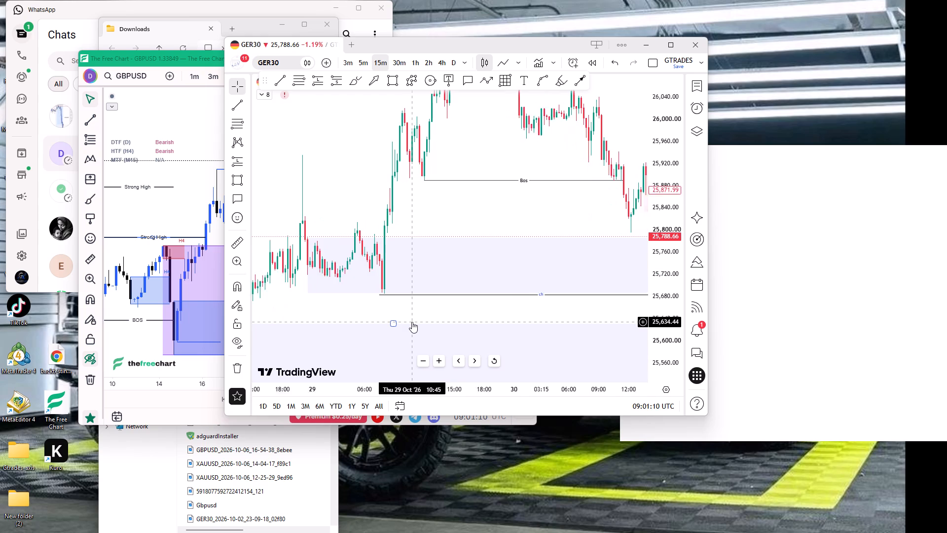
drag(414, 306, 407, 305)
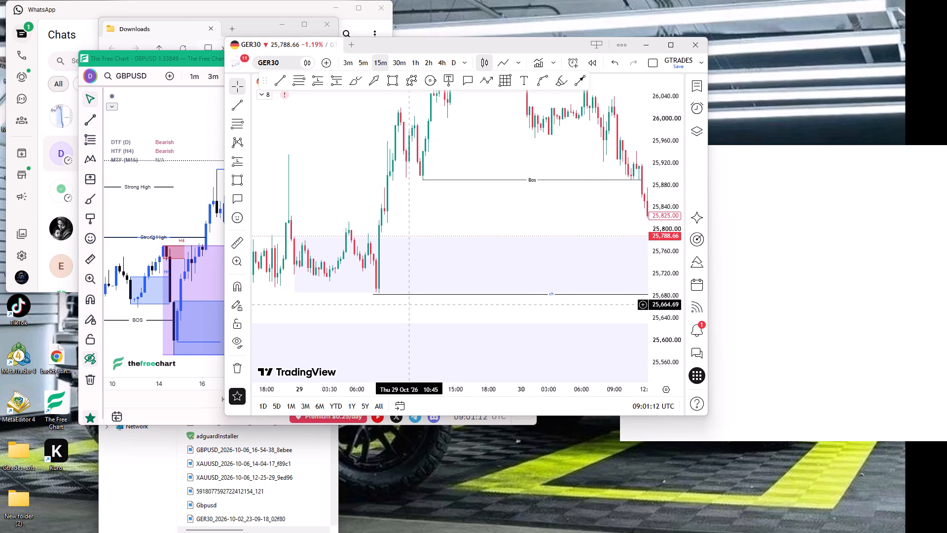
drag(407, 305, 363, 308)
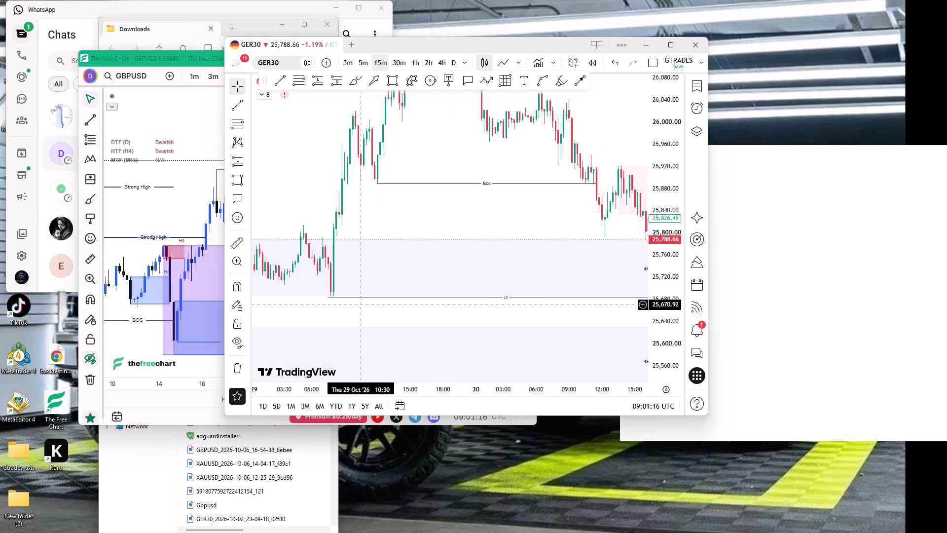
scroll(362, 305, up, 4)
drag(441, 222, 191, 203)
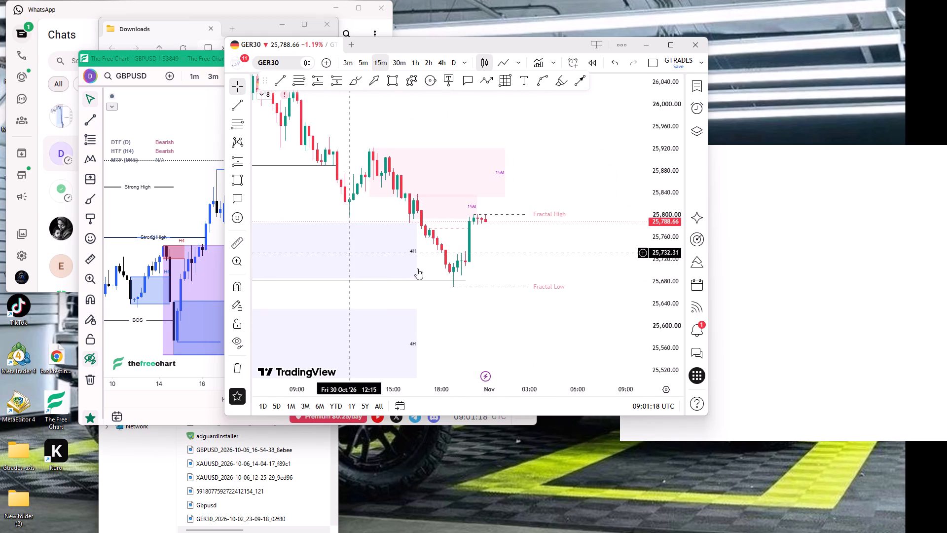
Draw a zone rectangle from about 25,758 to 25,777 starting at 17:15 on 30 October and label it PBL.
scroll(445, 258, up, 3)
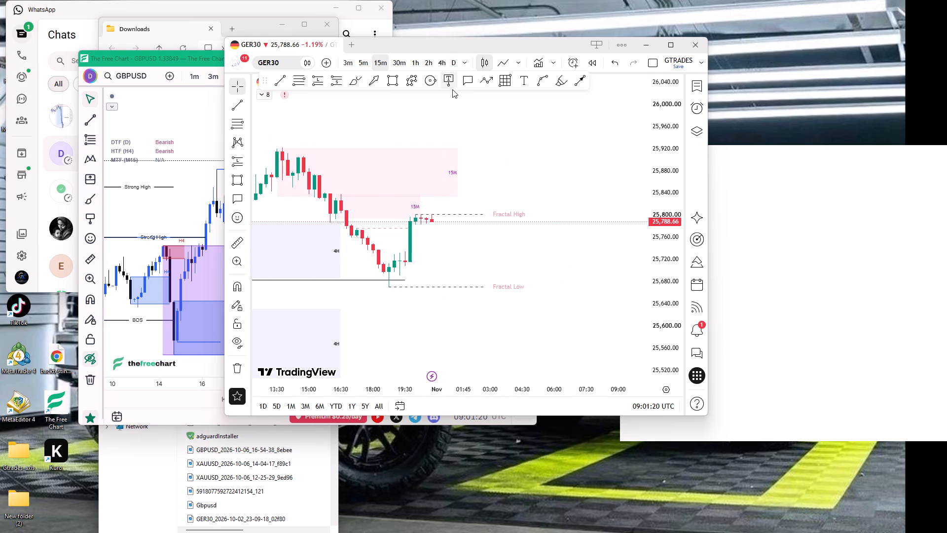
click(399, 80)
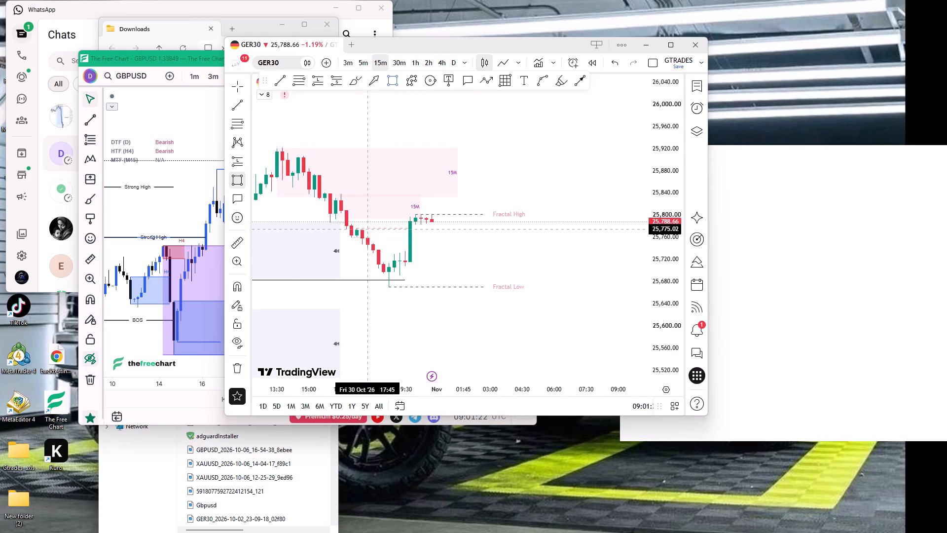
ctrl+scroll(364, 228, up, 2)
ctrl+click(354, 219)
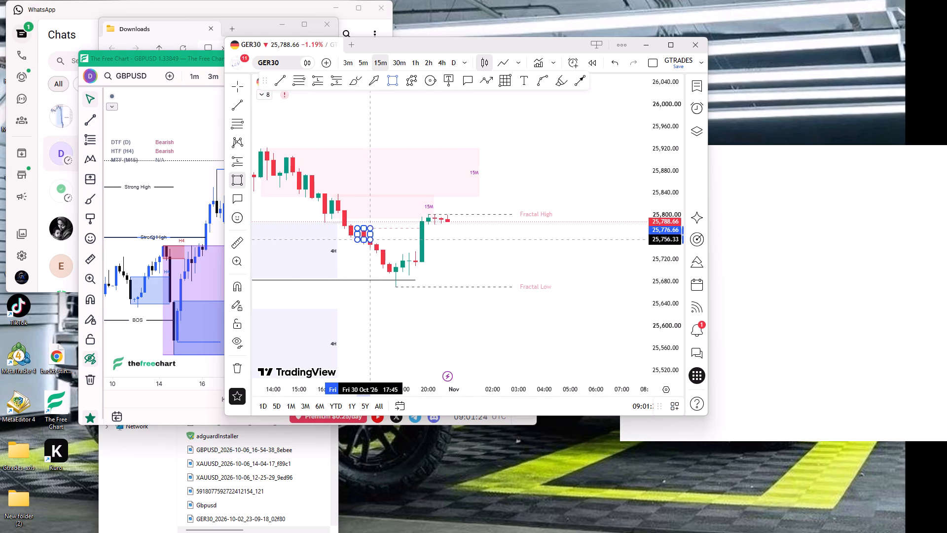
click(418, 238)
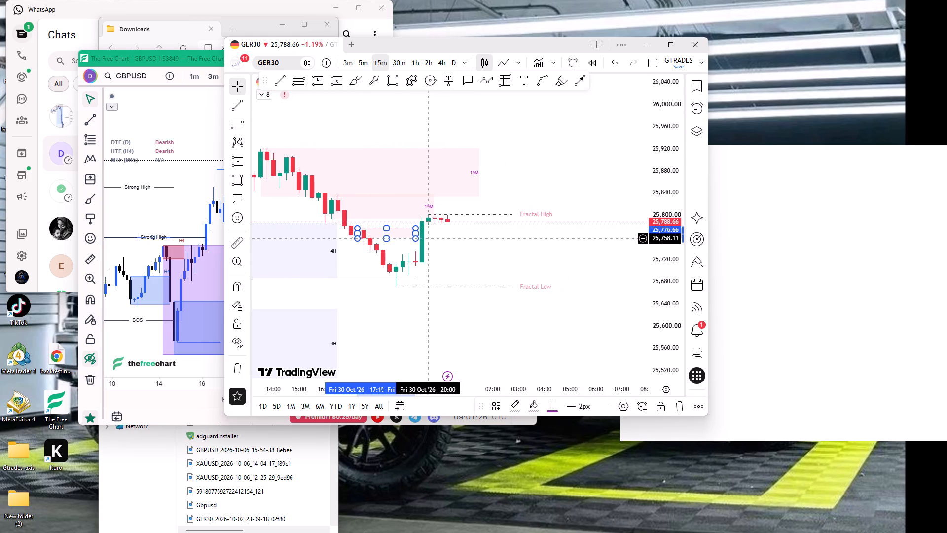
click(502, 406)
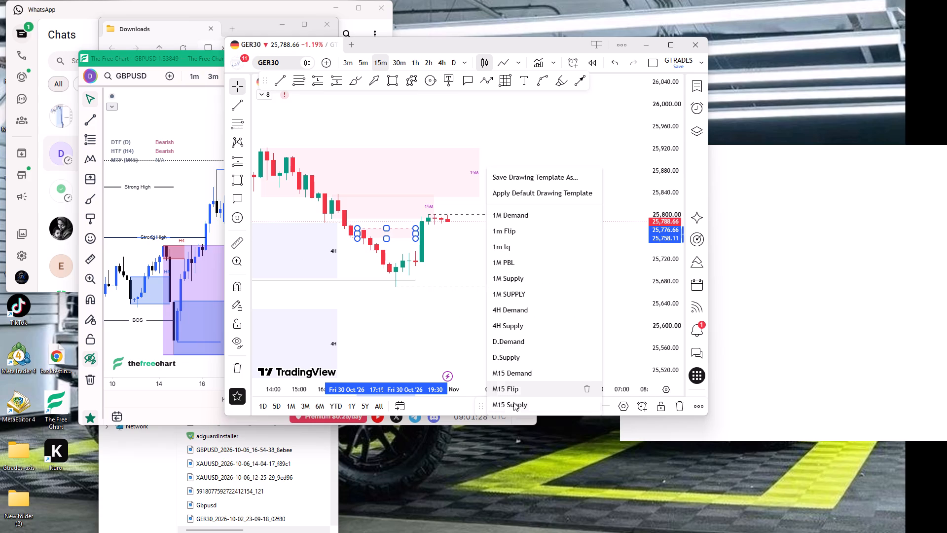
click(403, 234)
key(shift+p)
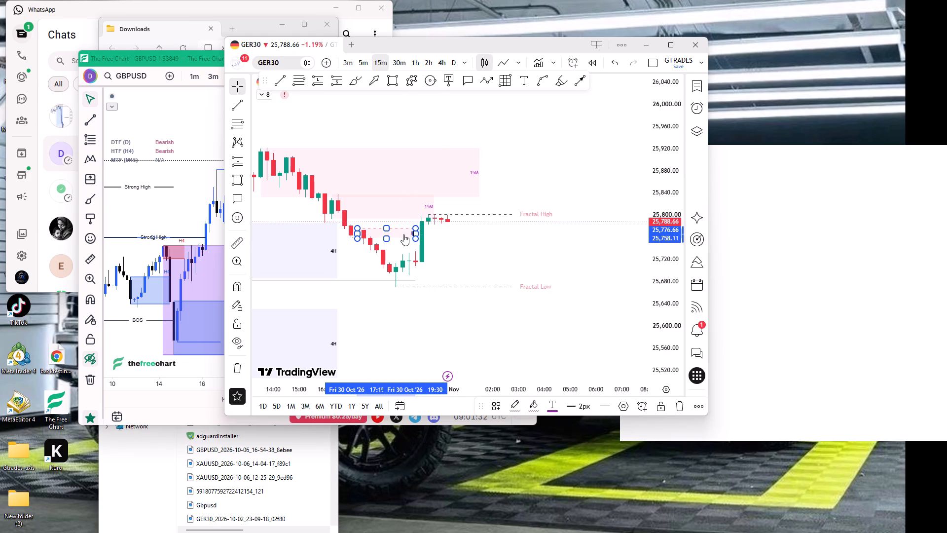
text(BL)
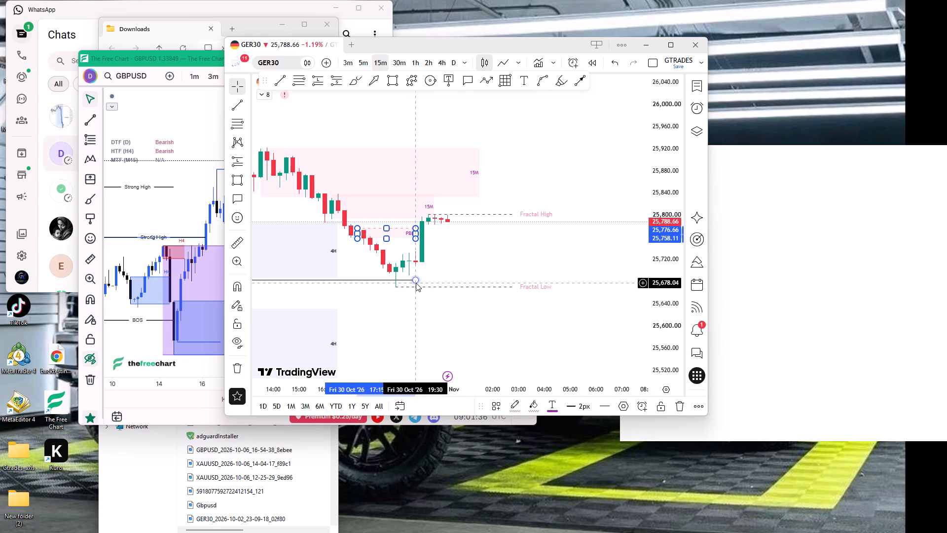
Shorten the ch line so it ends at the Fractal Low candle.
drag(415, 282, 396, 278)
click(462, 257)
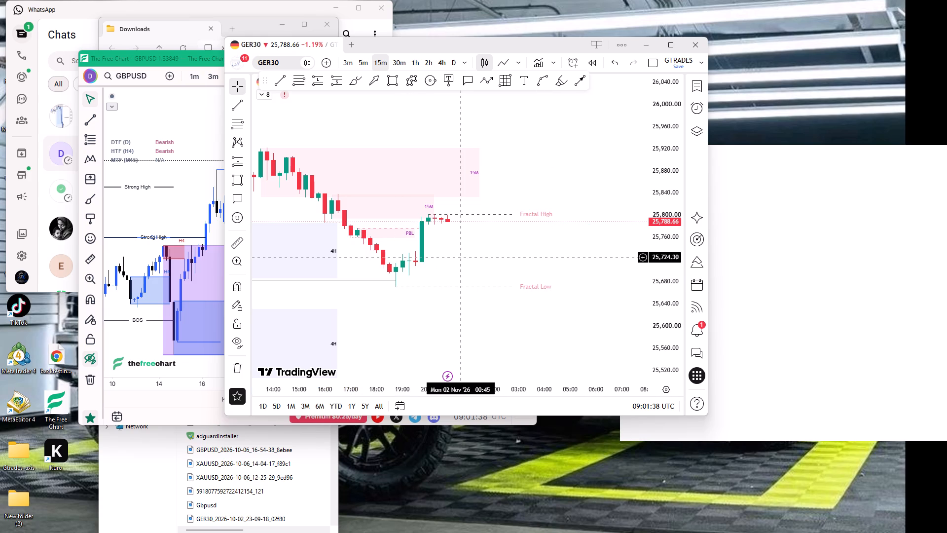
Extend the PBL zone's end to the large bullish candle at 19:45 on 30 October.
drag(675, 321, 652, 228)
drag(648, 212, 595, 108)
ctrl+scroll(380, 221, up, 3)
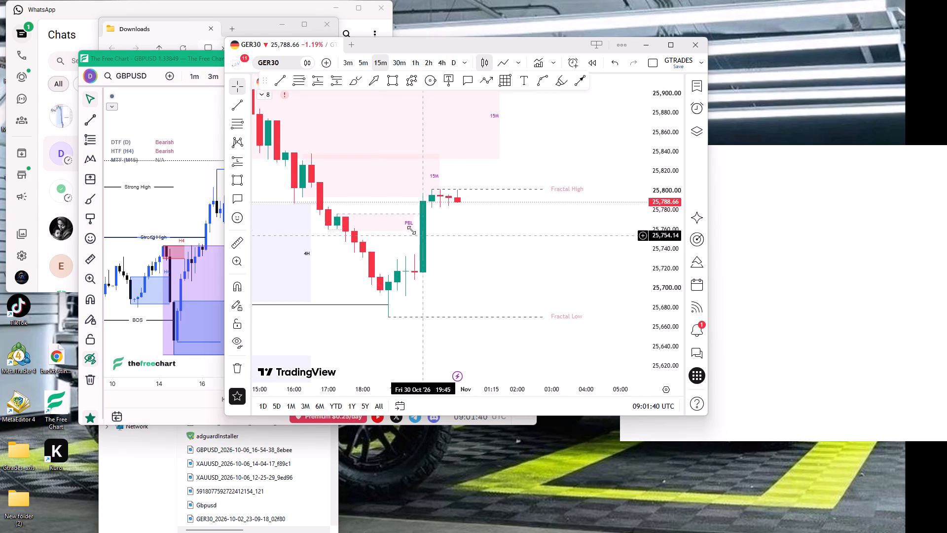
drag(413, 221, 420, 224)
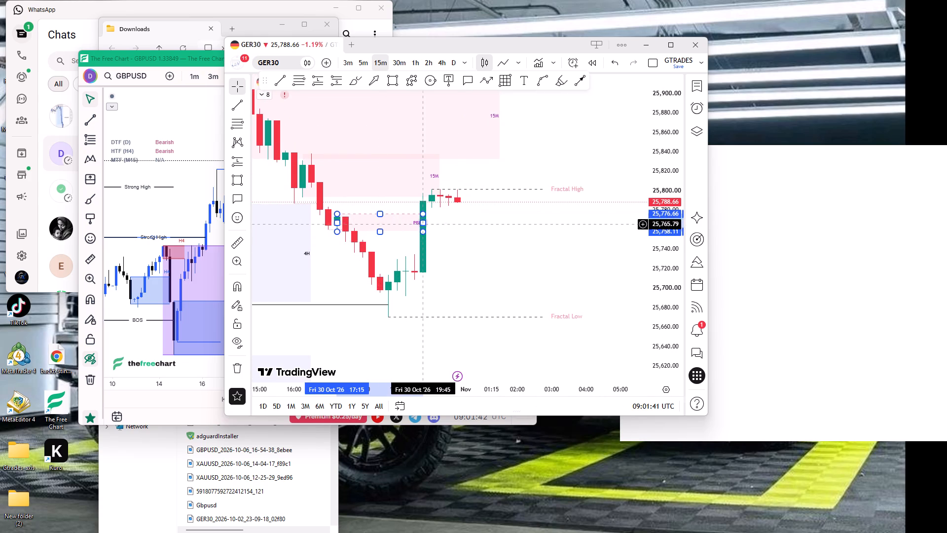
click(458, 241)
ctrl+scroll(444, 236, down, 4)
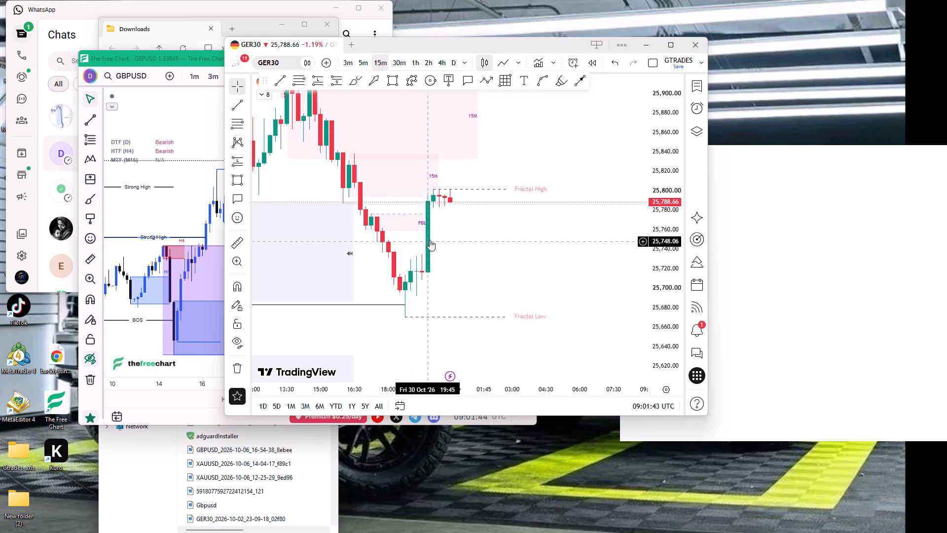
click(483, 234)
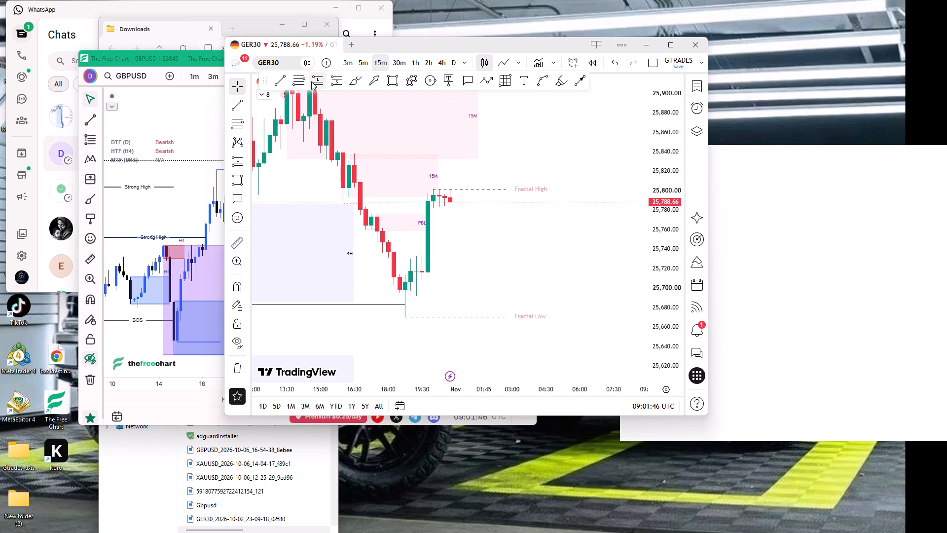
Draw a horizontal trend line along the PBL zone's upper edge at about 25,777, from 17:15 to 19:45 on 30 October.
click(281, 83)
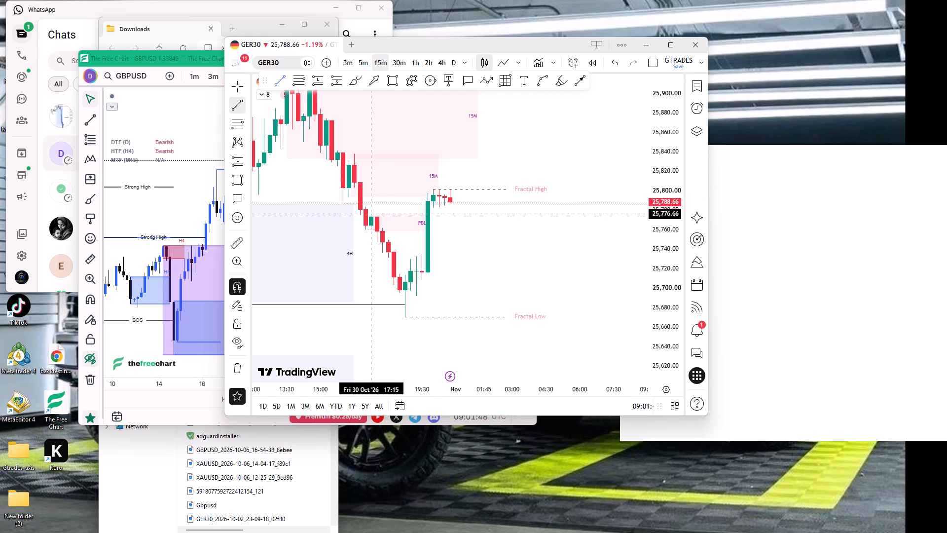
ctrl+click(372, 204)
shift+click(427, 226)
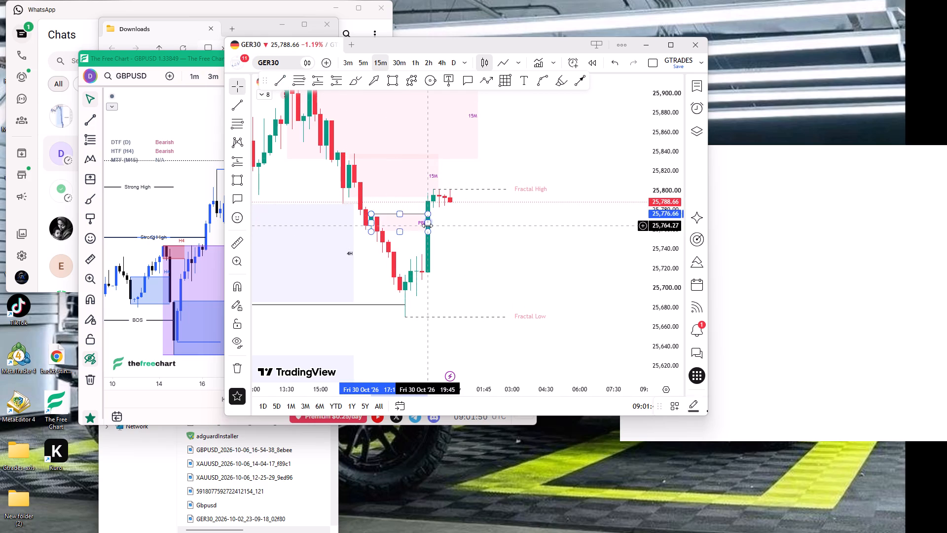
click(485, 252)
Draw a zone from about 25,692 to 25,735, from 30 October 19:15 to 2 November 07:00, using the M15 Demand template.
drag(499, 261, 446, 277)
ctrl+scroll(464, 269, down, 5)
drag(472, 271, 454, 271)
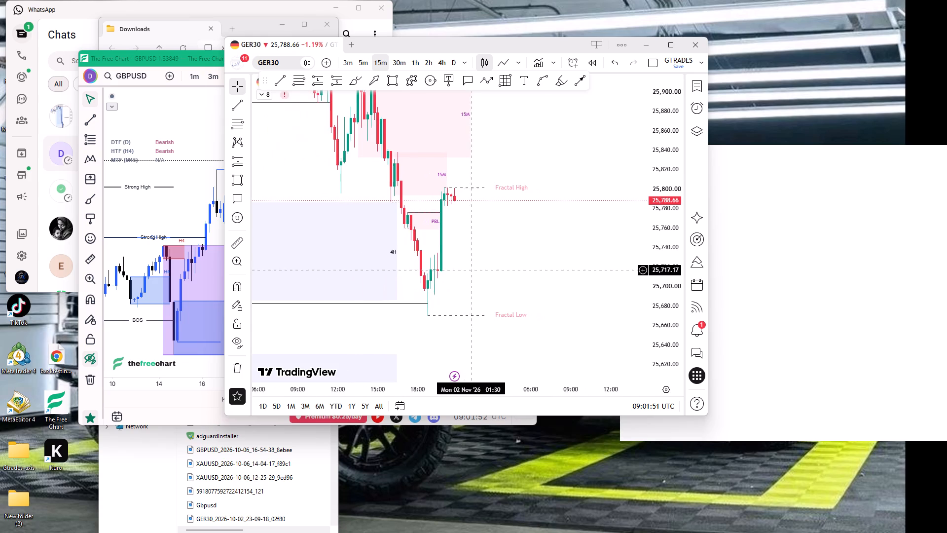
drag(454, 271, 409, 272)
click(389, 82)
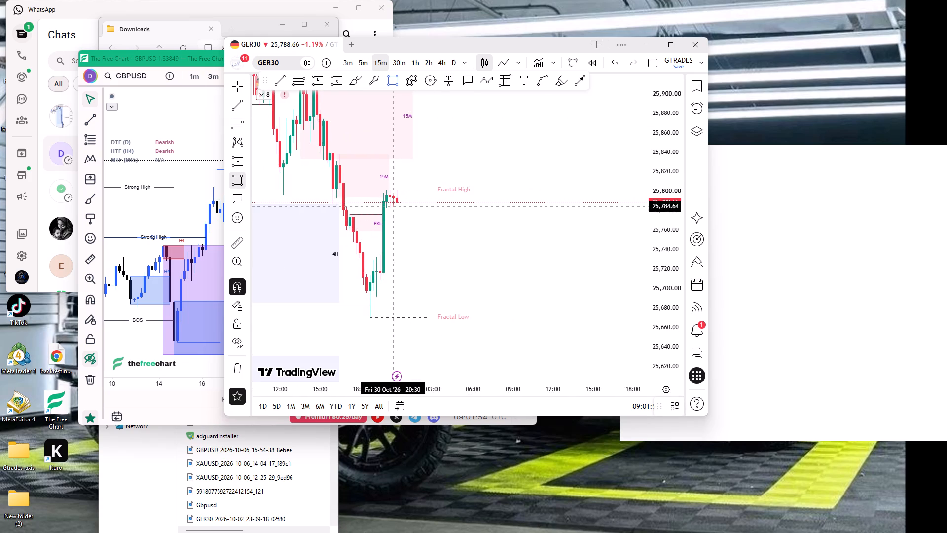
ctrl+click(378, 249)
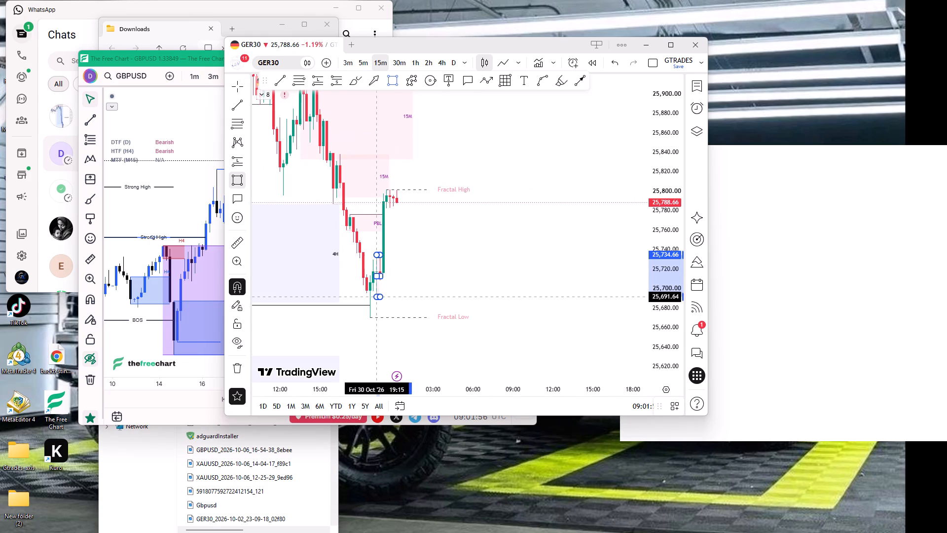
ctrl+click(376, 305)
drag(379, 276, 488, 286)
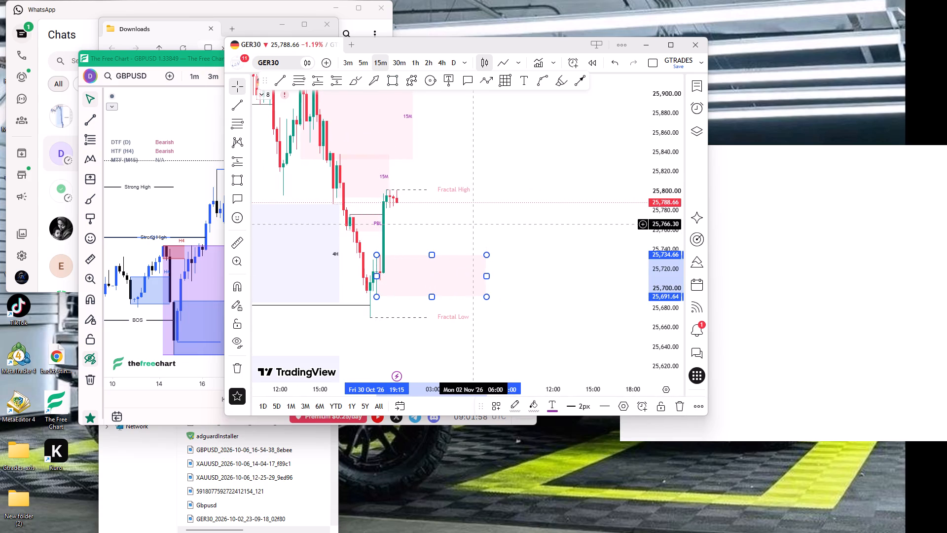
click(505, 406)
click(499, 407)
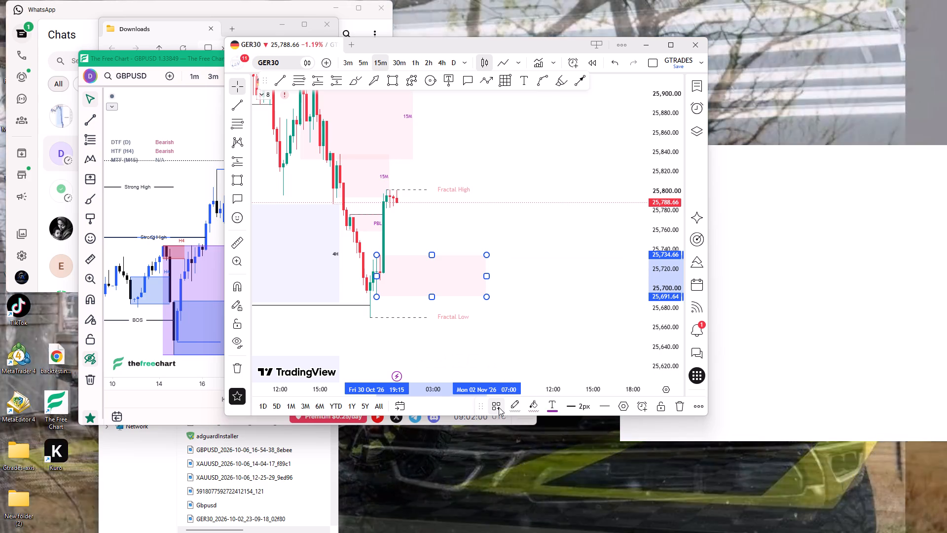
click(509, 378)
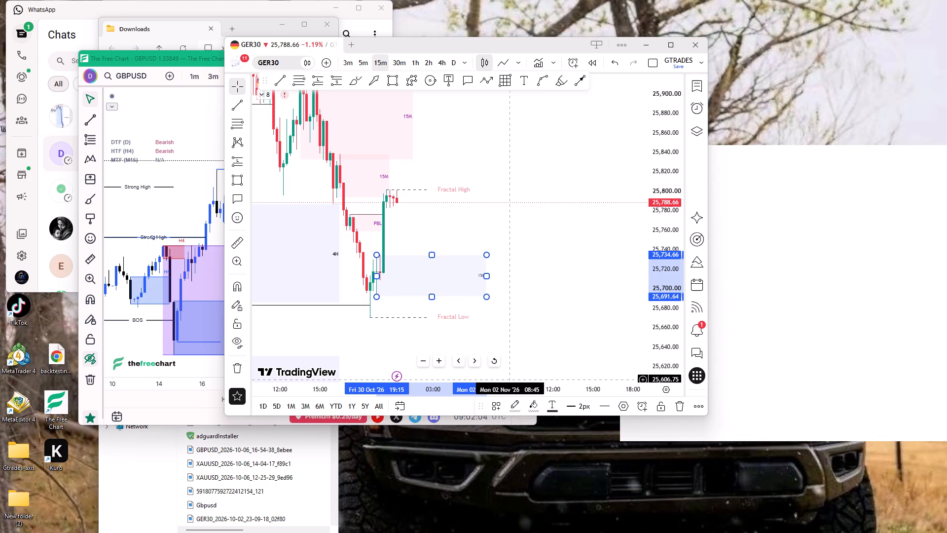
Place a long position at the M15 demand zone with entry about 25,736, stop about 25,658 and target about 26,154.
drag(666, 190, 636, 264)
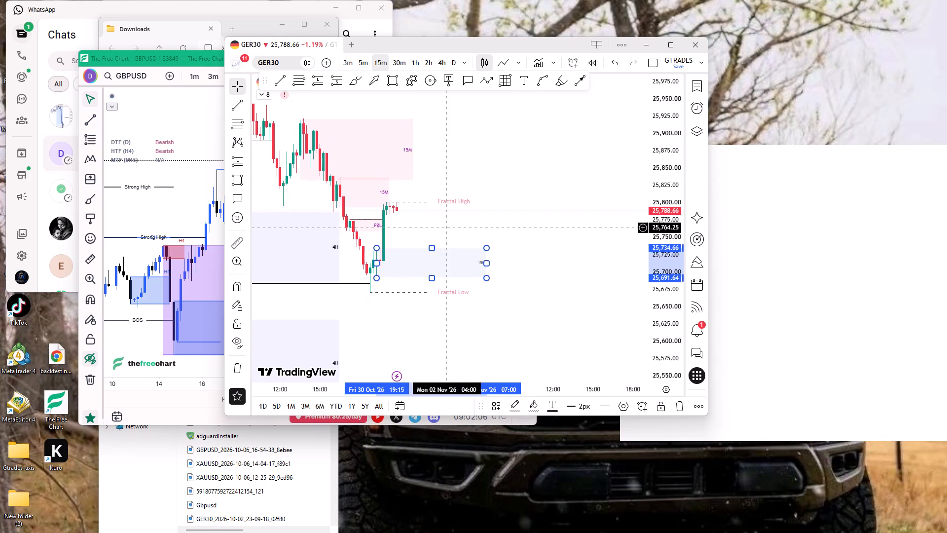
ctrl+scroll(446, 226, down, 5)
drag(515, 214, 550, 292)
drag(665, 168, 665, 187)
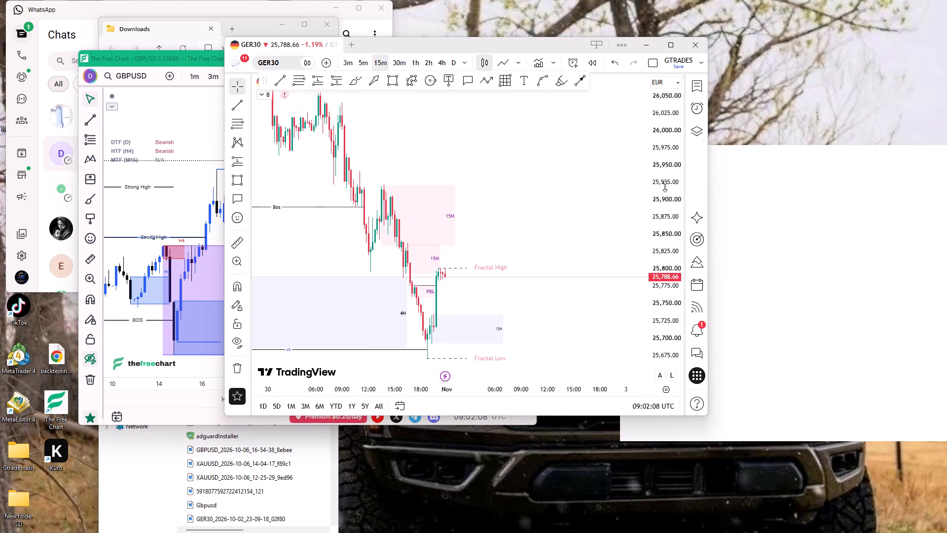
drag(665, 187, 639, 266)
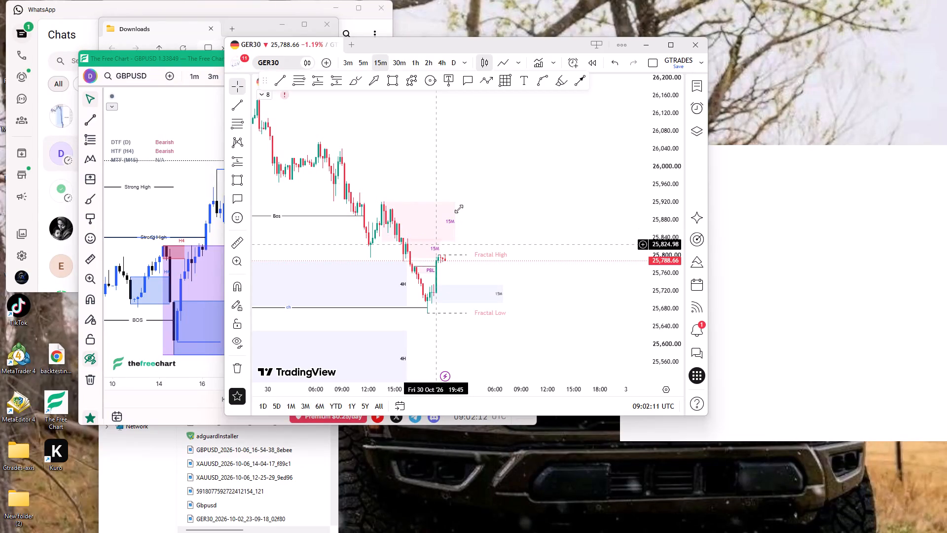
click(320, 81)
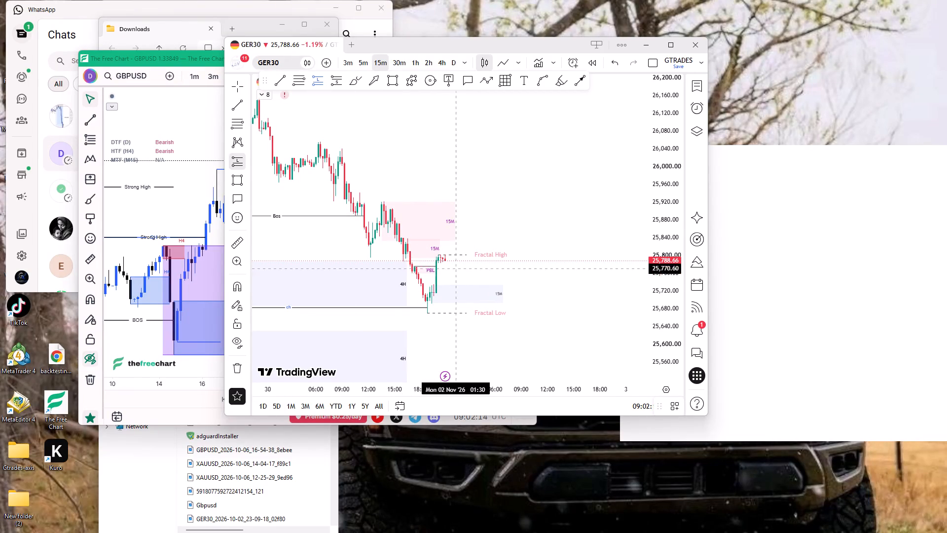
click(447, 284)
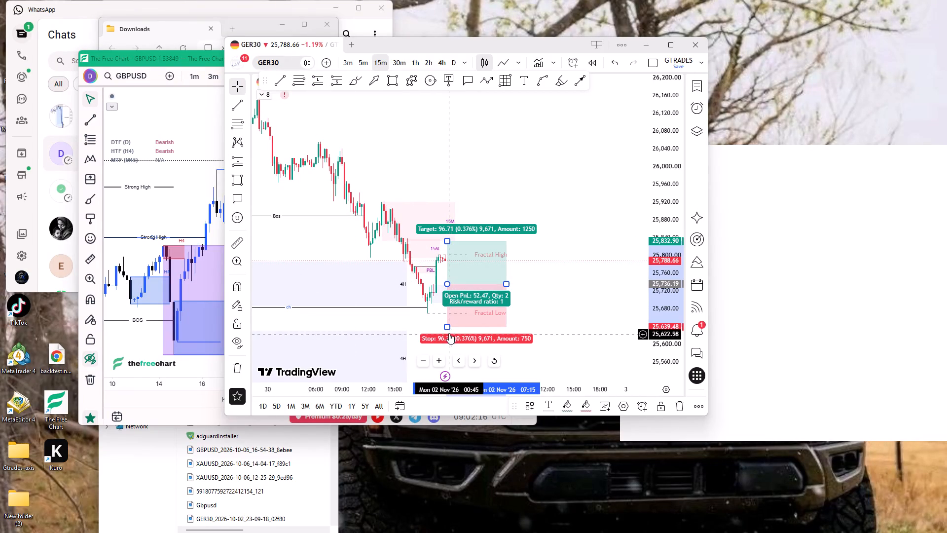
drag(447, 327, 440, 318)
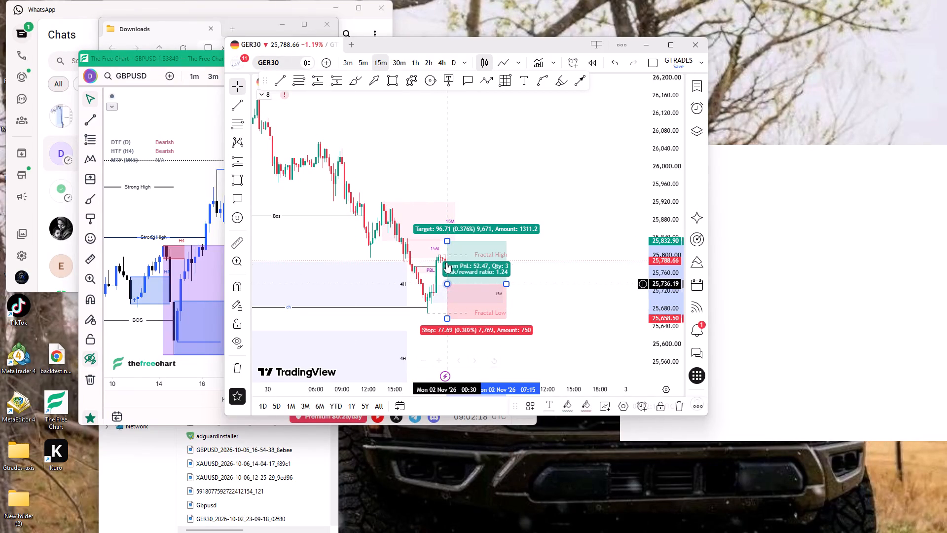
drag(447, 240, 449, 142)
ctrl+scroll(507, 199, down, 4)
drag(548, 182, 561, 250)
drag(475, 203, 470, 158)
click(552, 222)
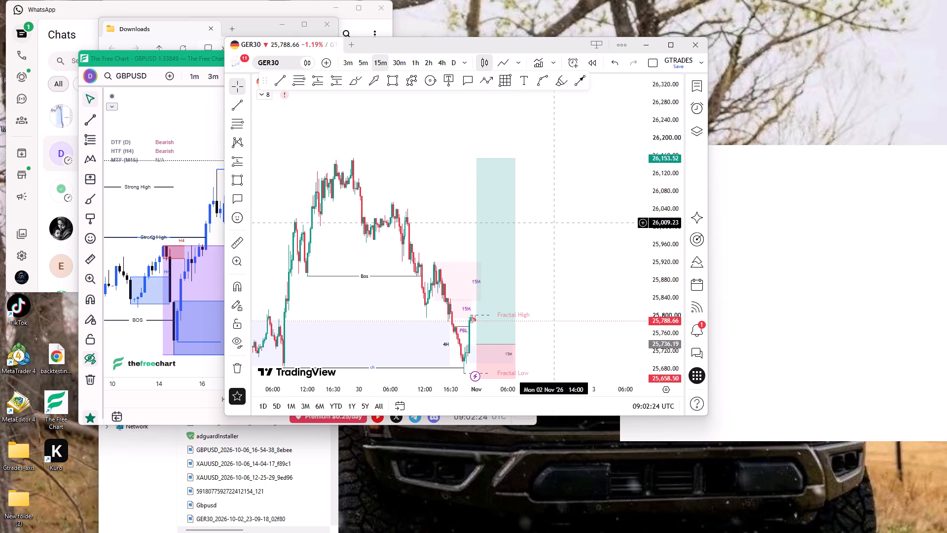
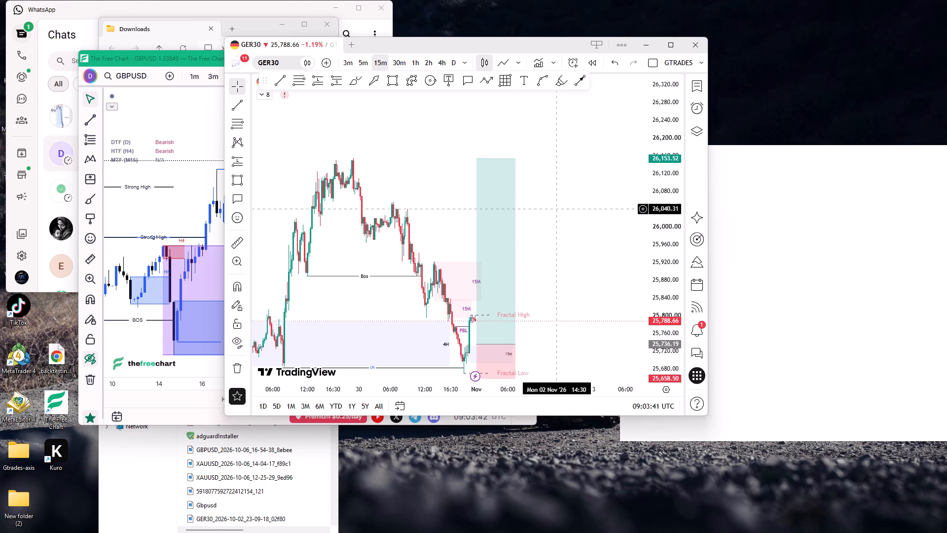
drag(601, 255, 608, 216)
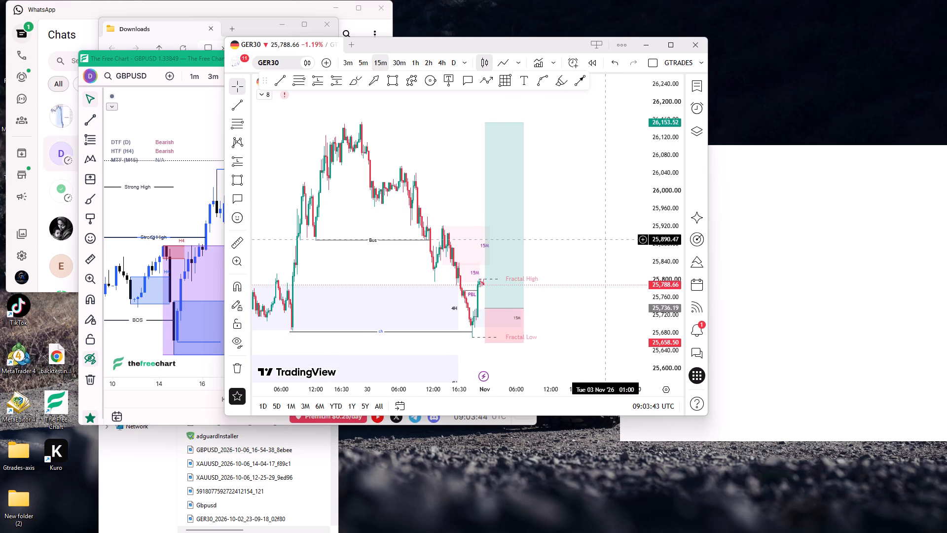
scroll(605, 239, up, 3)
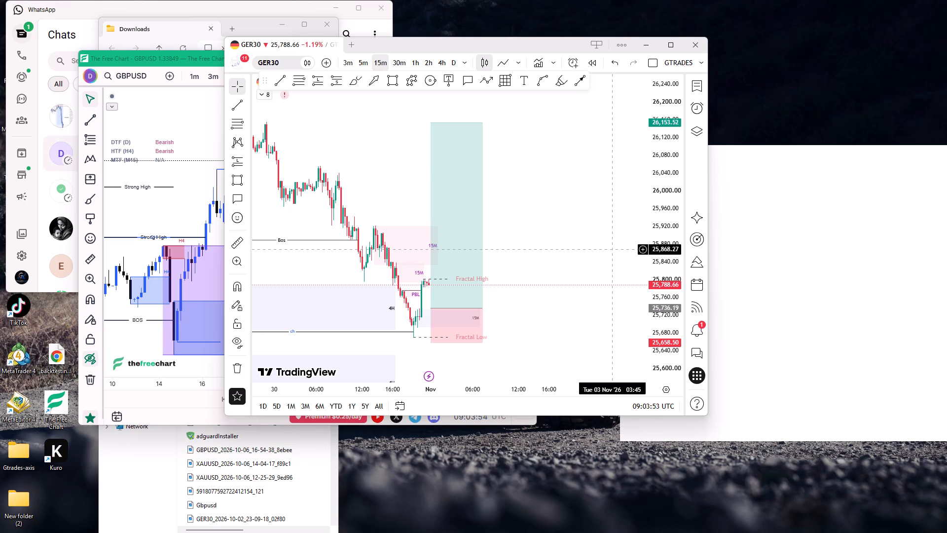
Switch to the XAUUSD chart on the daily timeframe and examine its market structure, supply and demand zones and DTF note.
key(Down)
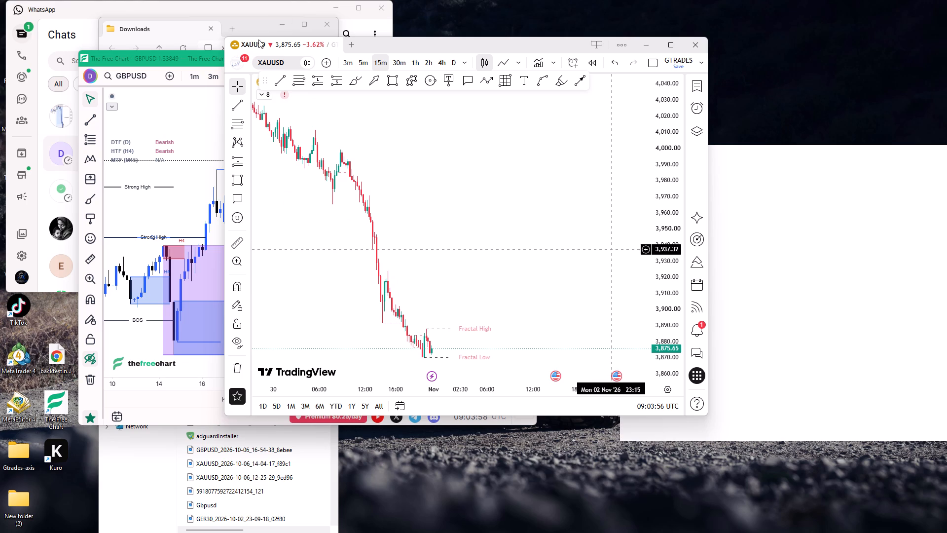
double_click(453, 65)
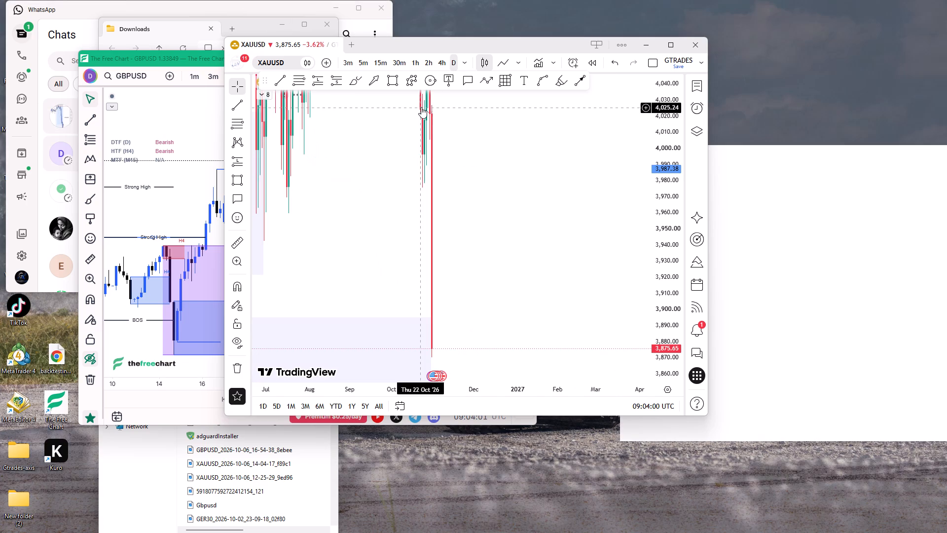
drag(668, 155, 588, 390)
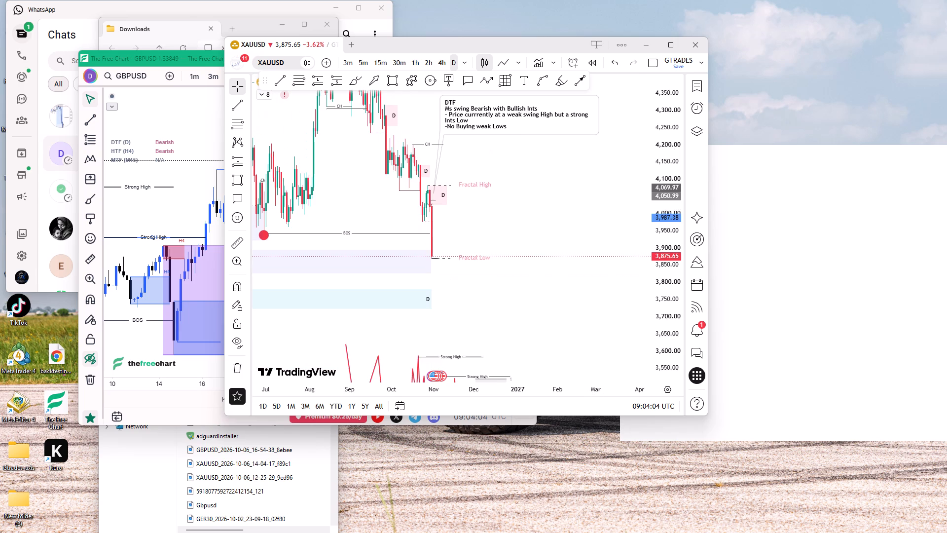
drag(588, 390, 584, 387)
scroll(525, 323, down, 2)
drag(536, 303, 555, 363)
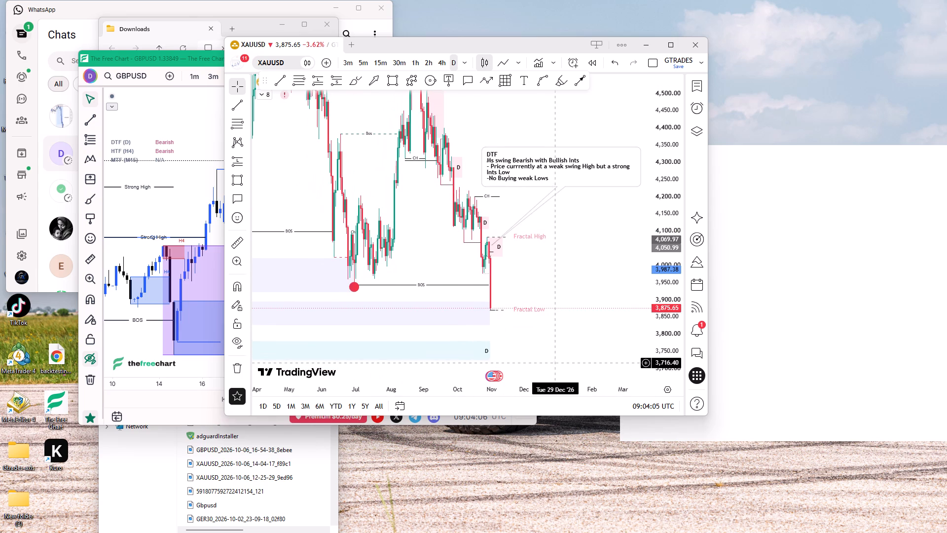
drag(663, 159, 667, 211)
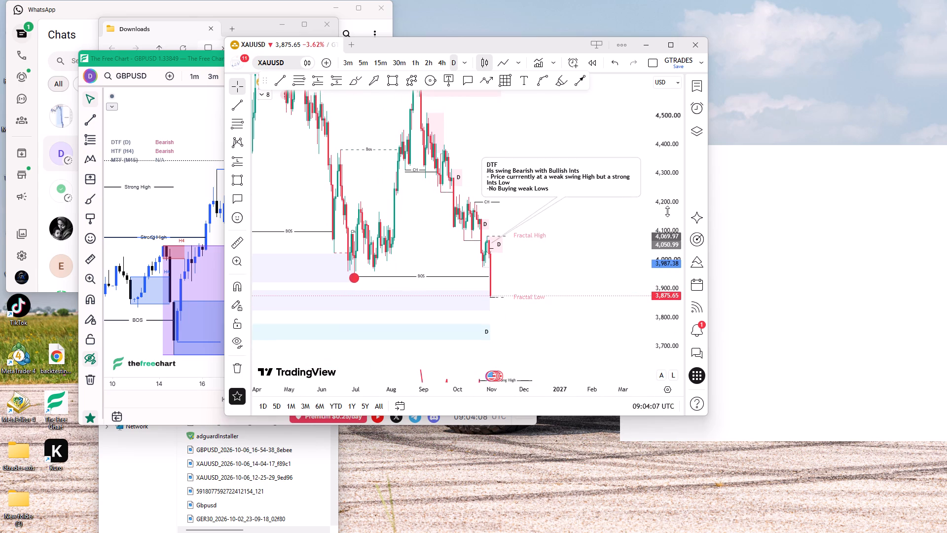
drag(667, 211, 667, 214)
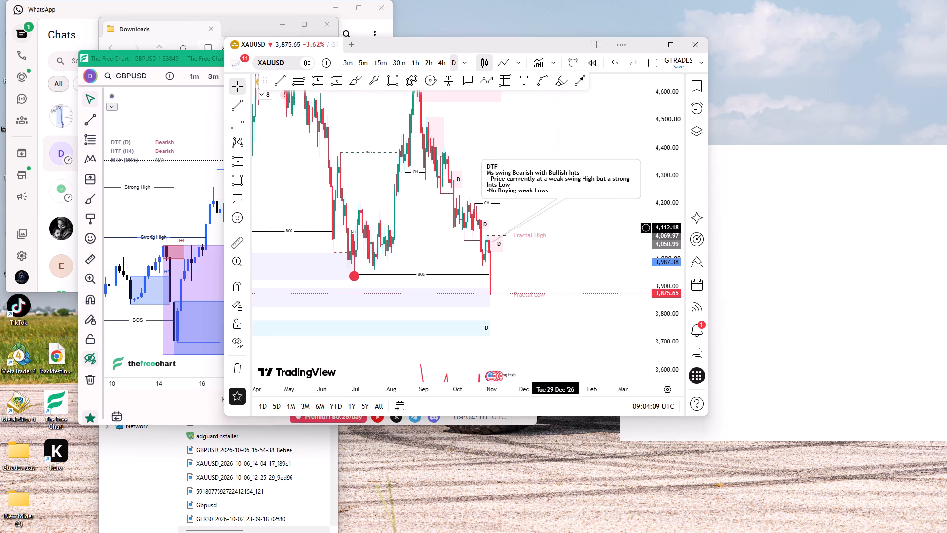
scroll(554, 228, up, 1)
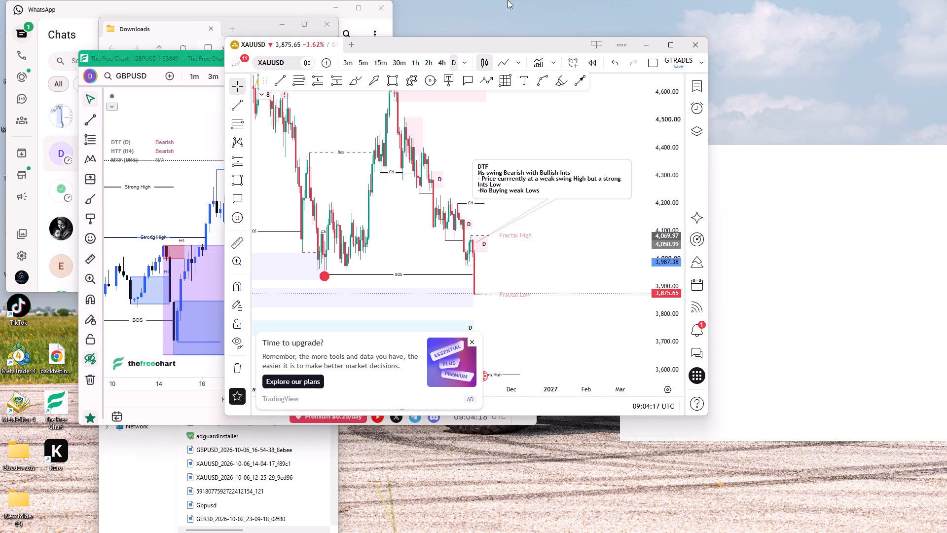
click(472, 343)
Switch the chart to BTCUSD from the watchlist.
click(697, 92)
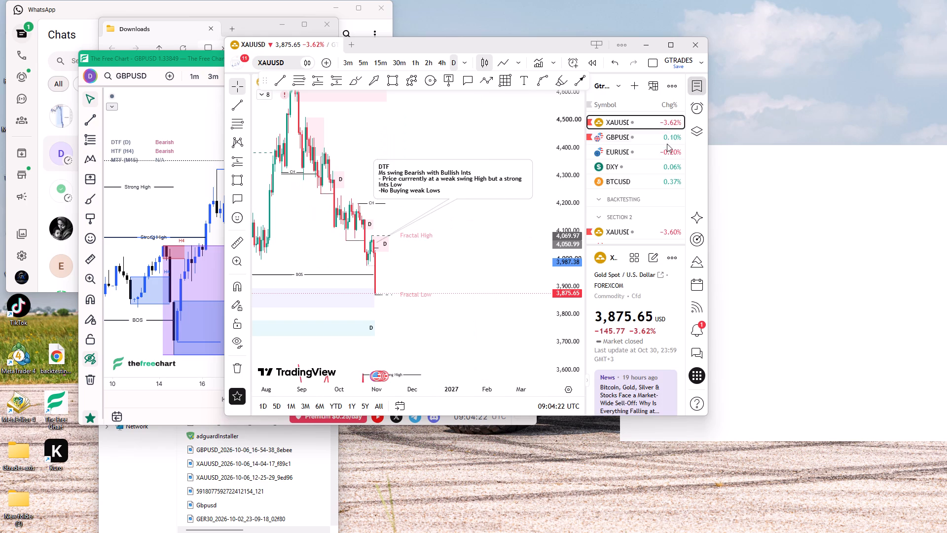
click(618, 178)
click(702, 87)
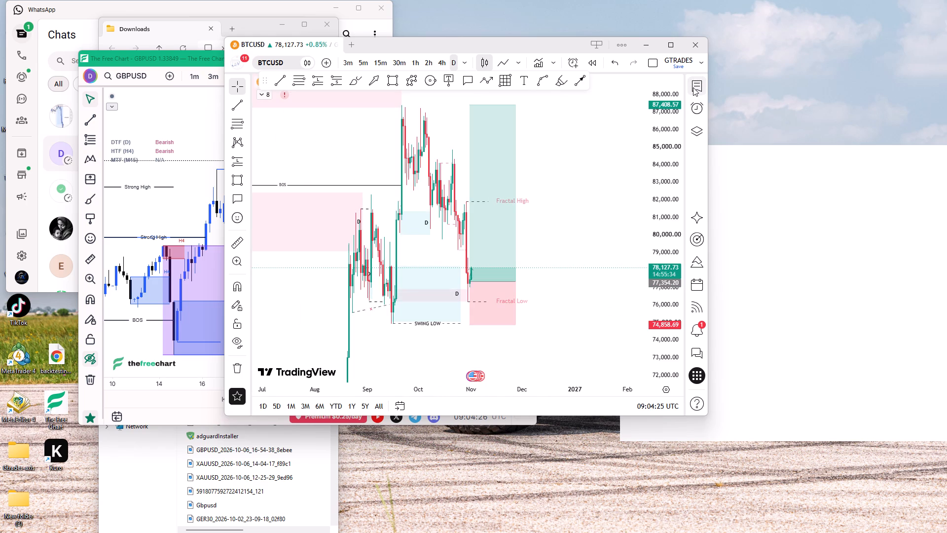
Examine the BTCUSD daily structure, from the May and June swing points to the long position at the demand zone.
scroll(510, 263, up, 4)
drag(531, 237, 574, 245)
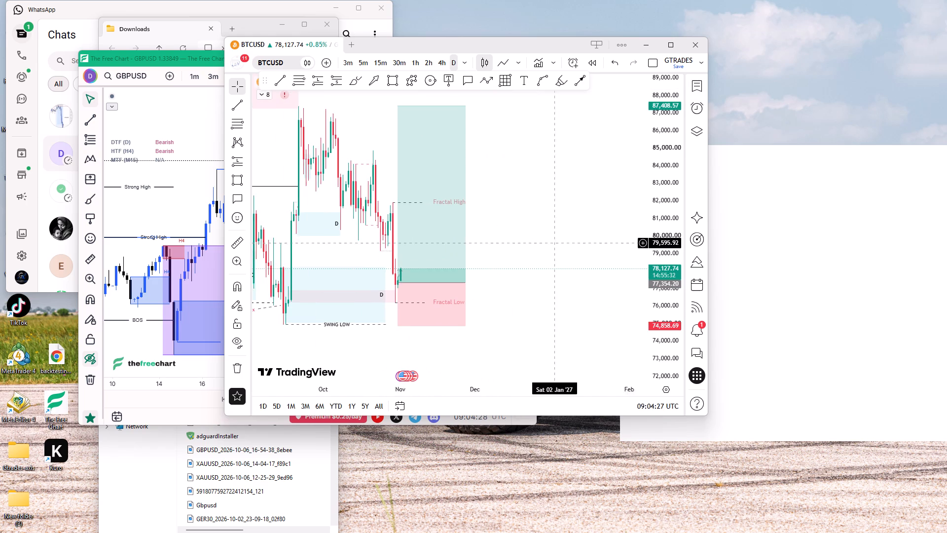
drag(574, 245, 581, 245)
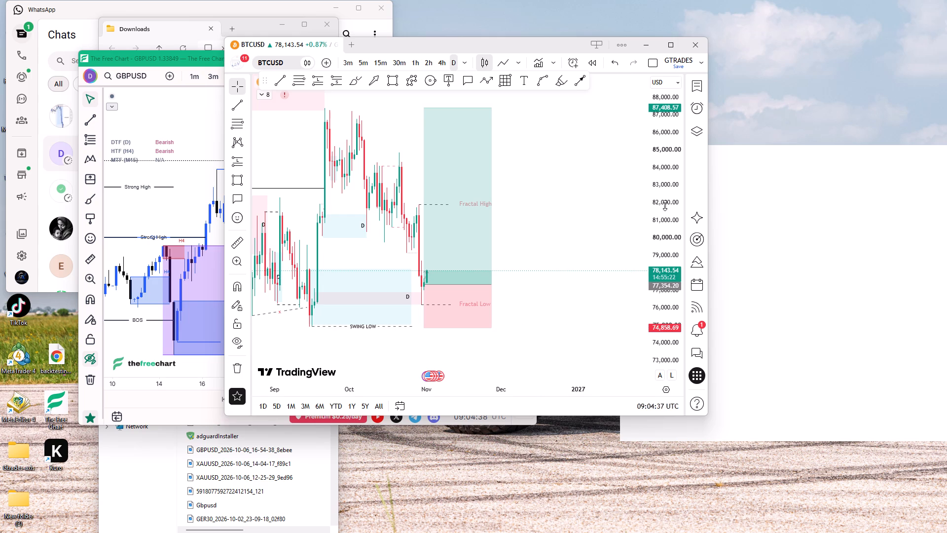
drag(667, 202, 656, 288)
scroll(559, 162, down, 5)
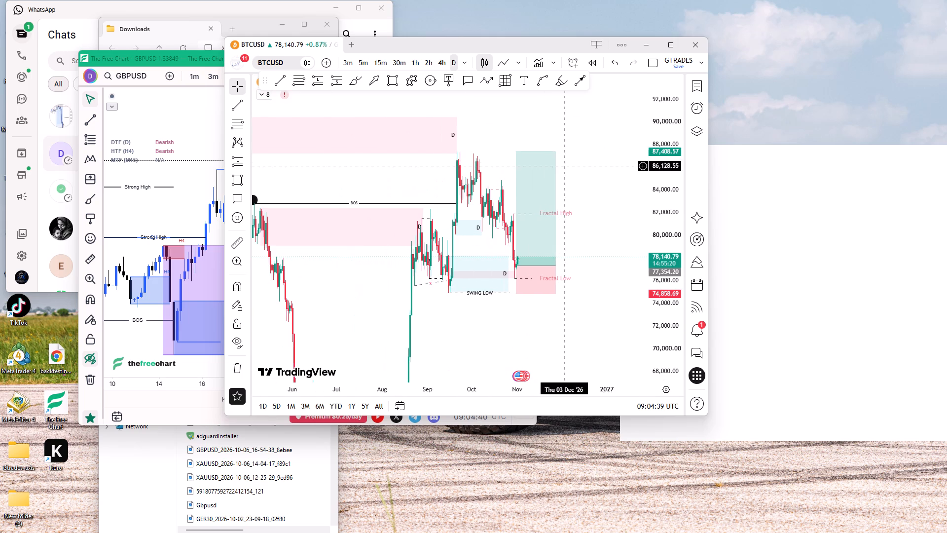
drag(669, 140, 610, 301)
drag(490, 304, 541, 284)
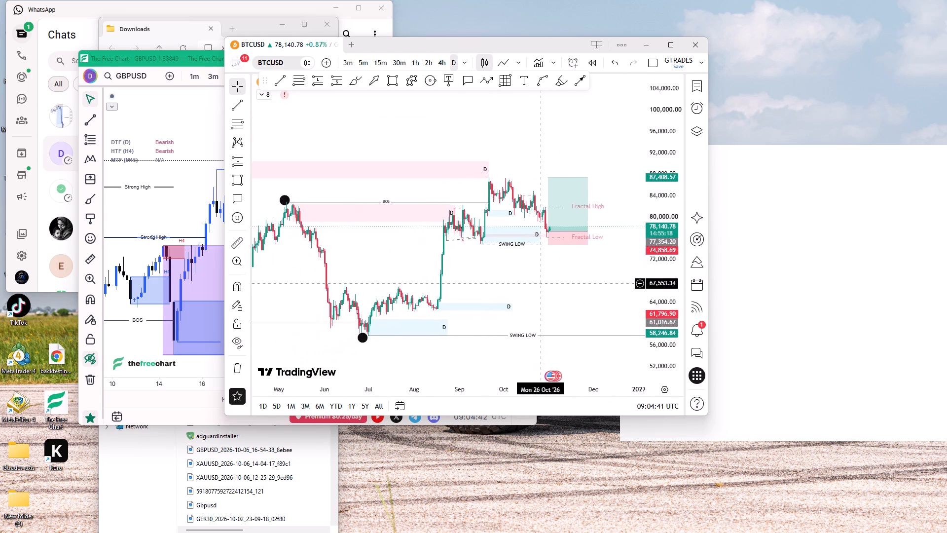
scroll(541, 283, down, 4)
scroll(546, 280, up, 3)
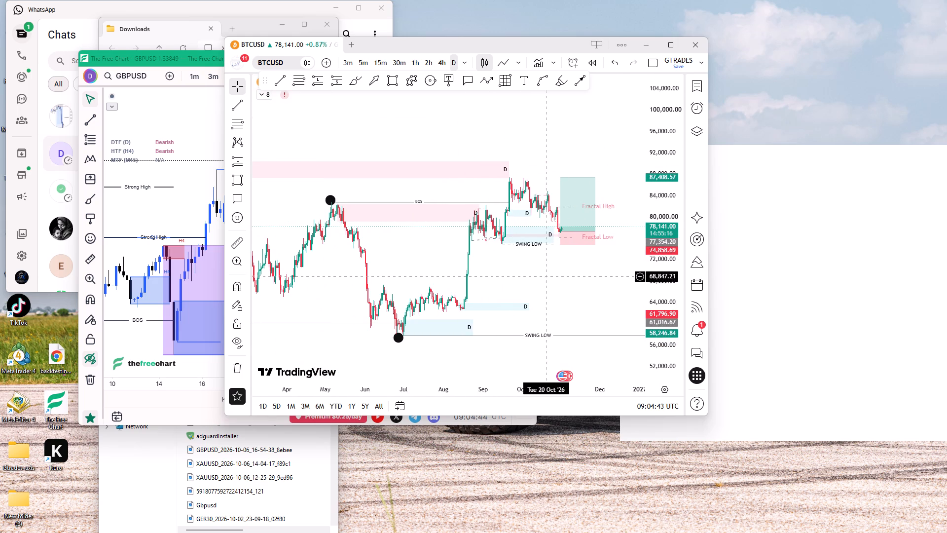
drag(555, 273, 536, 291)
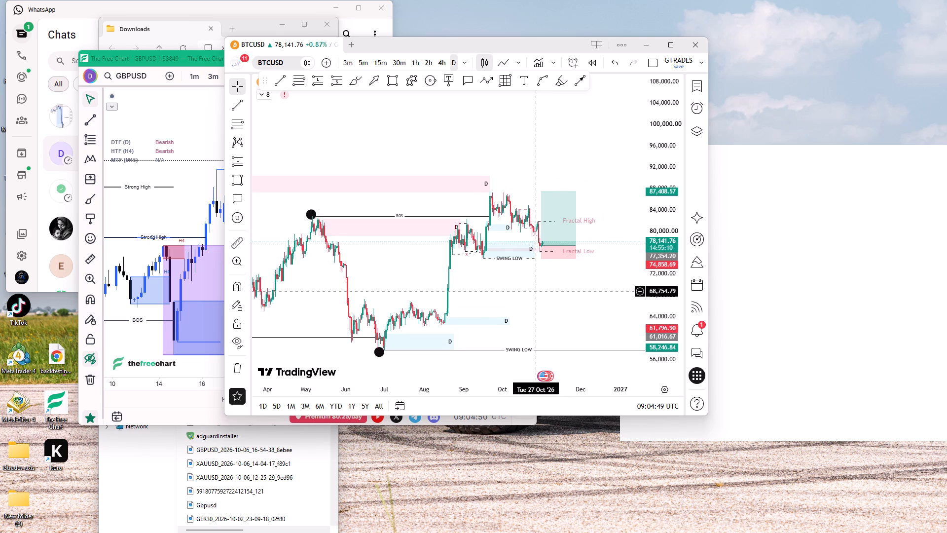
scroll(535, 288, up, 3)
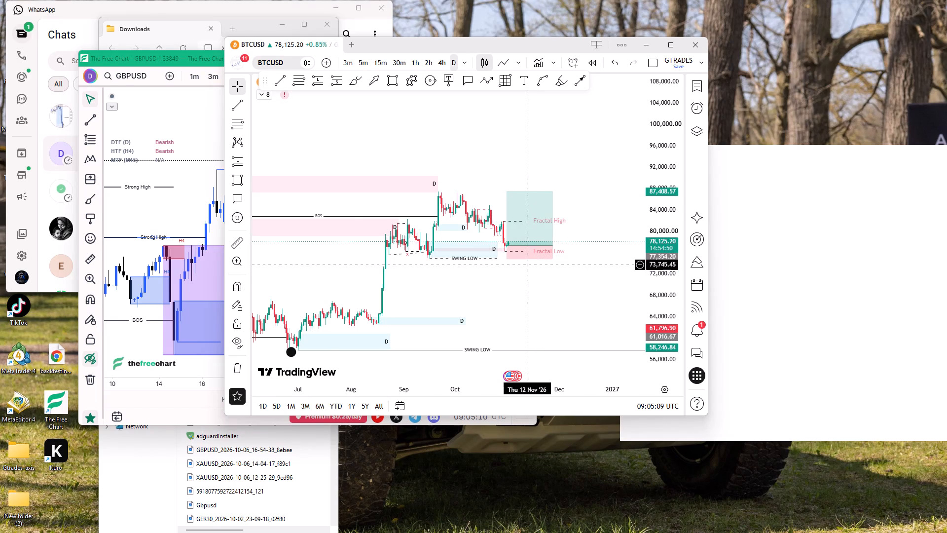
scroll(529, 290, down, 1)
drag(542, 305, 564, 295)
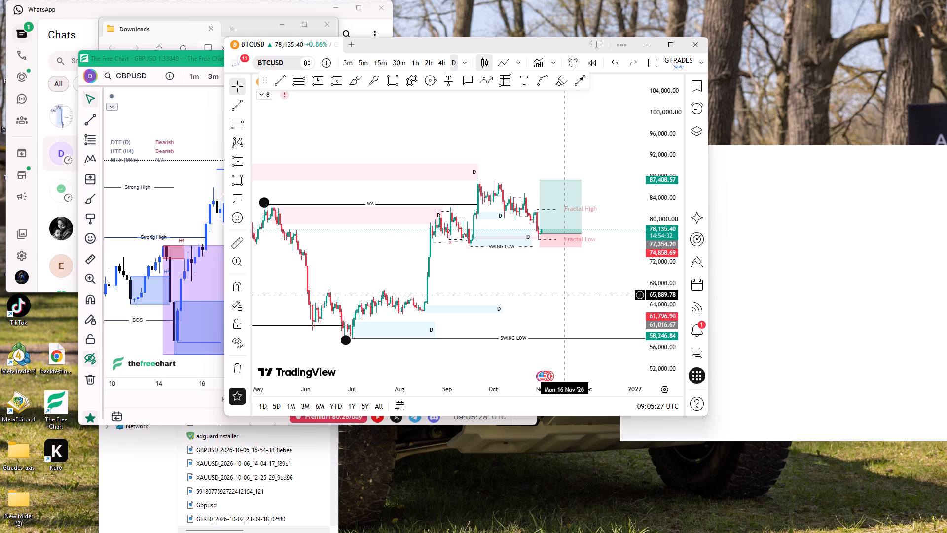
scroll(563, 305, up, 2)
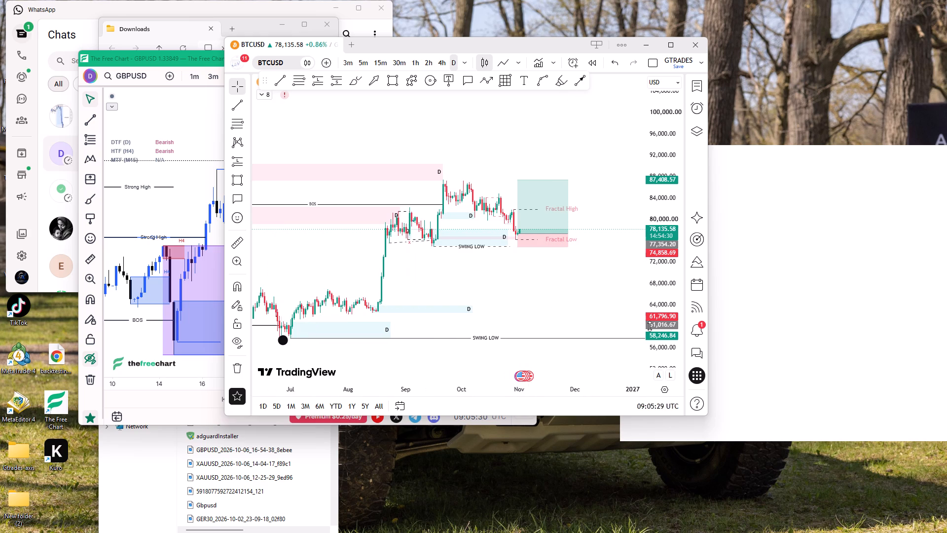
drag(662, 329, 662, 308)
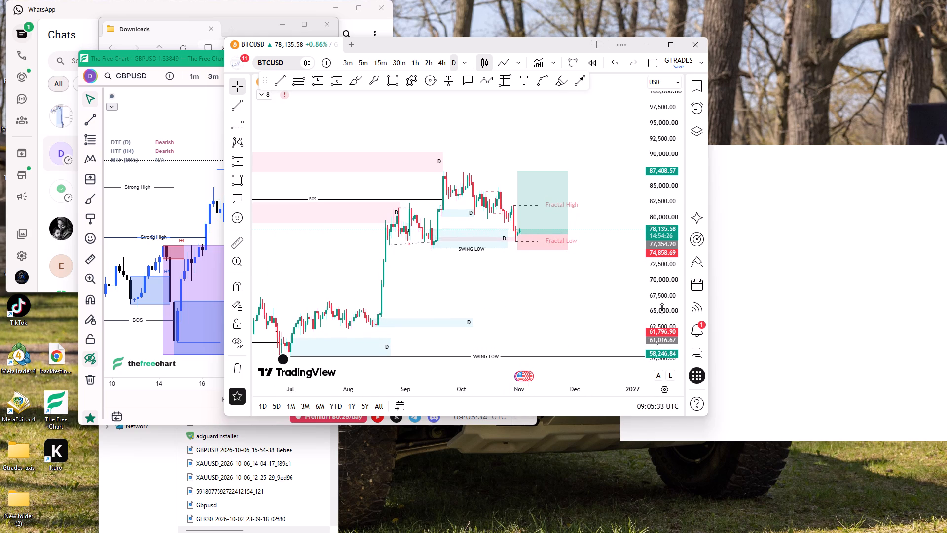
Draw a path on BTCUSD from about 82,526 on 1 September down to the mid-September swing low, ending near 87,165 in late September.
click(493, 78)
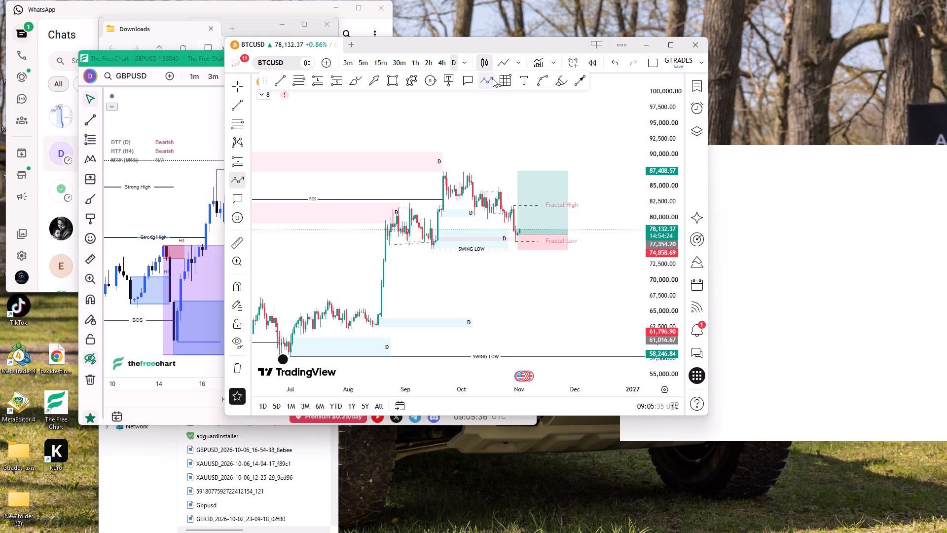
click(405, 202)
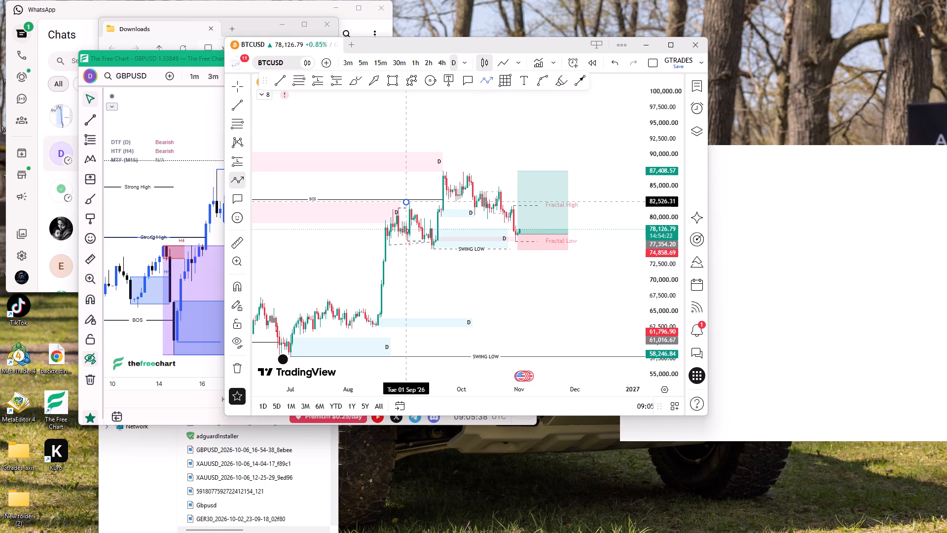
click(431, 251)
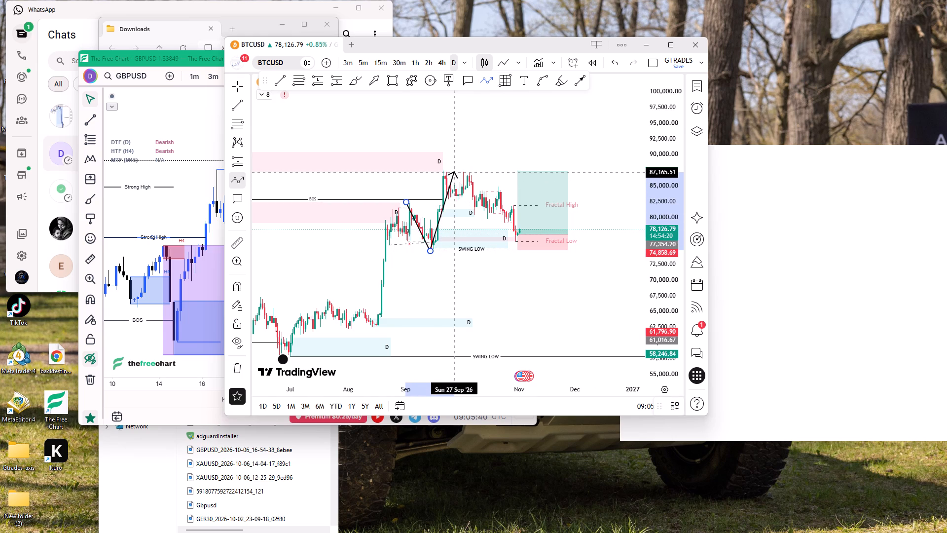
click(451, 172)
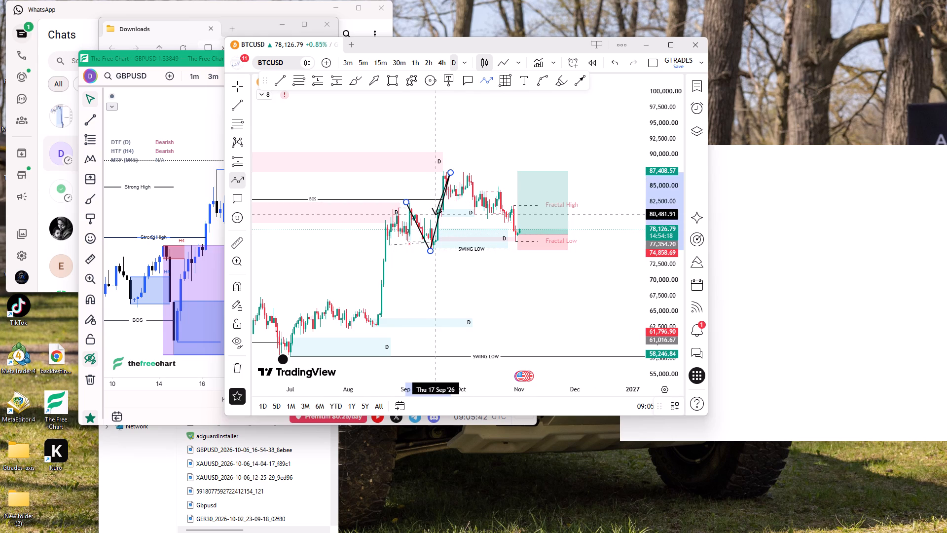
right_click(476, 159)
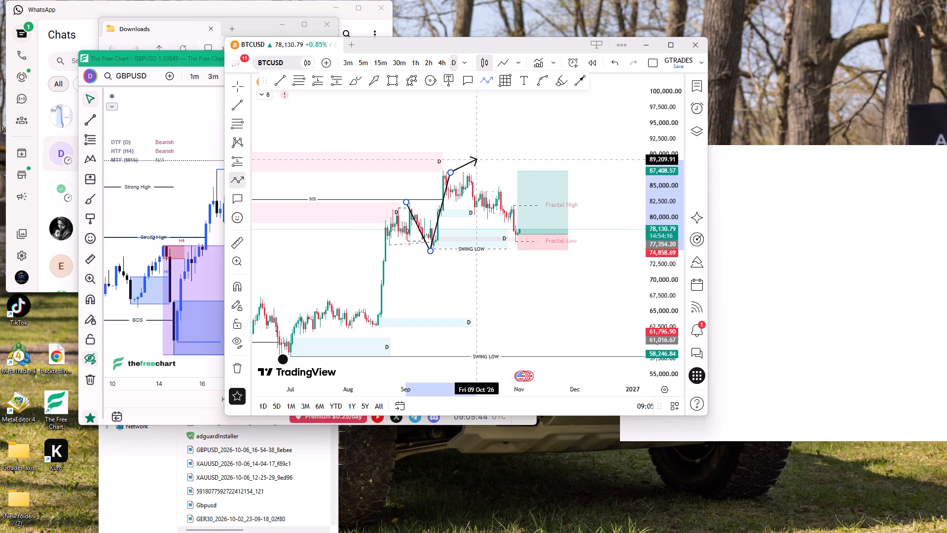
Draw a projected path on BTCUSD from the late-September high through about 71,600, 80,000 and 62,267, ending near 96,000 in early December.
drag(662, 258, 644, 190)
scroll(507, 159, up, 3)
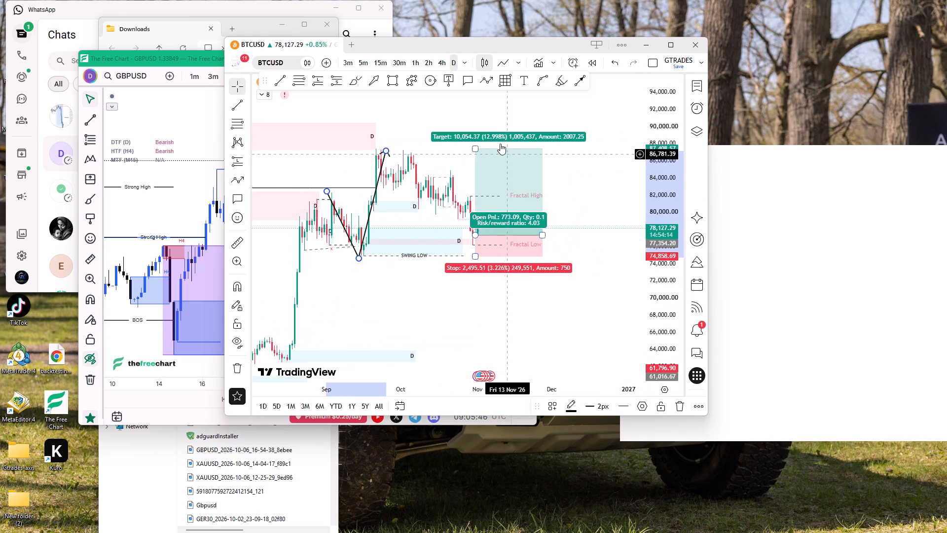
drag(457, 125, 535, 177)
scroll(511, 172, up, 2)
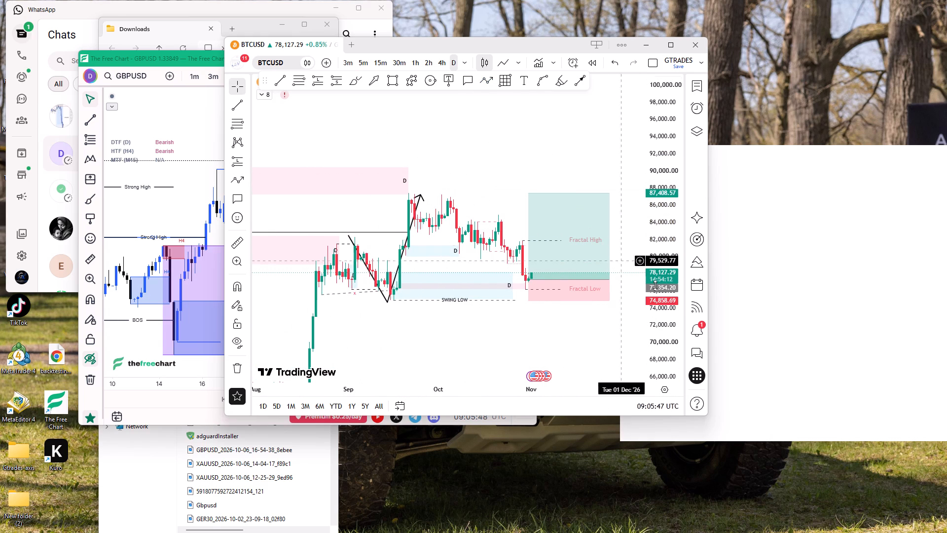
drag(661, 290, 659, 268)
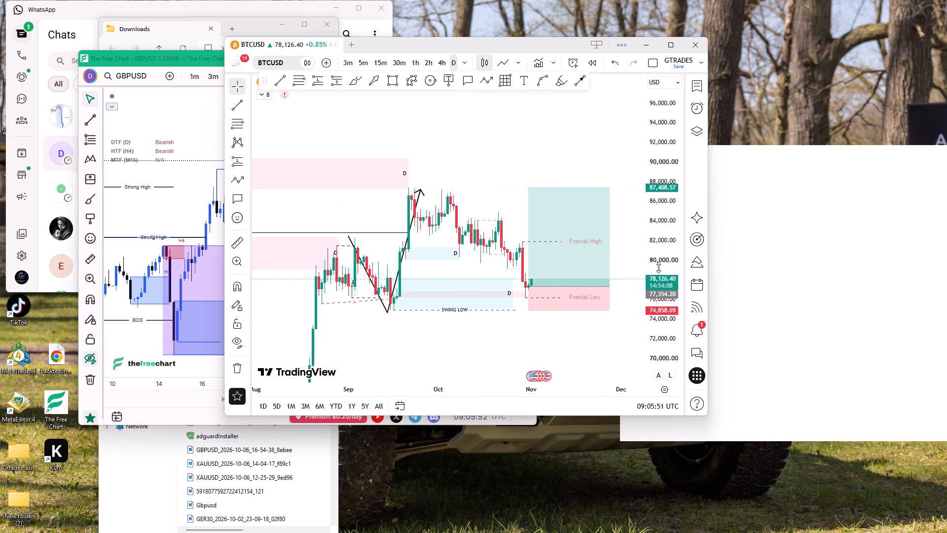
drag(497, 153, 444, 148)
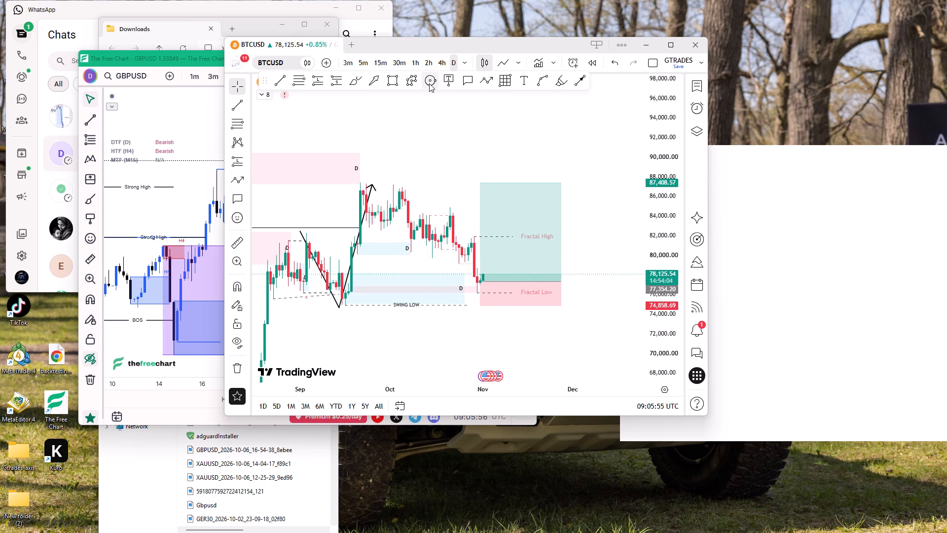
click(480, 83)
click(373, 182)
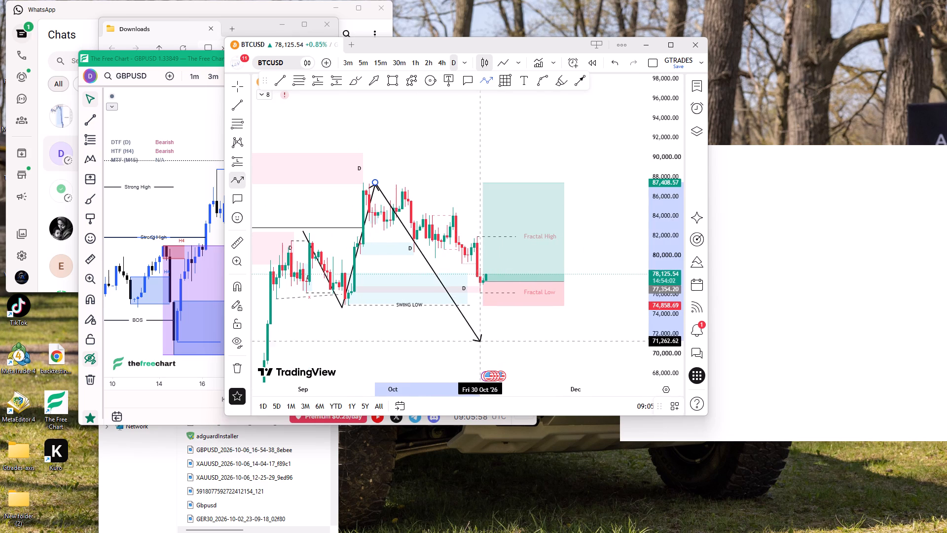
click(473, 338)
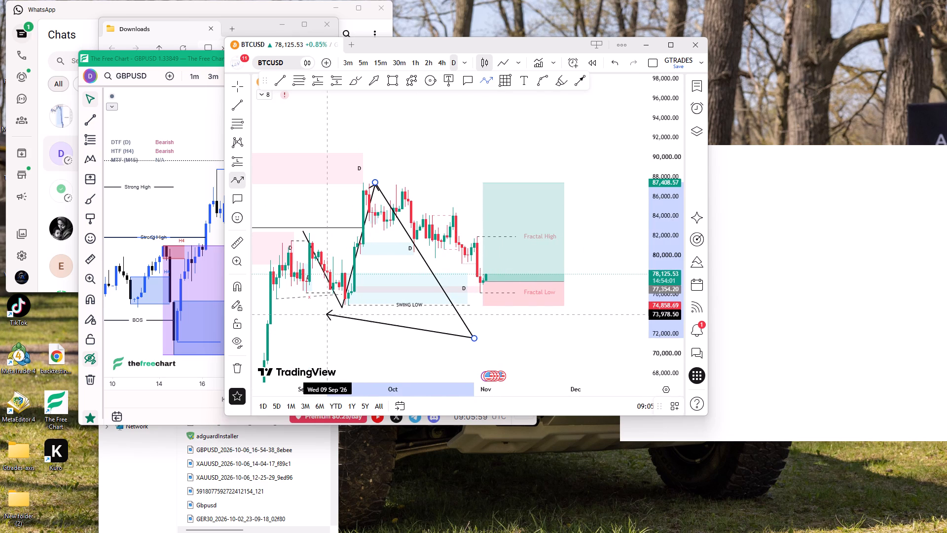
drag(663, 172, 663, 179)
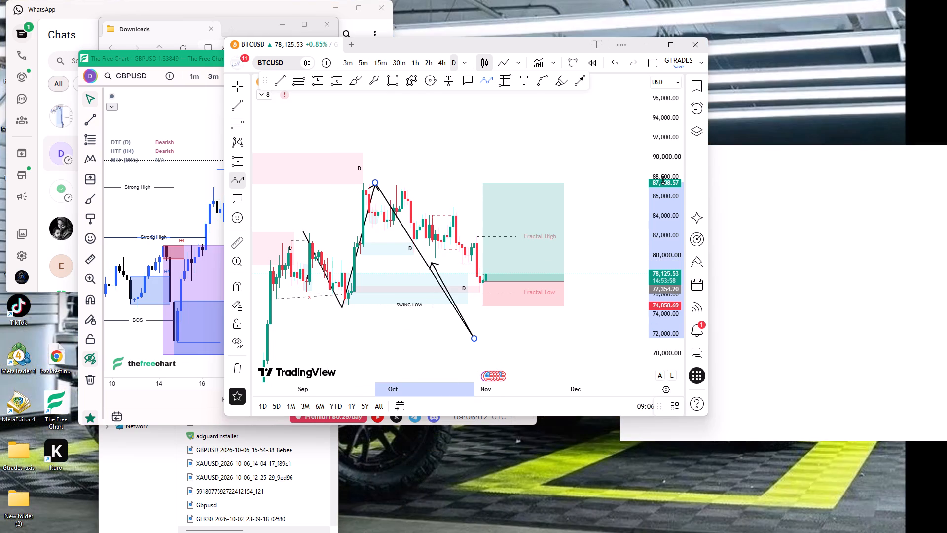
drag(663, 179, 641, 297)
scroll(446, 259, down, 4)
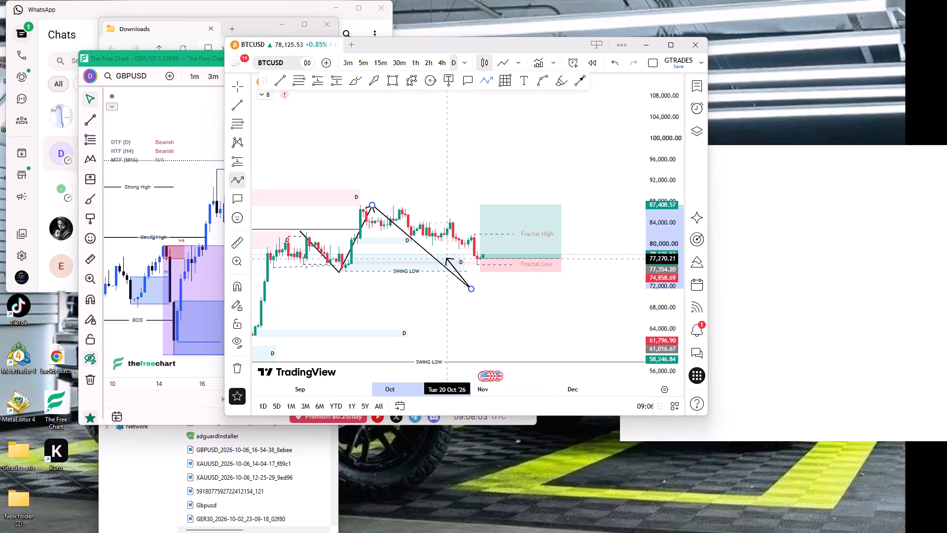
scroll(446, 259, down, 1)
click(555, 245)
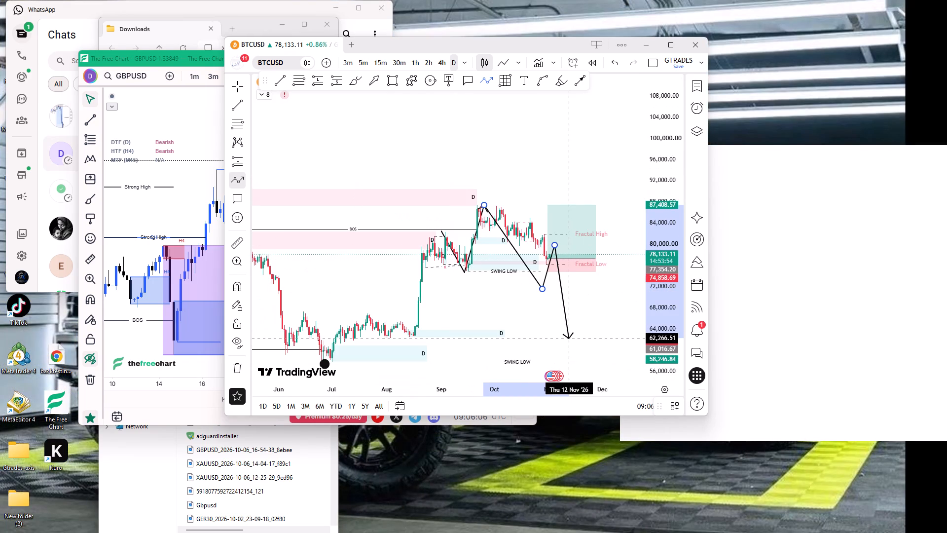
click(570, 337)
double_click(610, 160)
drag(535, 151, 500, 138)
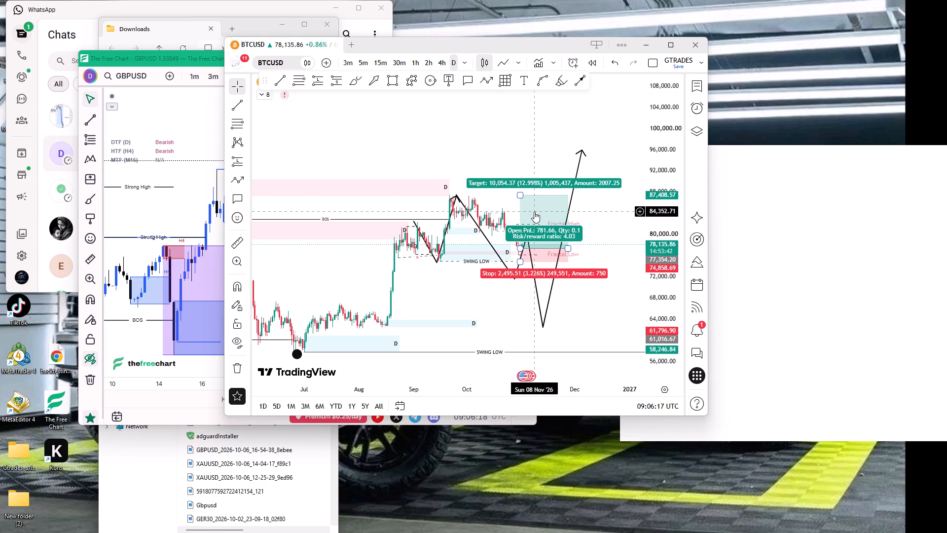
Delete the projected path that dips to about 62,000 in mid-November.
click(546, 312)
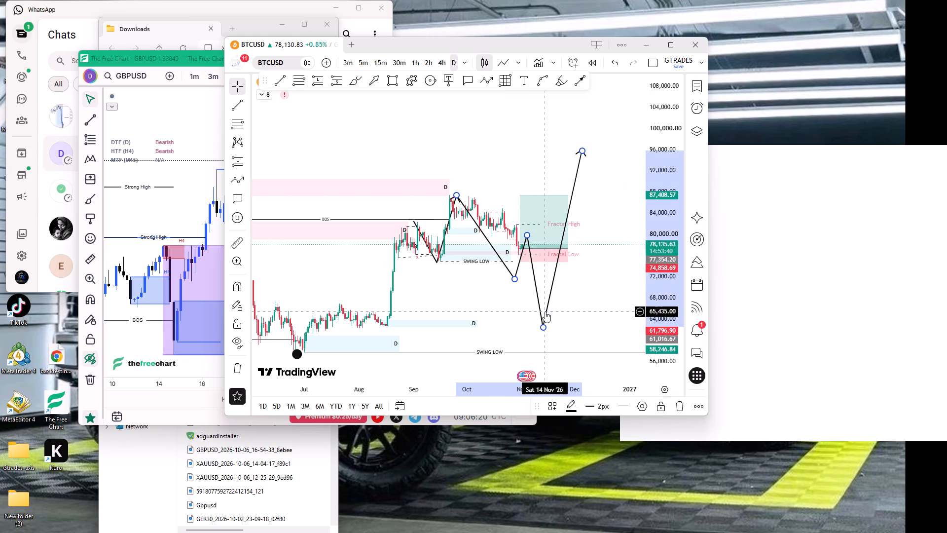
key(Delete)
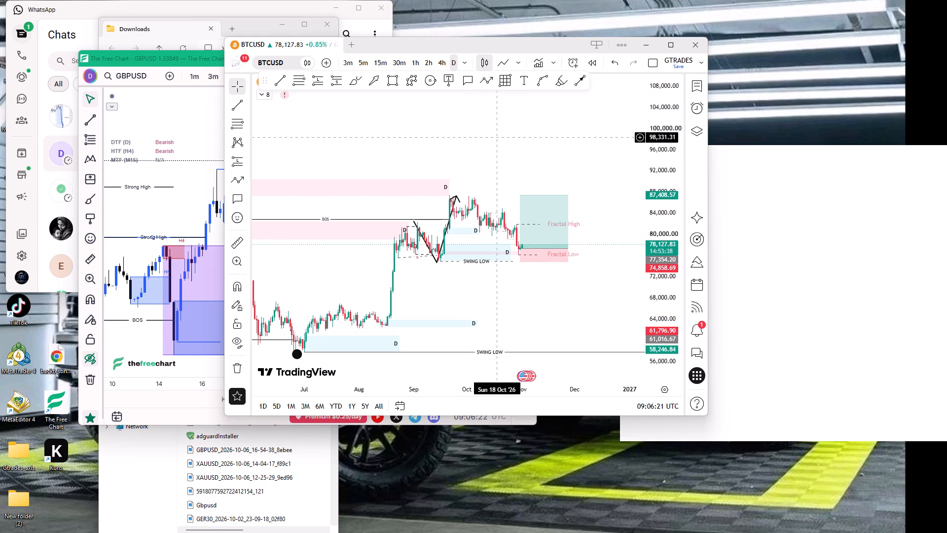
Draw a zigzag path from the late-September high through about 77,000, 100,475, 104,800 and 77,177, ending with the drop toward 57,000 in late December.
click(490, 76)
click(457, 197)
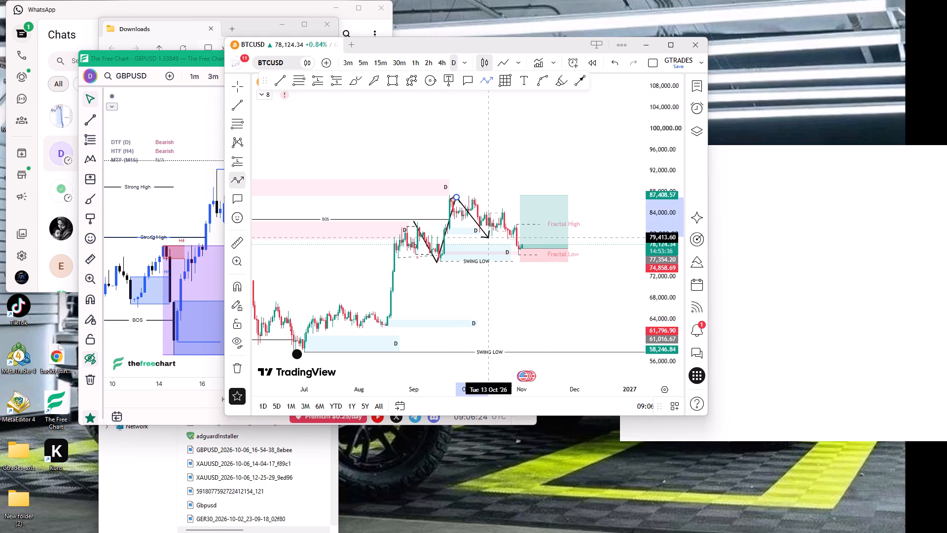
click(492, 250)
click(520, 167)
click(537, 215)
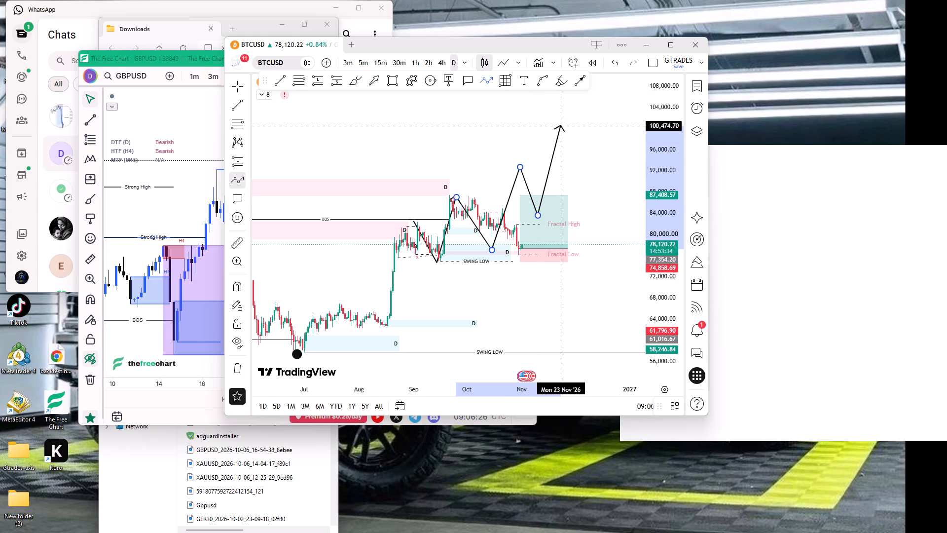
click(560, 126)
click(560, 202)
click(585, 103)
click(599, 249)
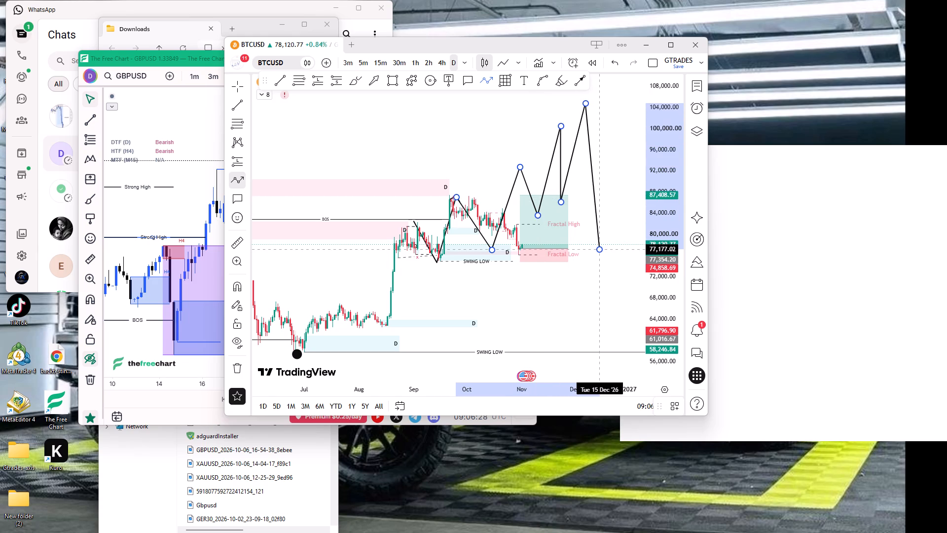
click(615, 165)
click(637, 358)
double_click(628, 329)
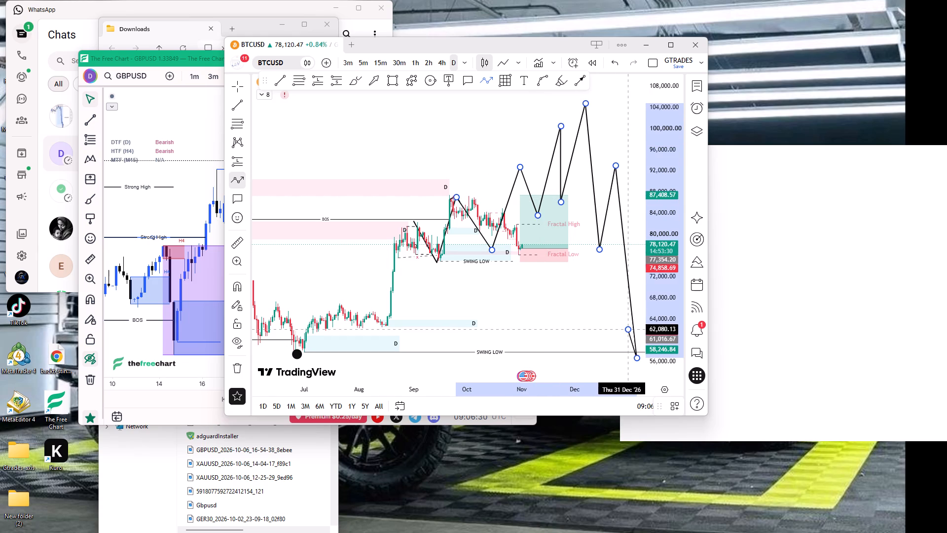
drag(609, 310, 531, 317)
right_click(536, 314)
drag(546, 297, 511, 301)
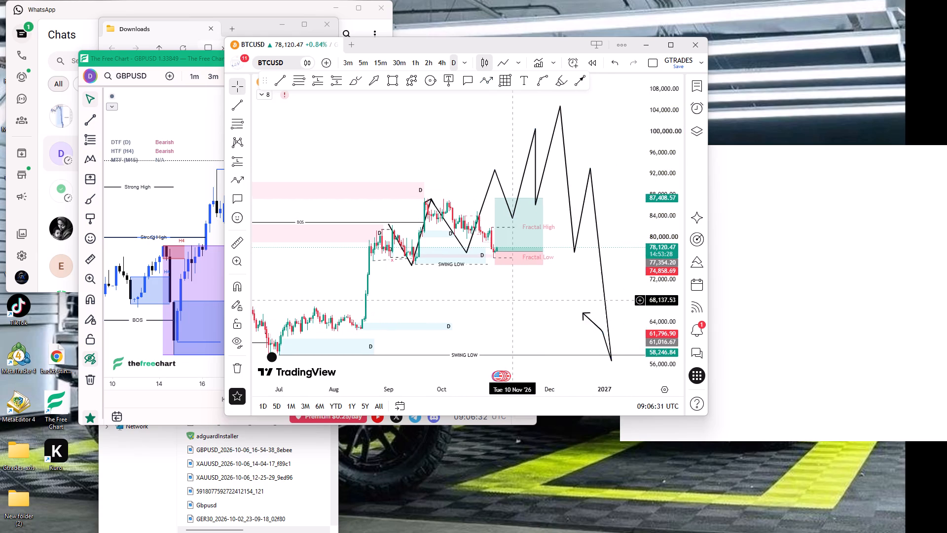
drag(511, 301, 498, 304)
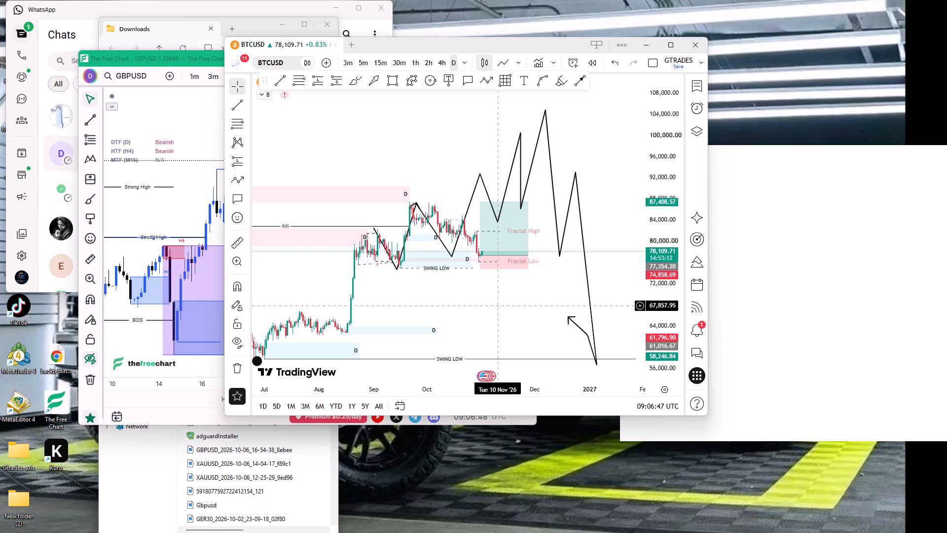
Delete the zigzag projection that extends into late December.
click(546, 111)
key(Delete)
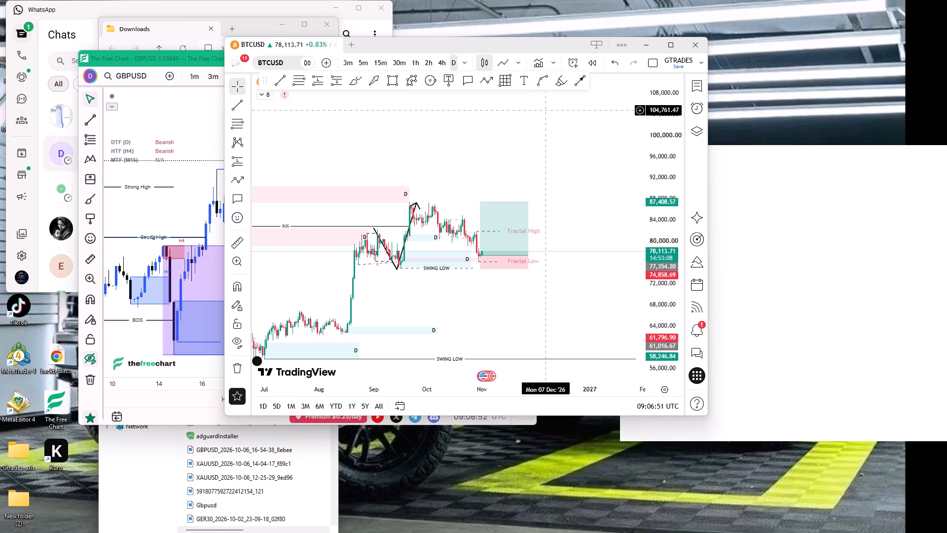
Delete the remaining September swing path from the BTCUSD chart.
scroll(555, 95, up, 1)
drag(664, 307, 618, 159)
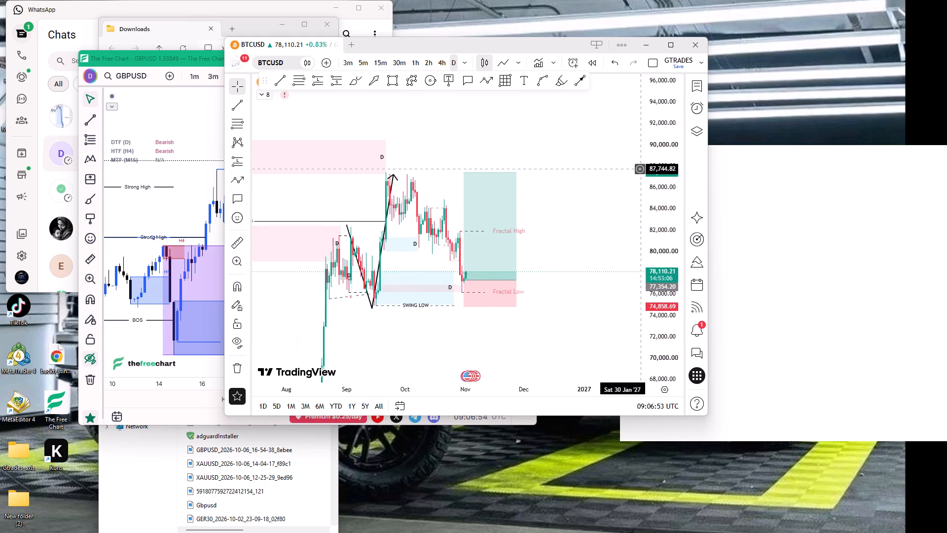
scroll(546, 215, up, 3)
drag(547, 254, 622, 239)
scroll(581, 242, up, 2)
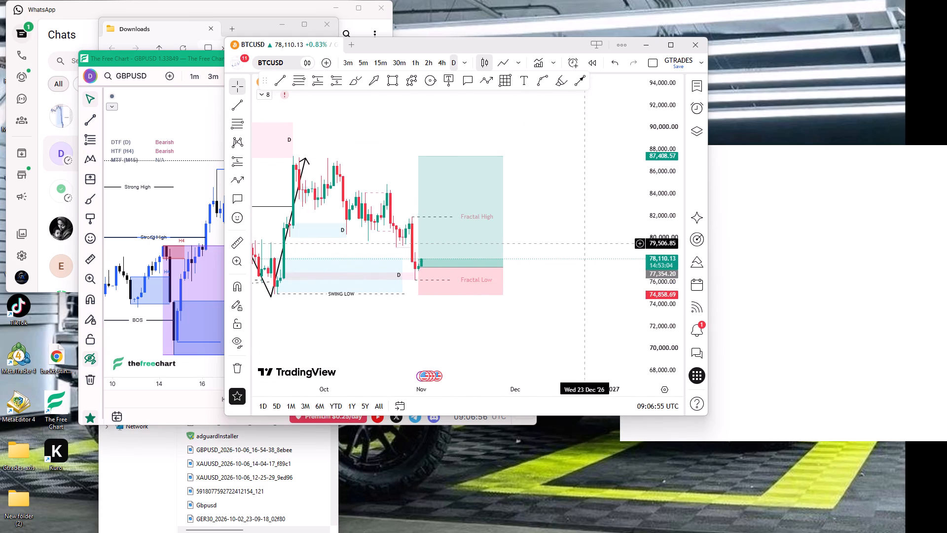
drag(591, 244, 736, 240)
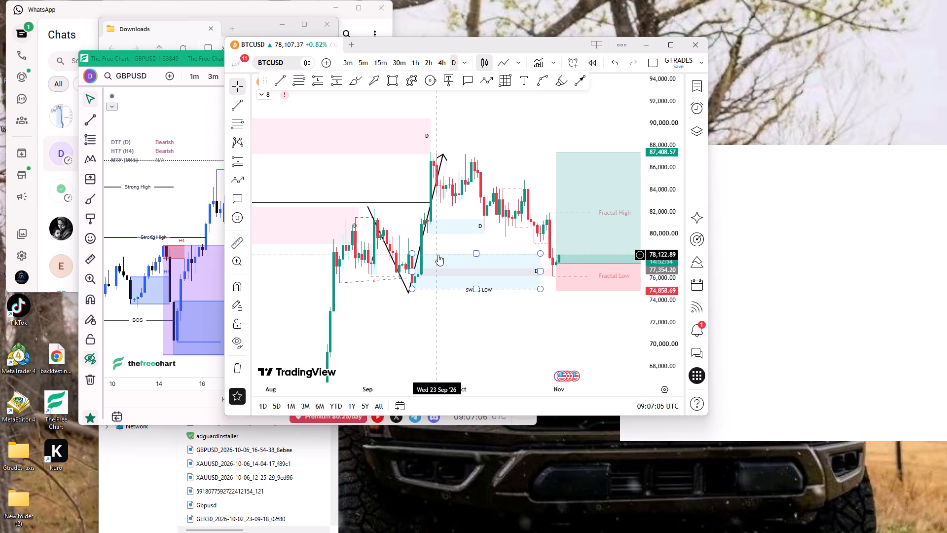
click(442, 157)
key(Delete)
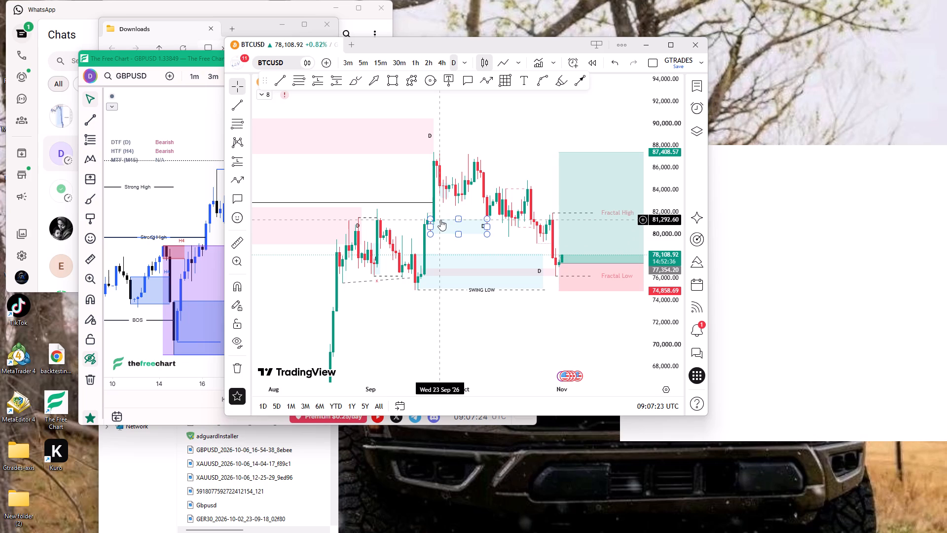
click(503, 164)
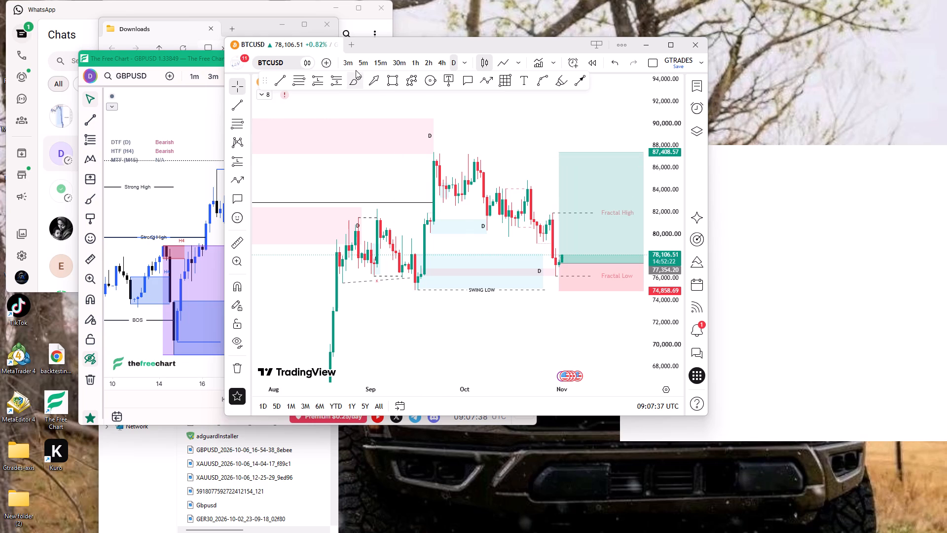
Draw a horizontal trend line at about 80,095 beneath the September demand zone, from 20 September to 15 October.
click(280, 80)
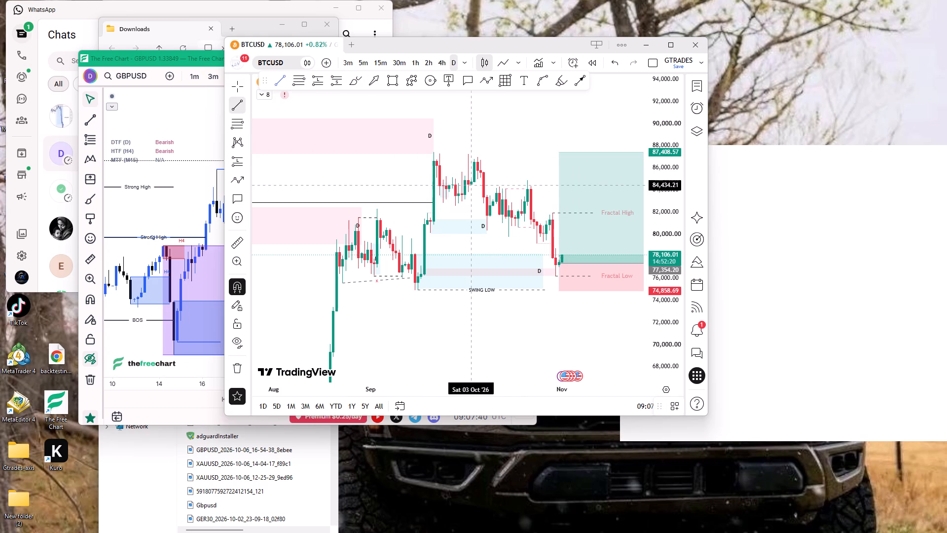
ctrl+scroll(473, 238, up, 3)
ctrl+click(415, 244)
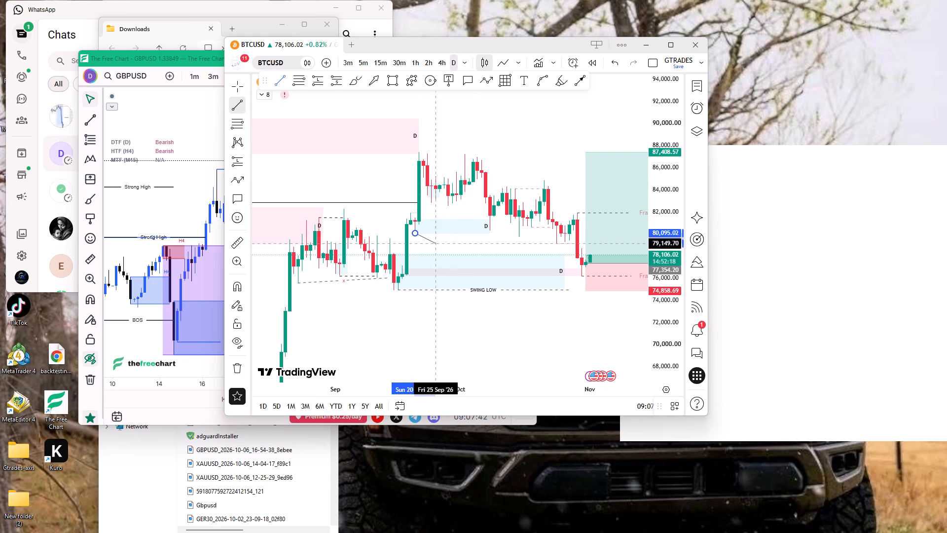
shift+double_click(518, 248)
click(521, 261)
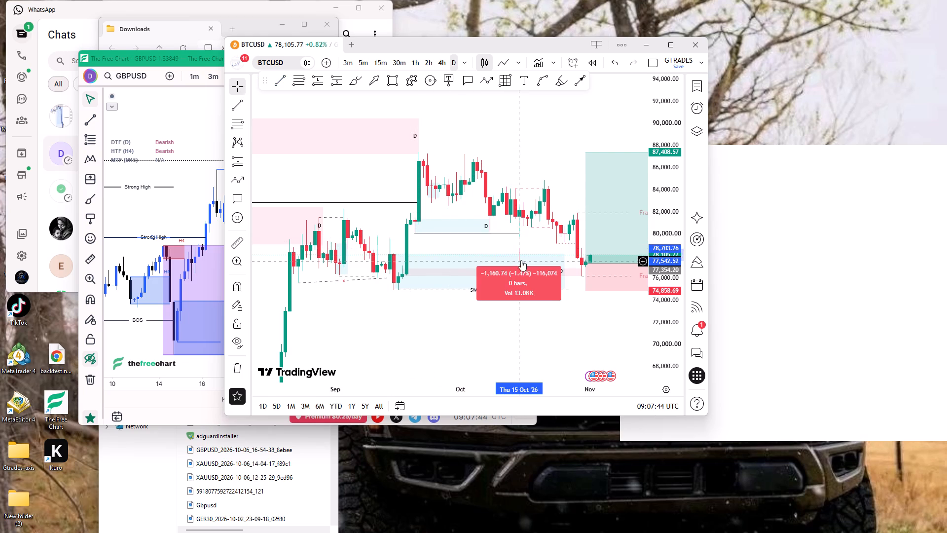
ctrl+scroll(517, 240, down, 3)
click(525, 250)
Examine BTCUSD price action around the trend line near 80,000, the demand zones and the early-November long position.
drag(524, 246, 464, 256)
ctrl+scroll(463, 256, up, 2)
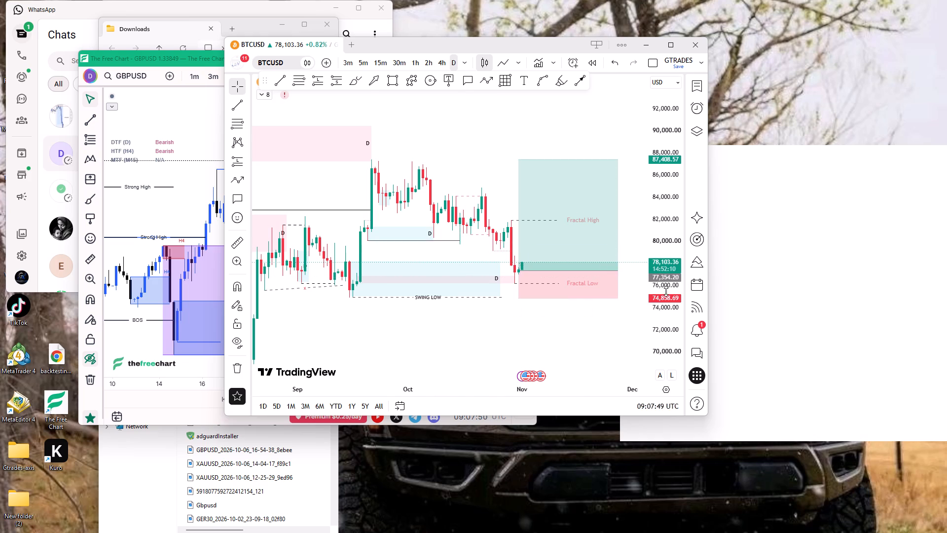
drag(666, 291, 644, 188)
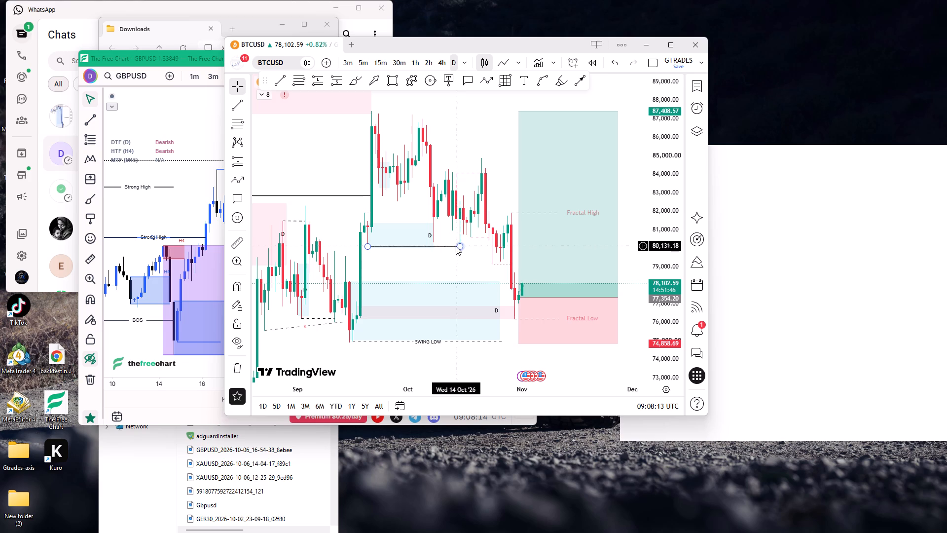
drag(662, 224, 643, 280)
click(642, 281)
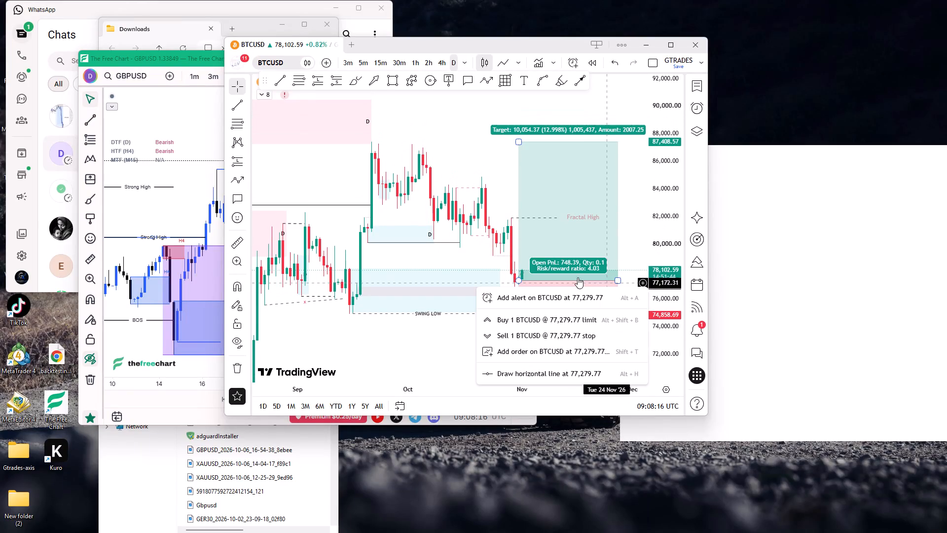
click(469, 251)
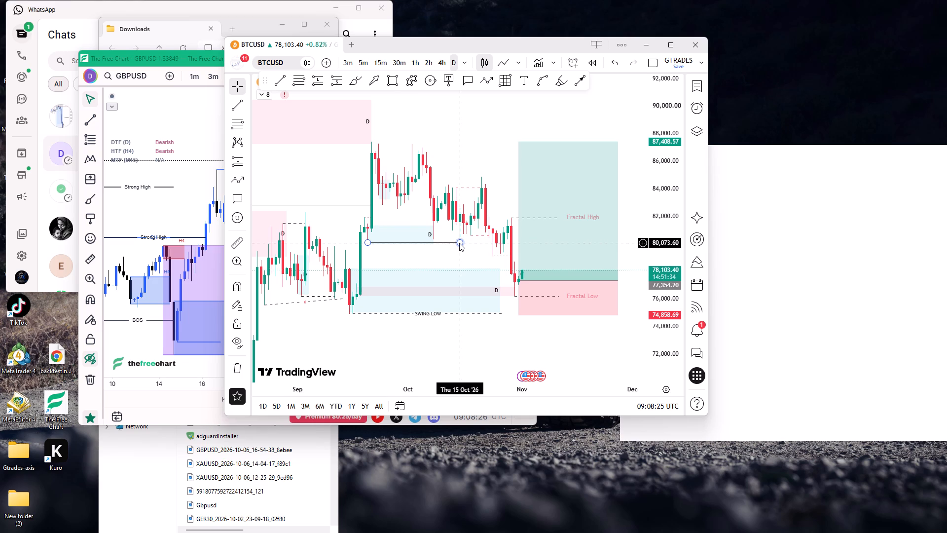
click(449, 258)
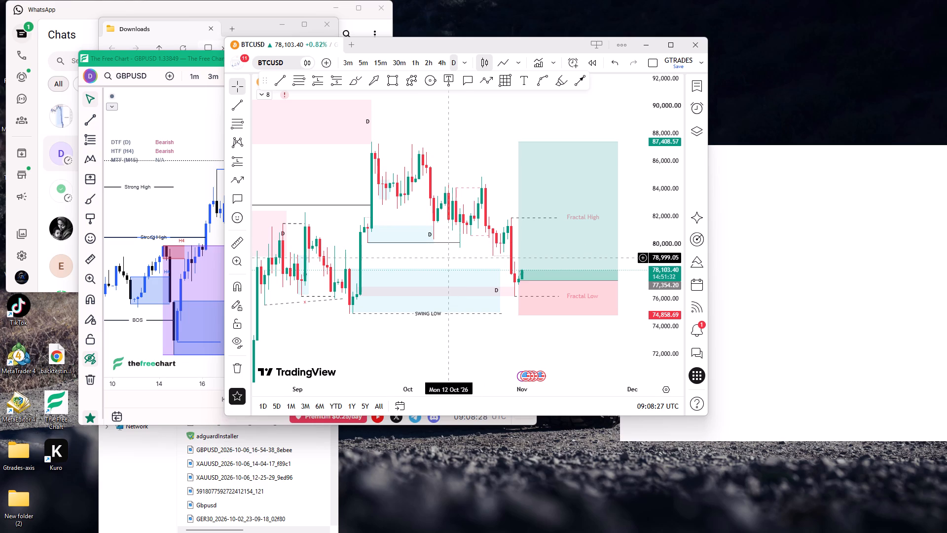
drag(493, 261, 469, 265)
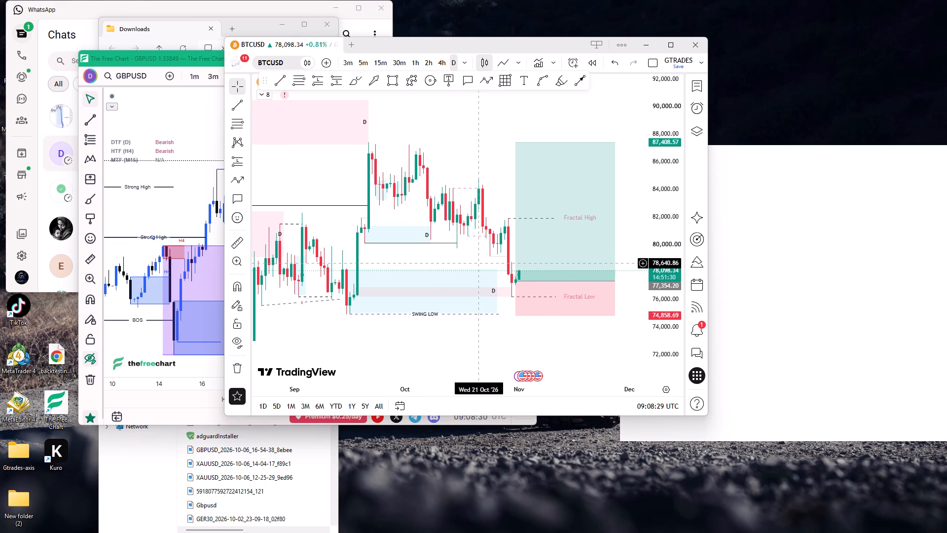
drag(469, 265, 448, 267)
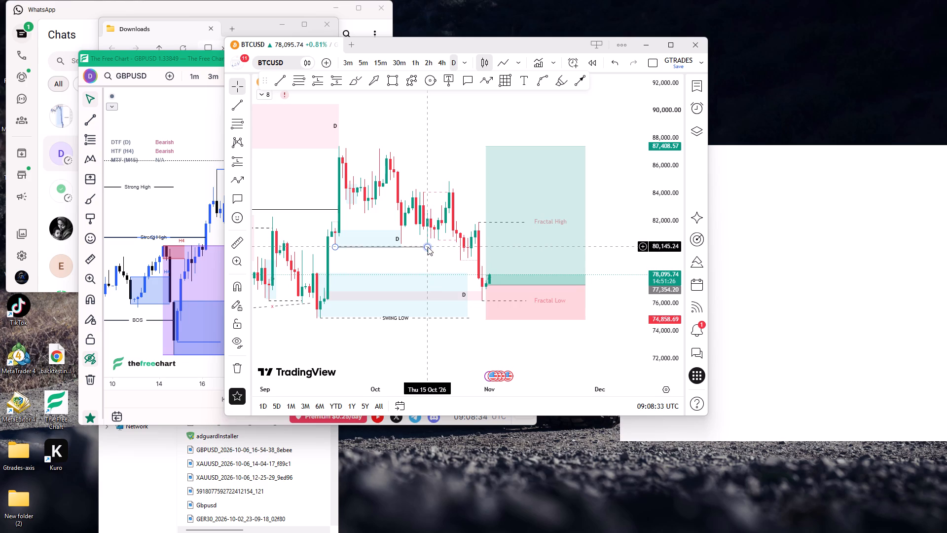
ctrl+scroll(429, 247, up, 4)
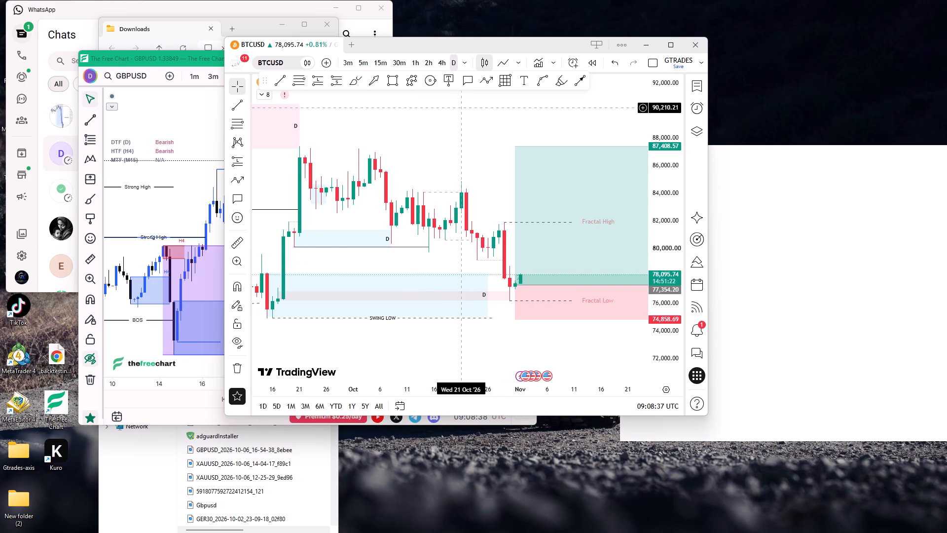
Draw a rectangle zone from about 84,095 to 80,970 on the BTCUSD daily chart, spanning 13 to about 18 October.
click(393, 266)
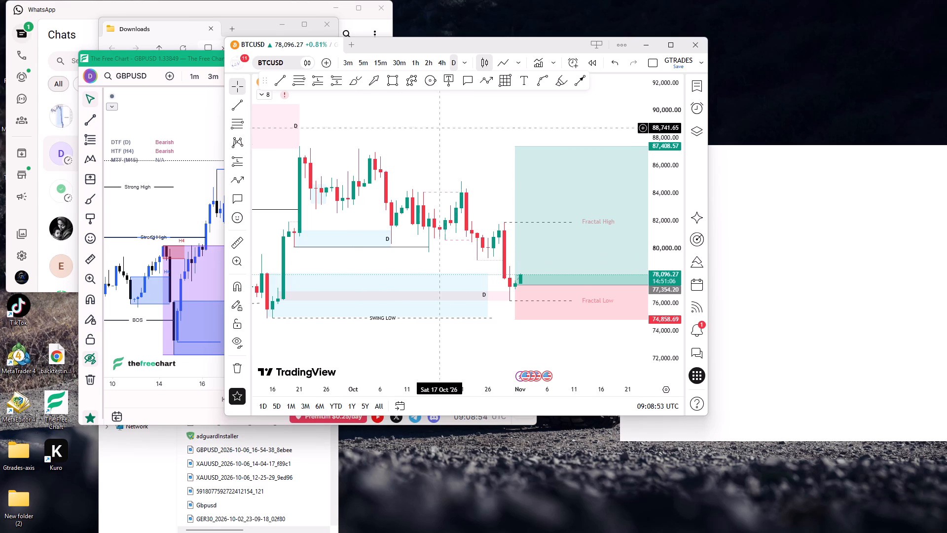
click(394, 77)
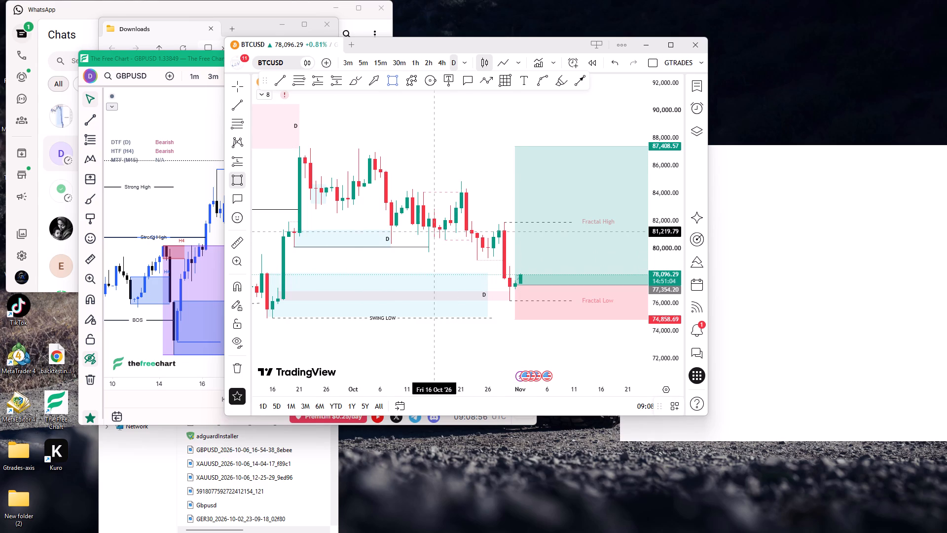
ctrl+click(417, 238)
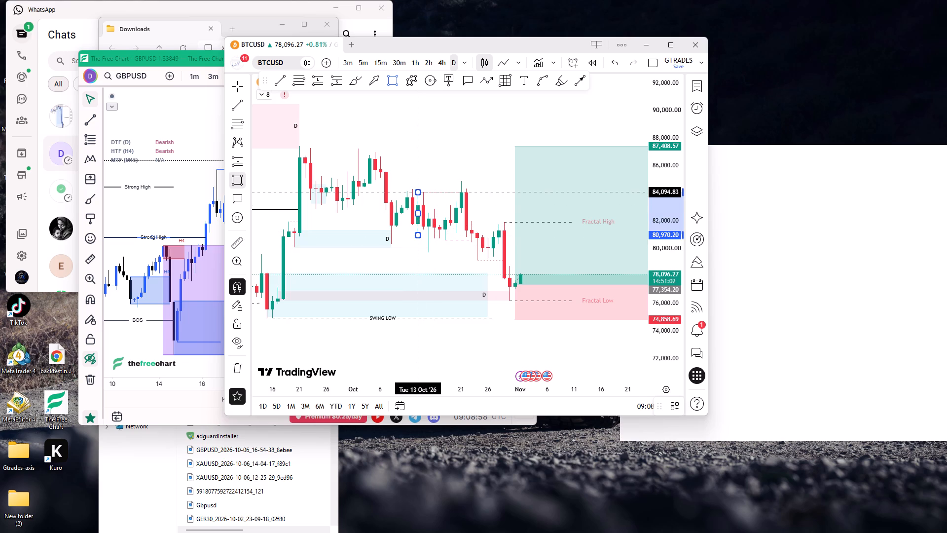
ctrl+click(420, 191)
drag(419, 212, 435, 218)
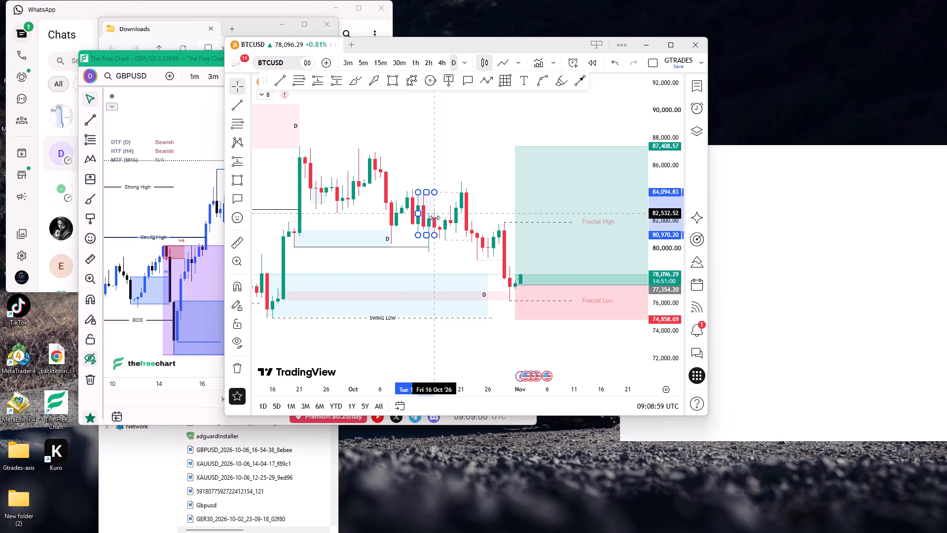
drag(435, 218, 435, 218)
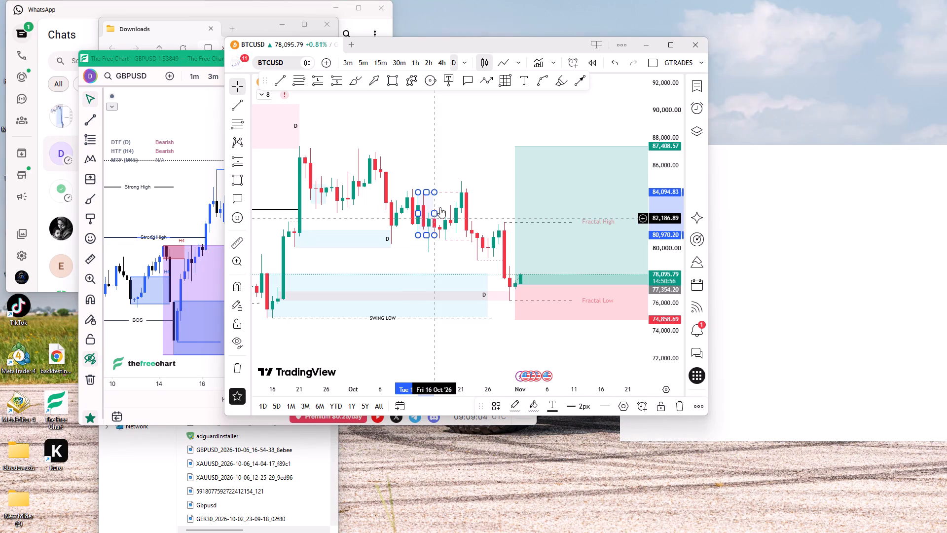
drag(439, 142, 407, 130)
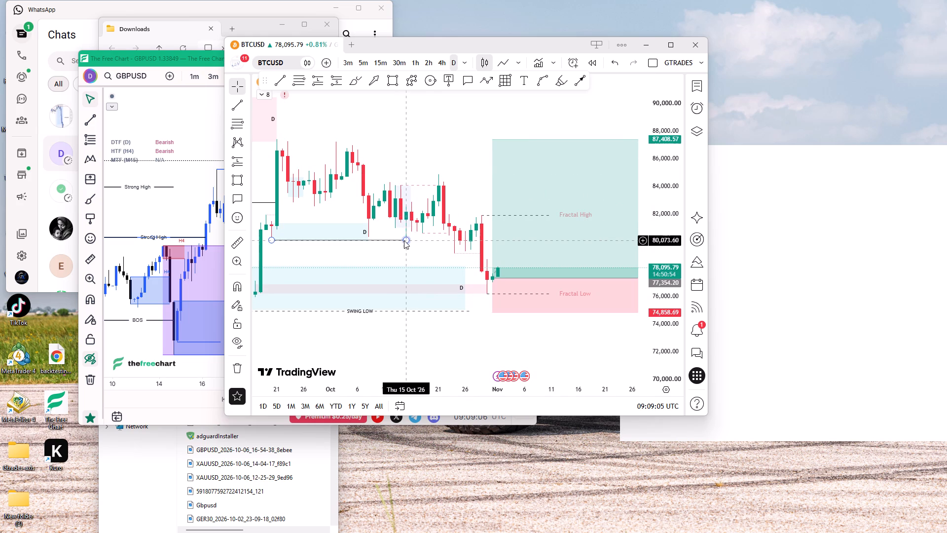
drag(411, 203, 409, 203)
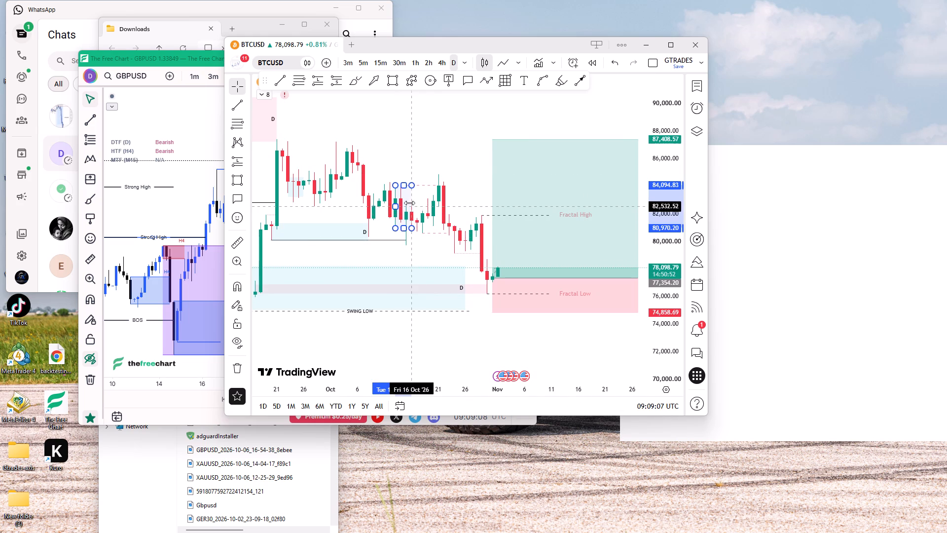
drag(409, 203, 423, 207)
click(402, 146)
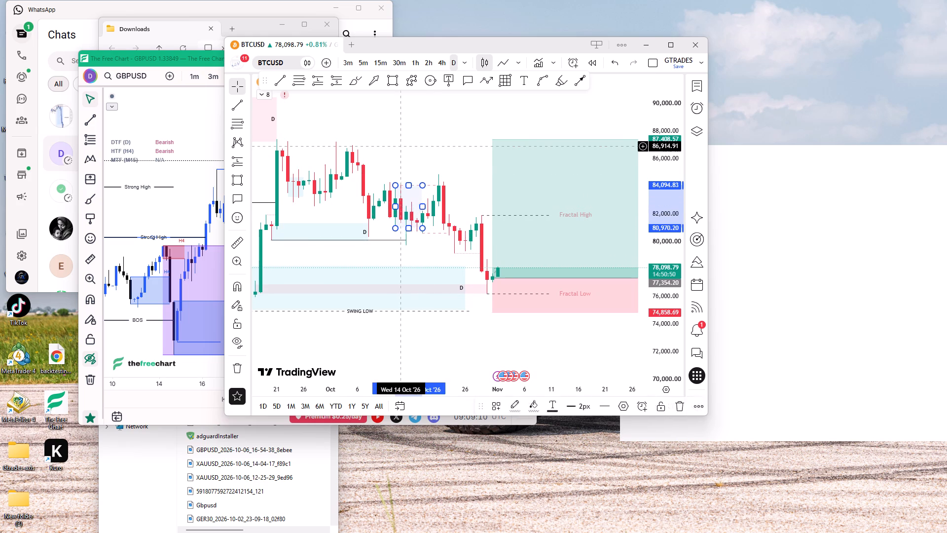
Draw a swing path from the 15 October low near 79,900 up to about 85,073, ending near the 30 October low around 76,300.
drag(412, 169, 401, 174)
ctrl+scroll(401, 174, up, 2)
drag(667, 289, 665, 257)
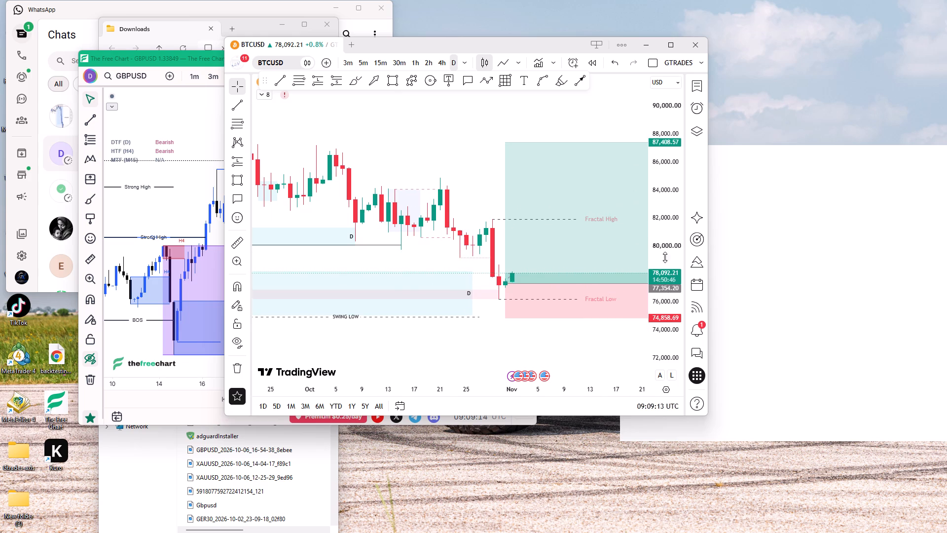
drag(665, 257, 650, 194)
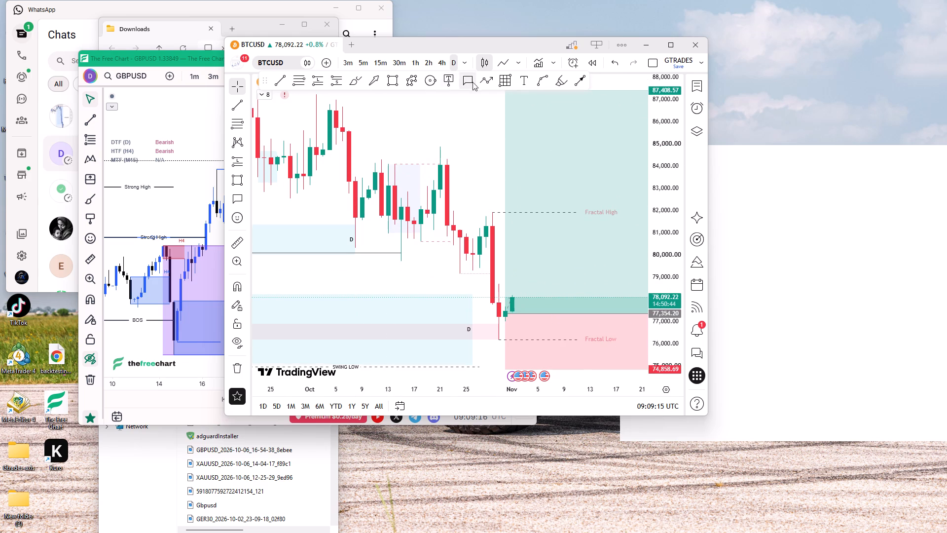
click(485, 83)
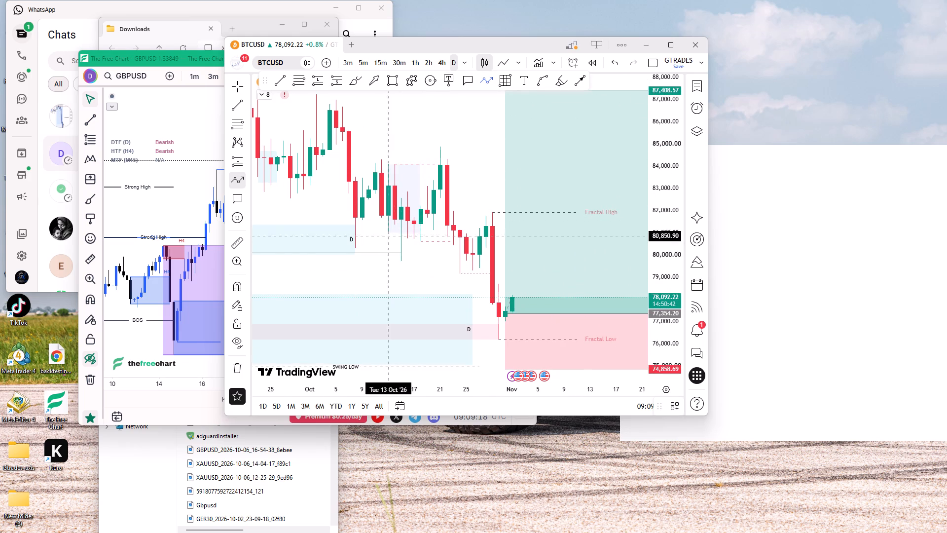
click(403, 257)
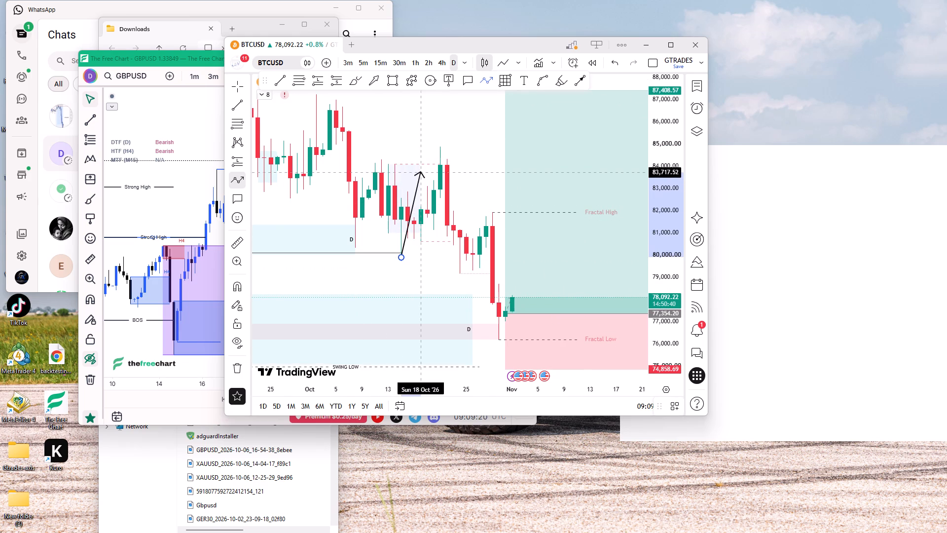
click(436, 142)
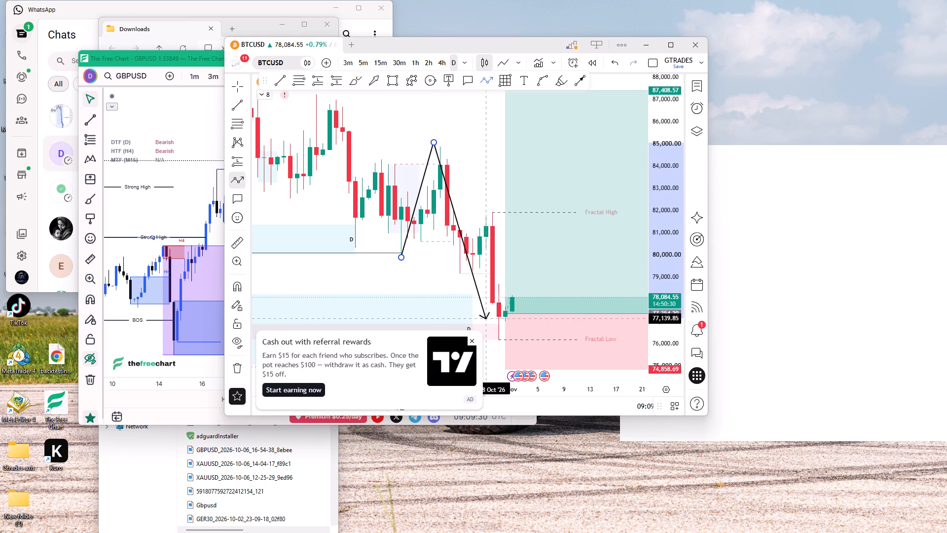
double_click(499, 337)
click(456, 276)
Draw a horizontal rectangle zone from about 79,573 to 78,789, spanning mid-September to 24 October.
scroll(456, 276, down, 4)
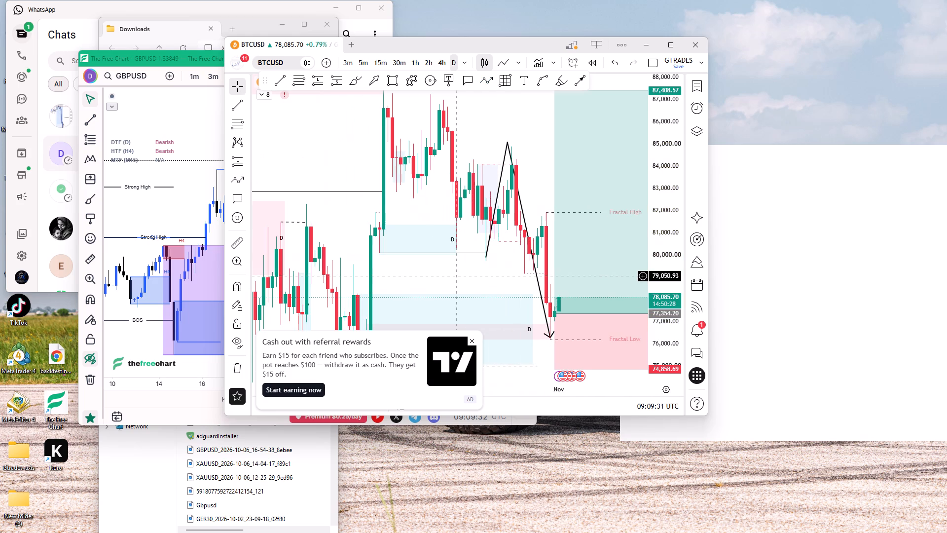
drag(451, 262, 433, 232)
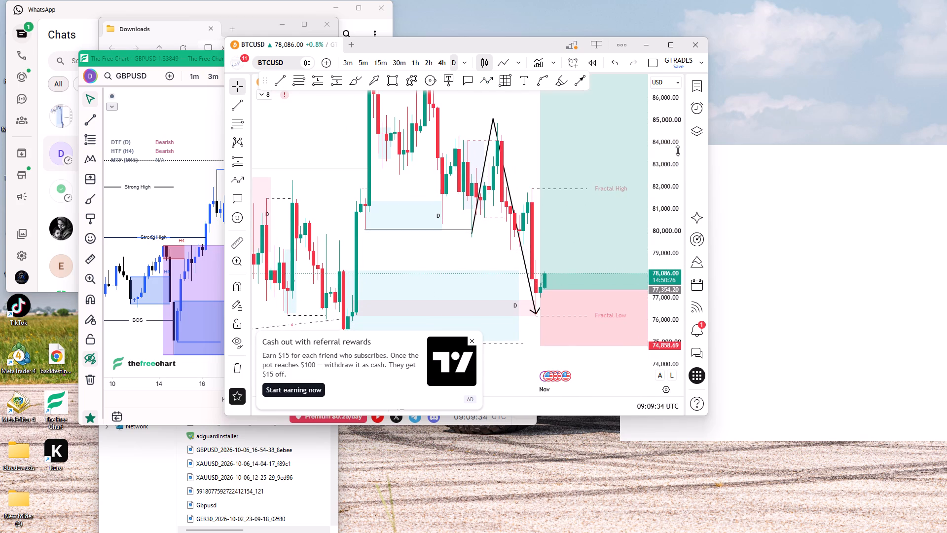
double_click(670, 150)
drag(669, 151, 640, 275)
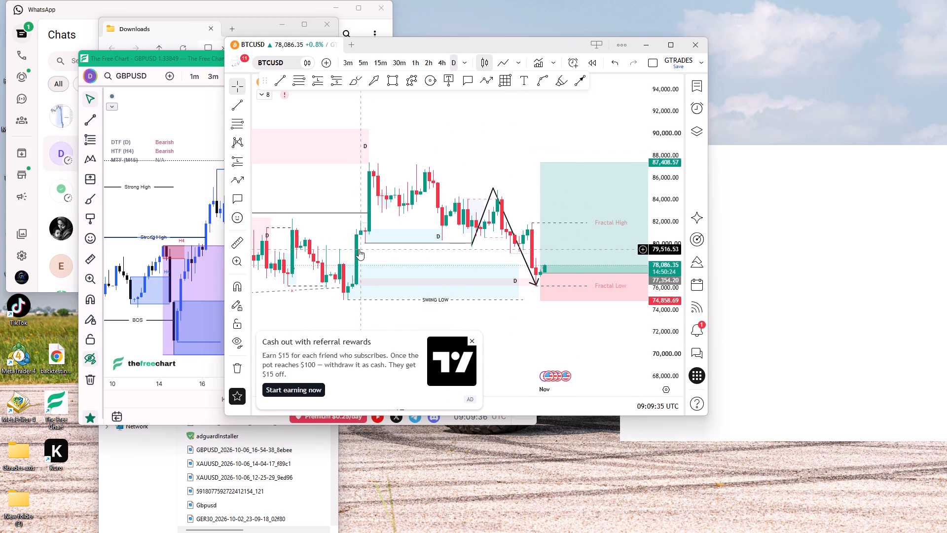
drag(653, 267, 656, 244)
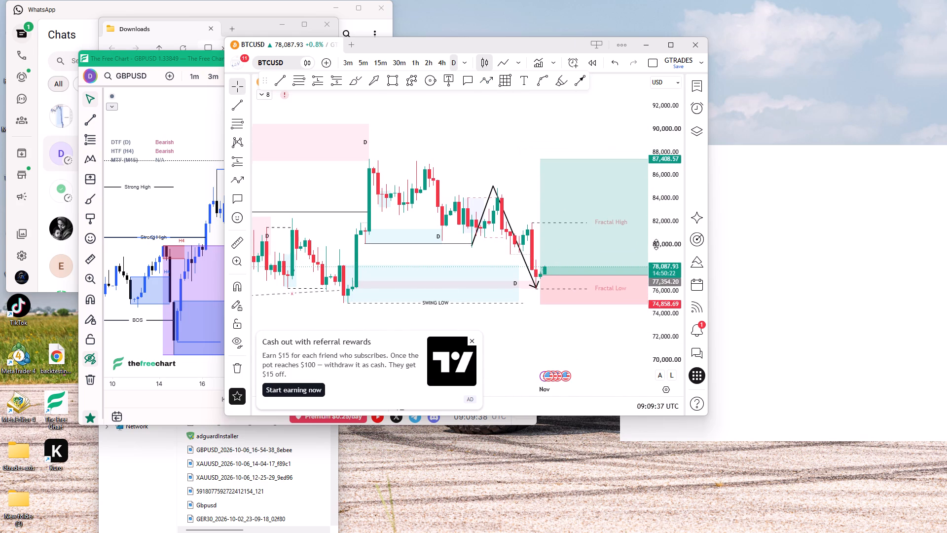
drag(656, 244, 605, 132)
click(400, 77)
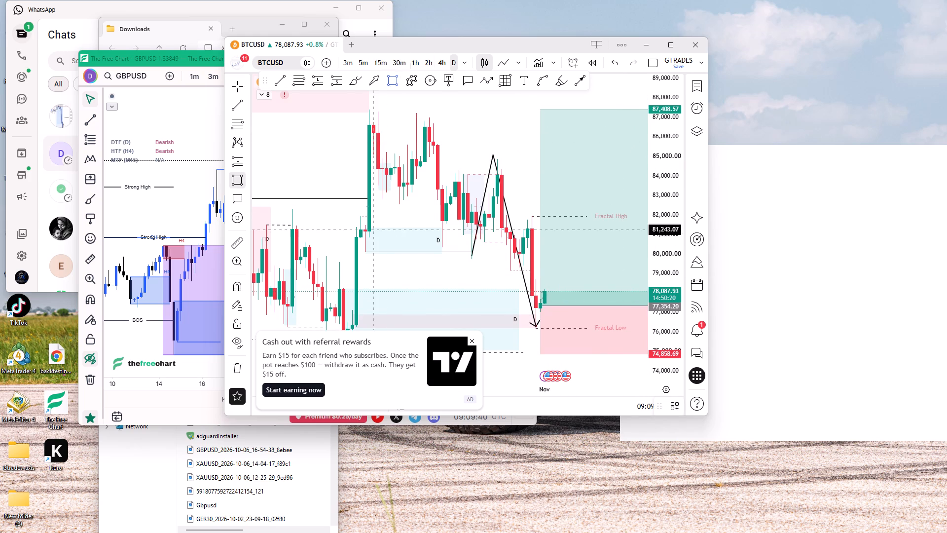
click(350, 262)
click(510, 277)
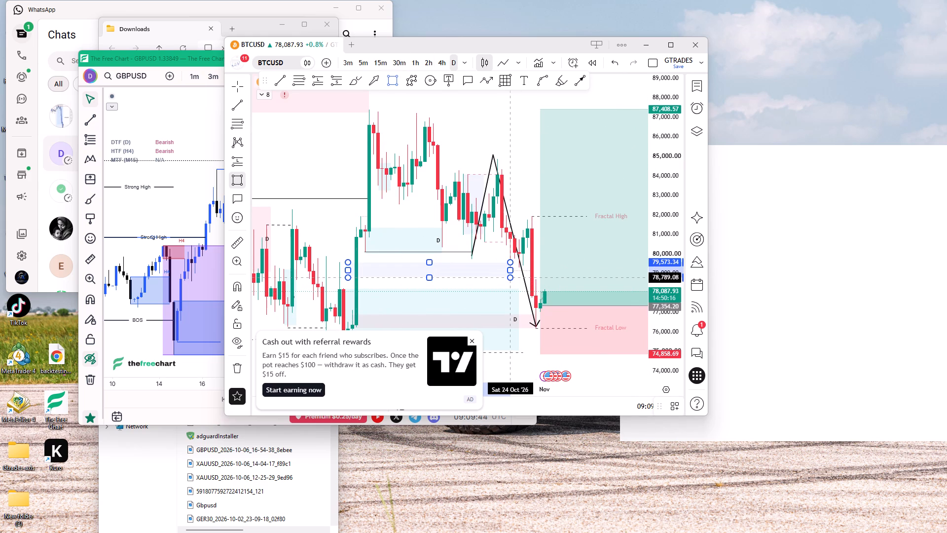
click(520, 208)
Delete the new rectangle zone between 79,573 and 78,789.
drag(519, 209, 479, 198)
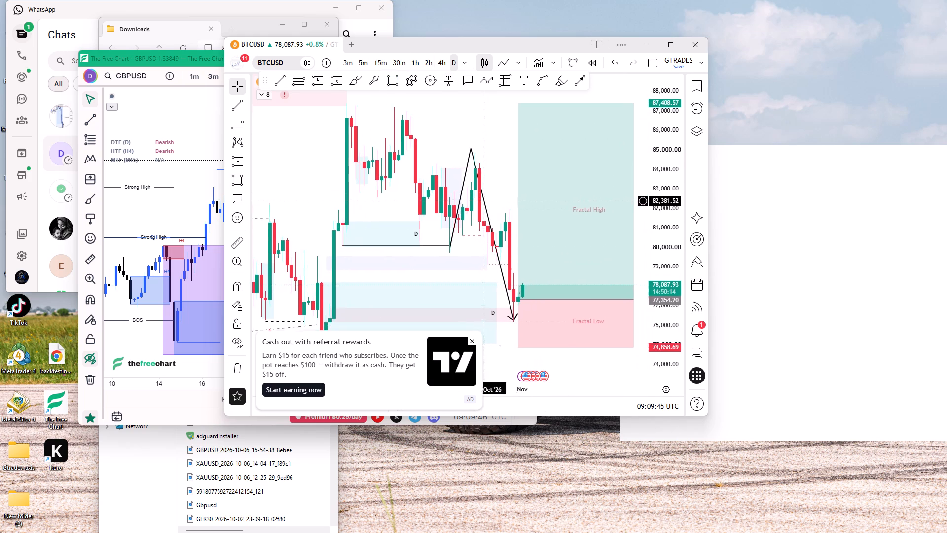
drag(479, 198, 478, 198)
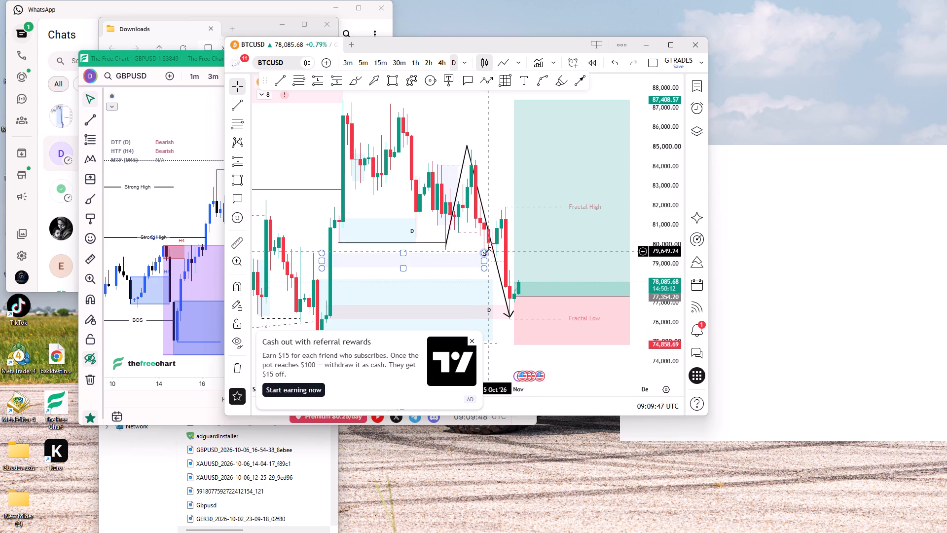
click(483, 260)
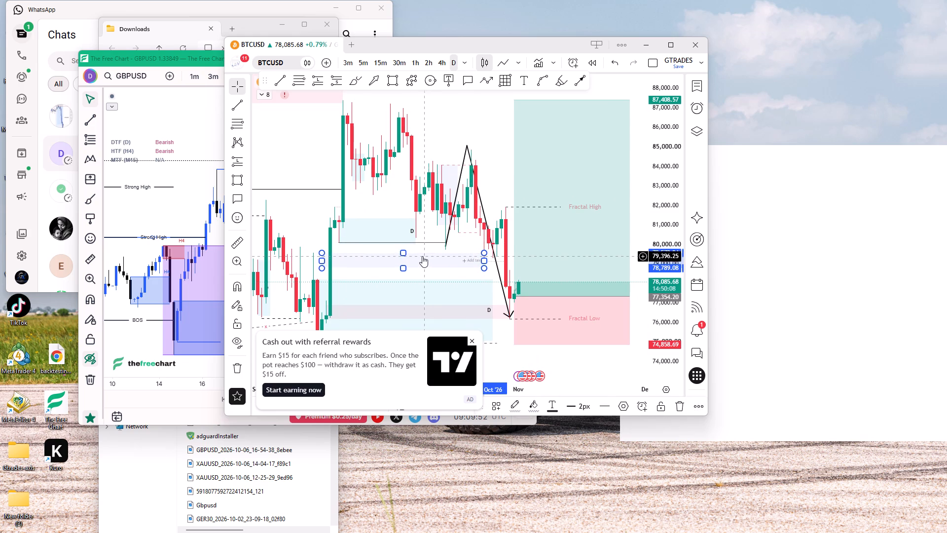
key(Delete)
Extend the end of the light-blue daily demand zone between 75,040 and 78,244 to 29 October.
drag(370, 274, 368, 220)
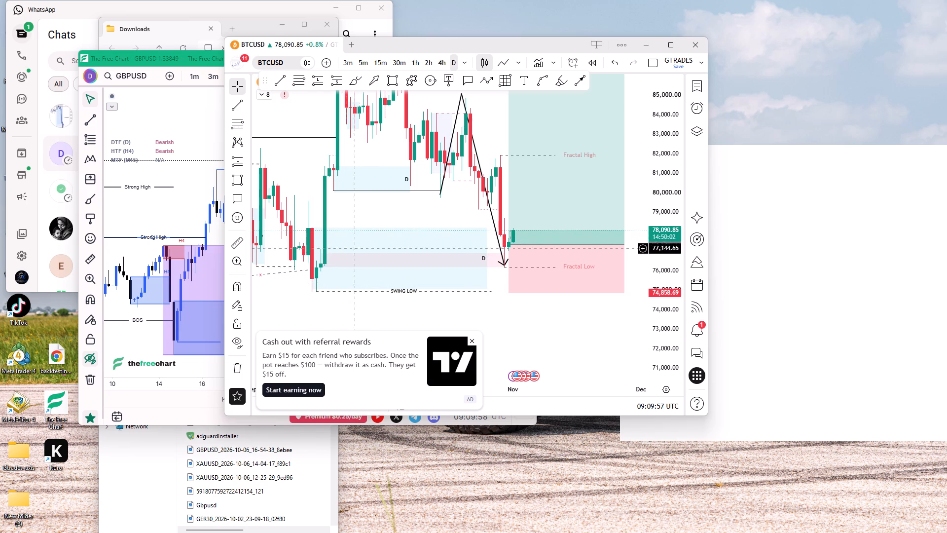
drag(487, 258, 499, 261)
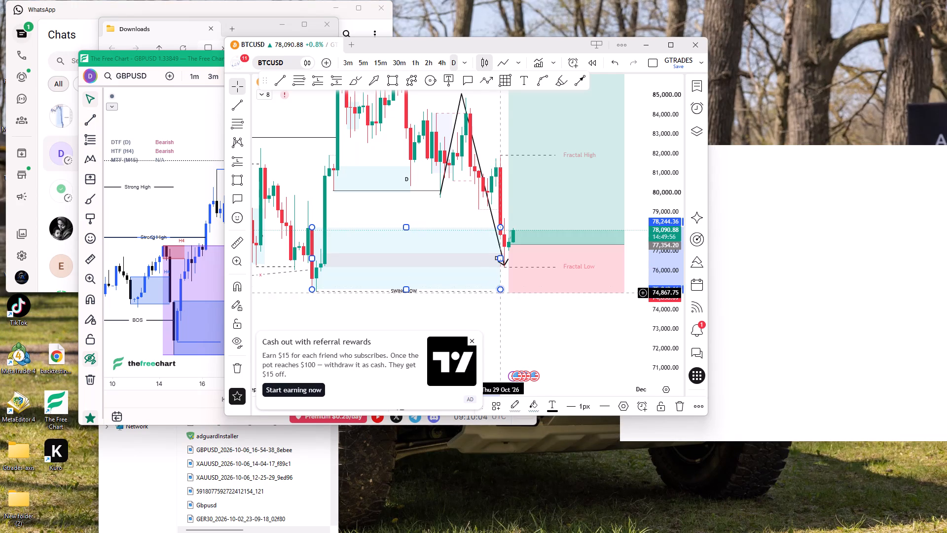
click(474, 342)
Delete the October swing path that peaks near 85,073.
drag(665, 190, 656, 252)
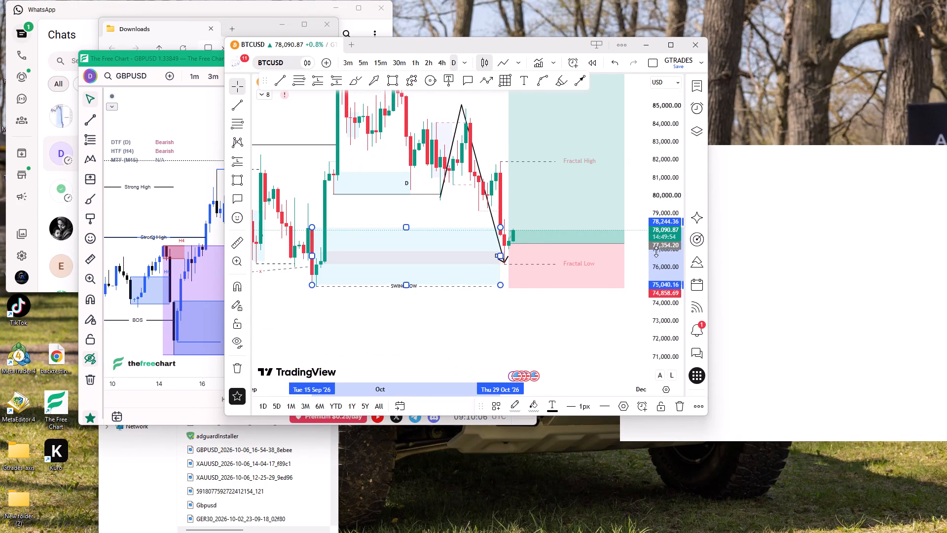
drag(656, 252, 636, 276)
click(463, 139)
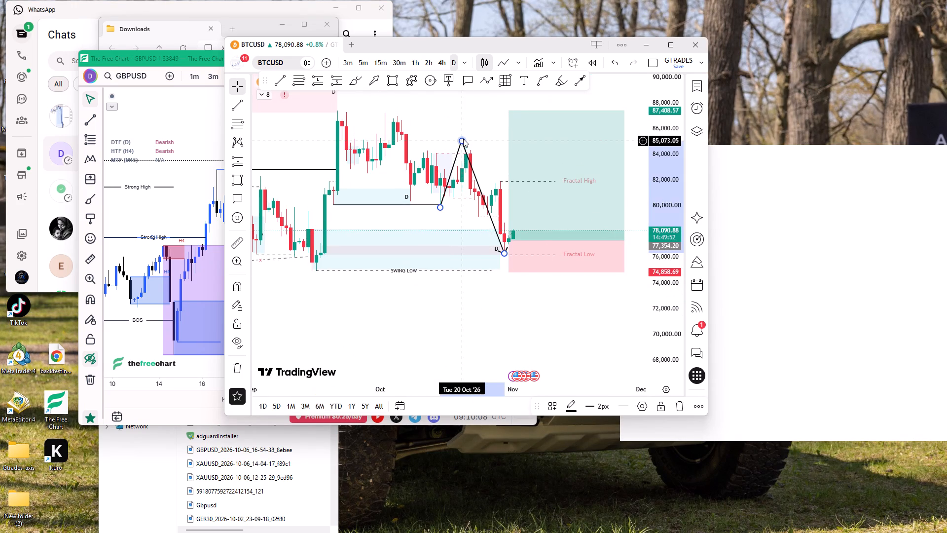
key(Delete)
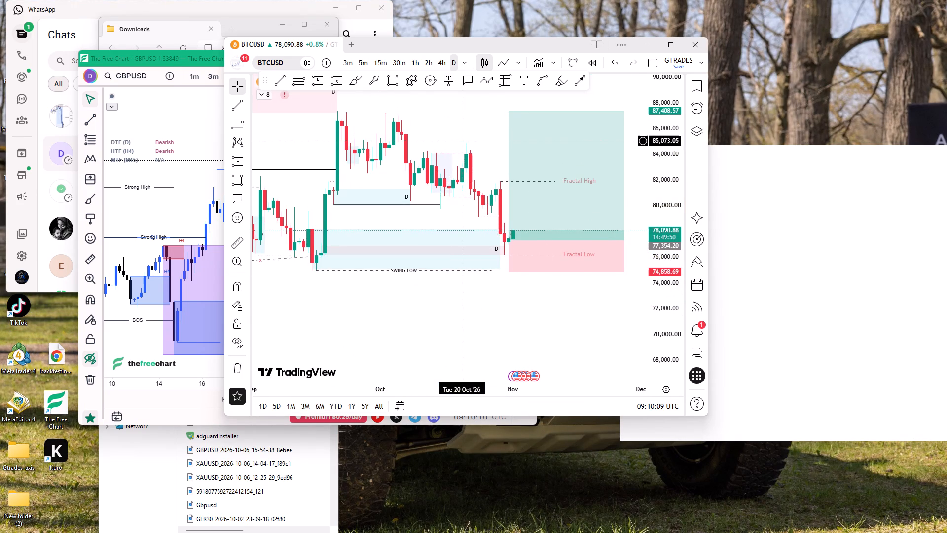
Switch the BTCUSD chart to the 4-hour interval.
text(4hy)
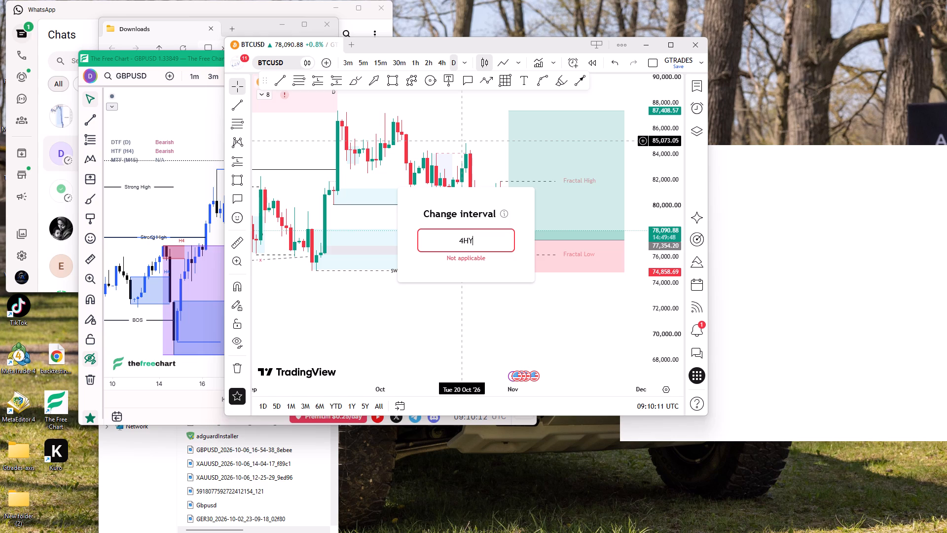
key(BackSpace)
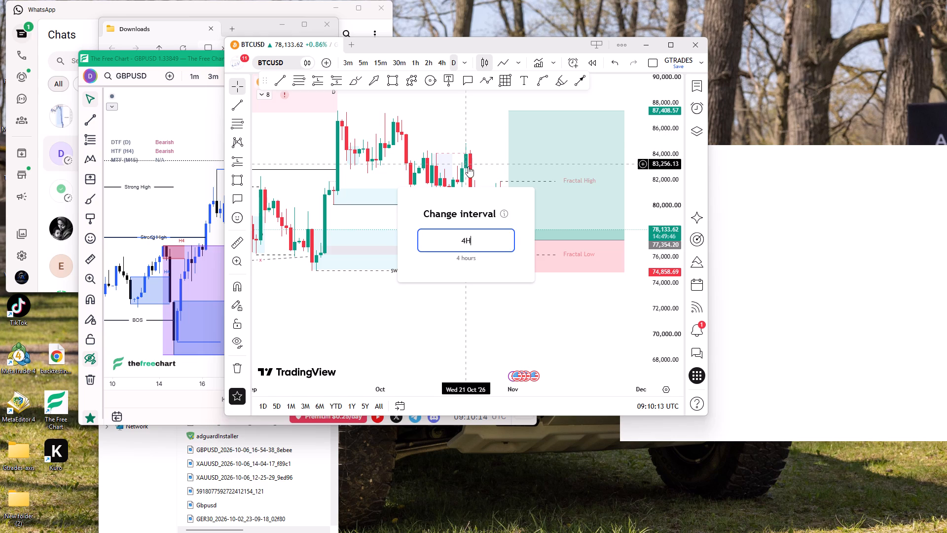
scroll(503, 279, down, 3)
key(Return)
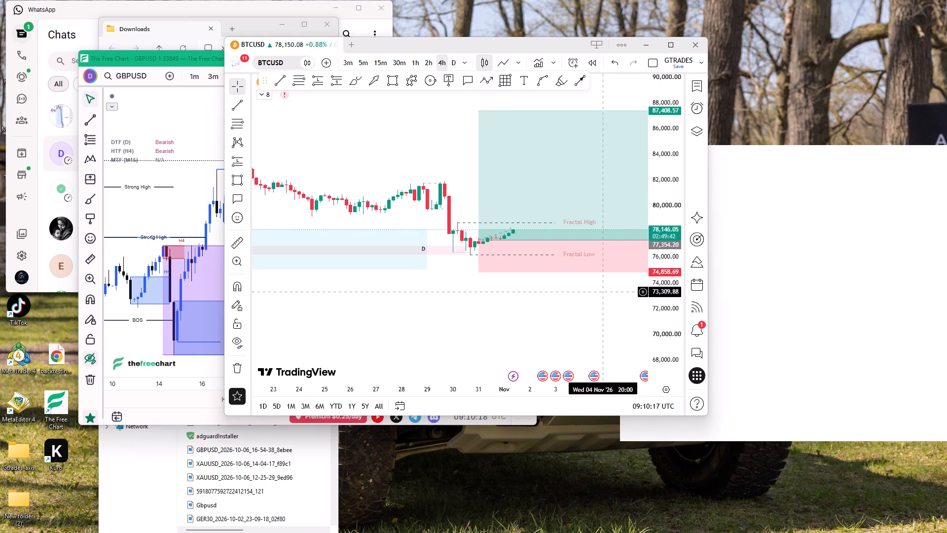
Apply a saved light-blue drawing template to the pinkish zone between about 76,195 and 76,918 that starts on 17 September.
drag(662, 304, 620, 139)
scroll(510, 171, down, 5)
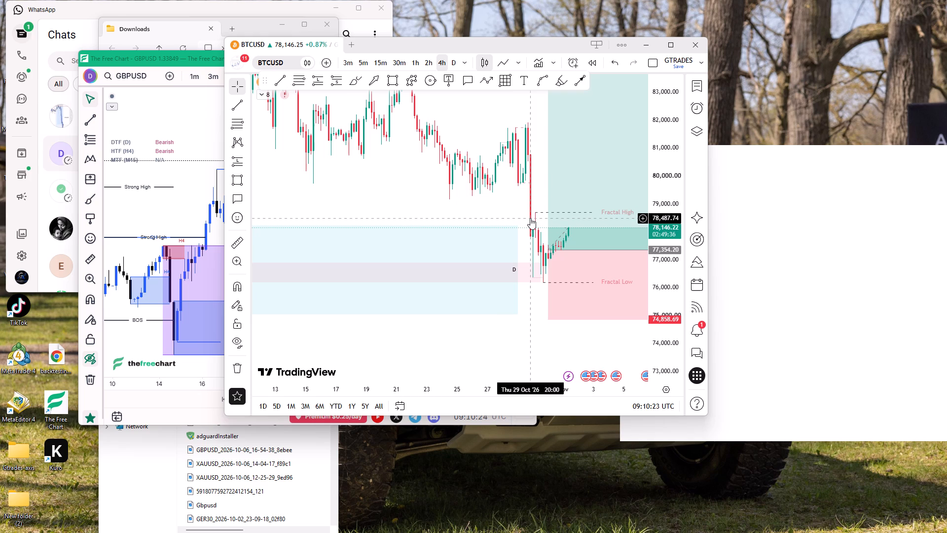
scroll(530, 218, down, 11)
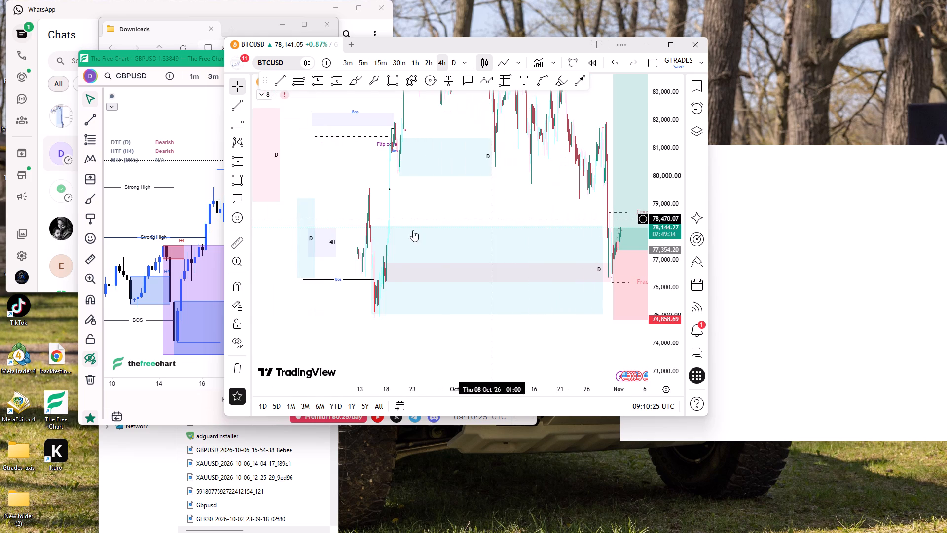
ctrl+scroll(388, 246, up, 20)
ctrl+scroll(388, 246, up, 1)
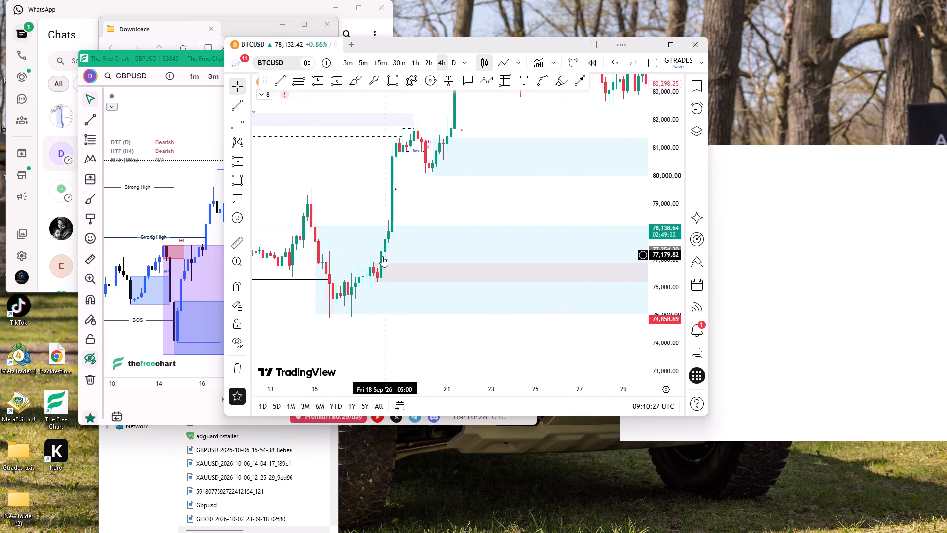
click(374, 261)
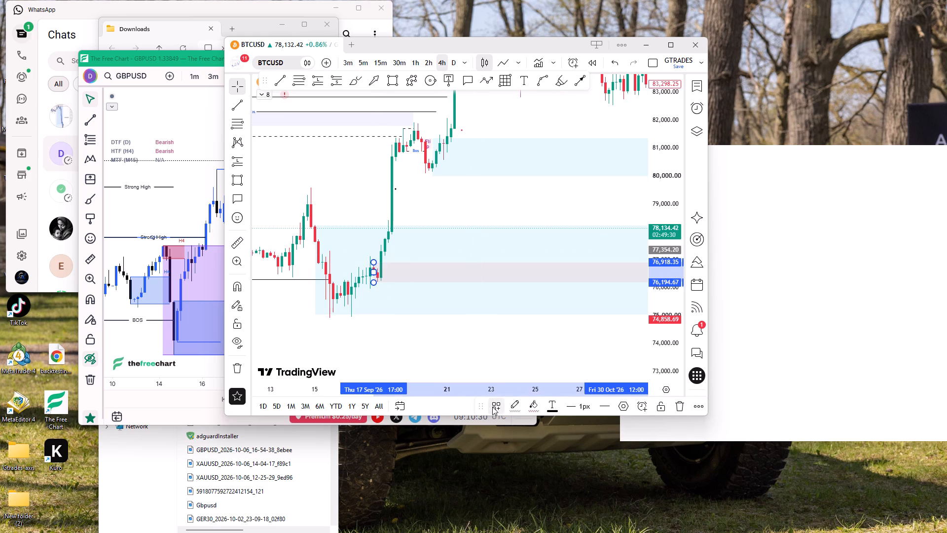
click(492, 407)
click(515, 311)
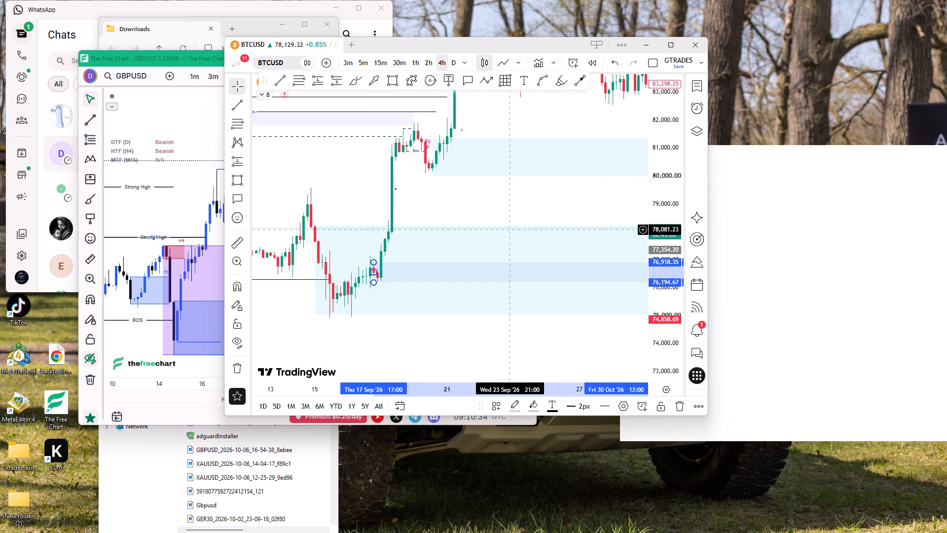
Switch the BTCUSD chart to the daily interval and examine the light-blue demand zone above the September swing low.
scroll(508, 219, down, 4)
click(451, 57)
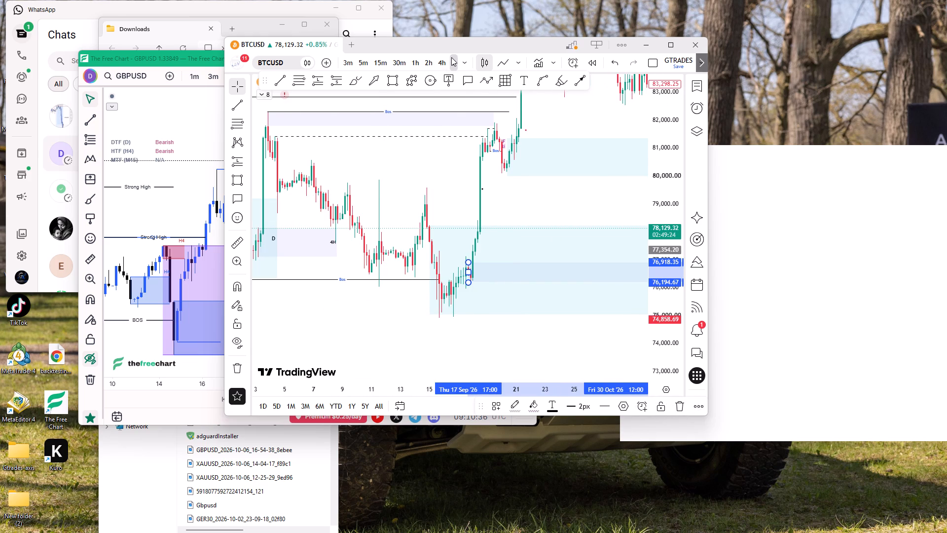
right_click(565, 194)
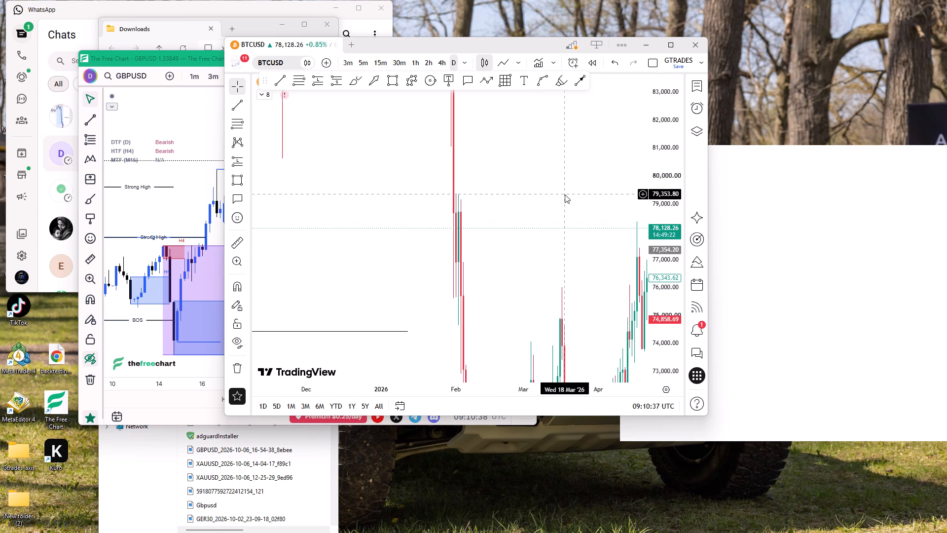
click(570, 163)
scroll(567, 199, up, 3)
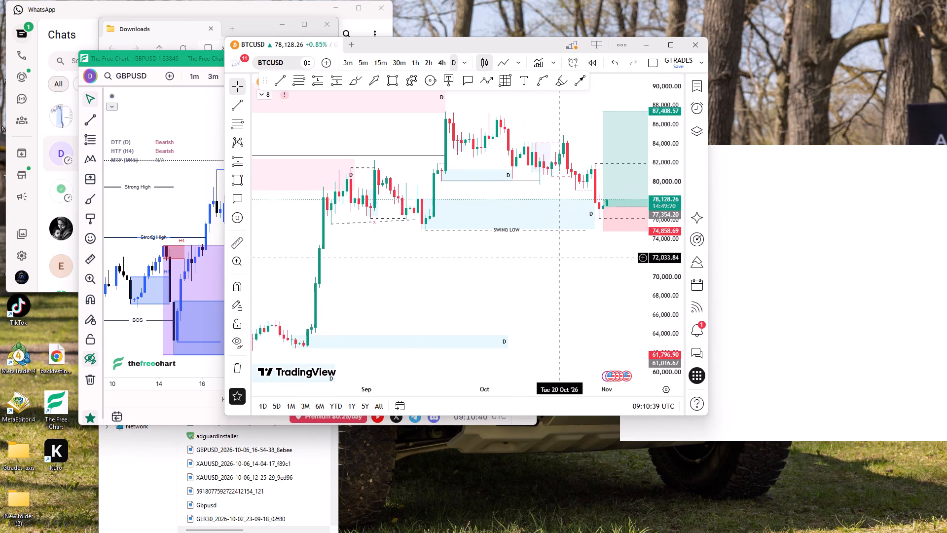
drag(673, 311, 596, 156)
scroll(452, 190, up, 4)
drag(410, 283, 471, 363)
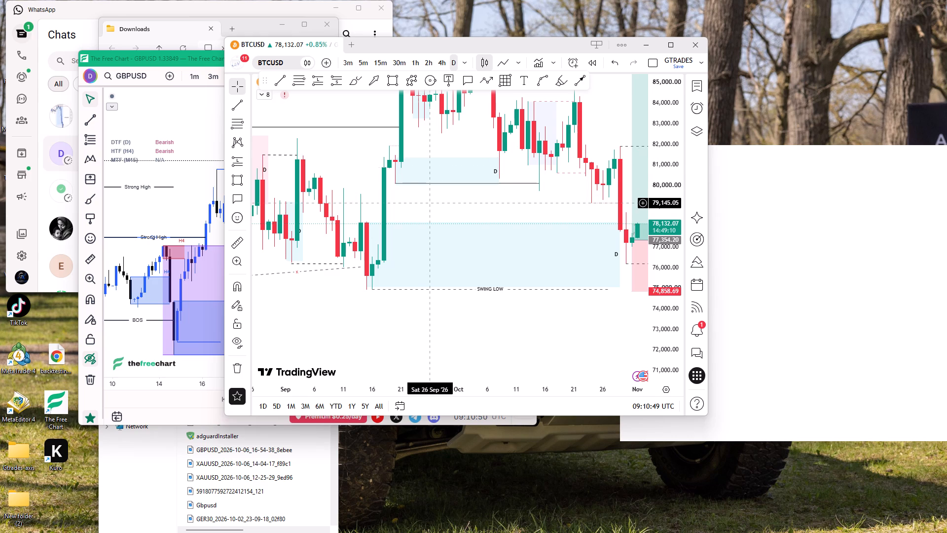
Return the BTCUSD chart to the 4-hour interval and go back to the mid-September lows inside the daily demand zone.
click(445, 59)
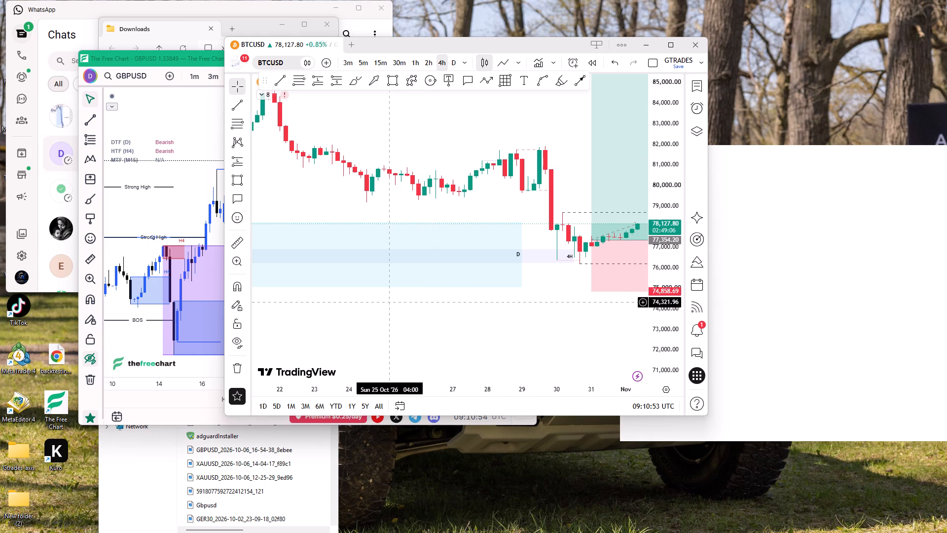
drag(385, 309, 653, 325)
scroll(418, 200, down, 10)
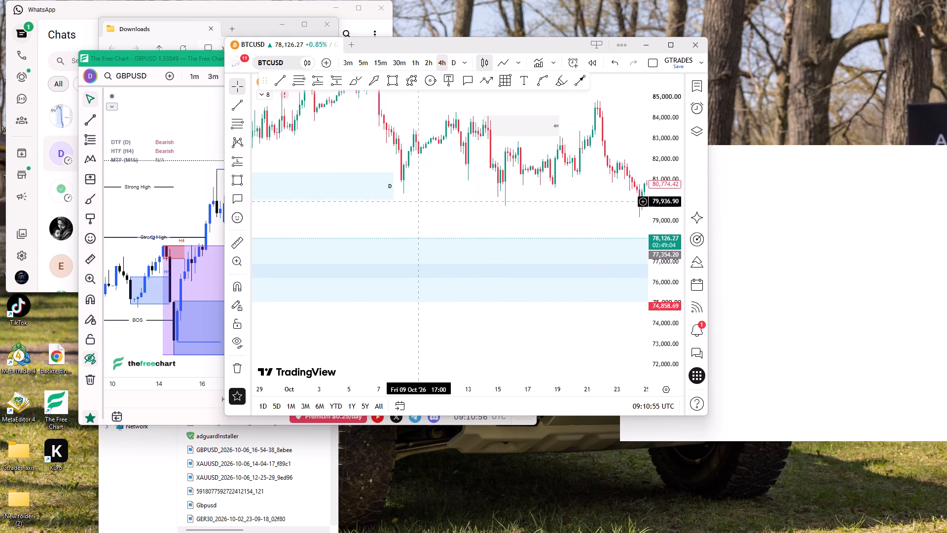
drag(411, 208, 685, 212)
ctrl+scroll(427, 239, down, 4)
ctrl+scroll(408, 239, up, 3)
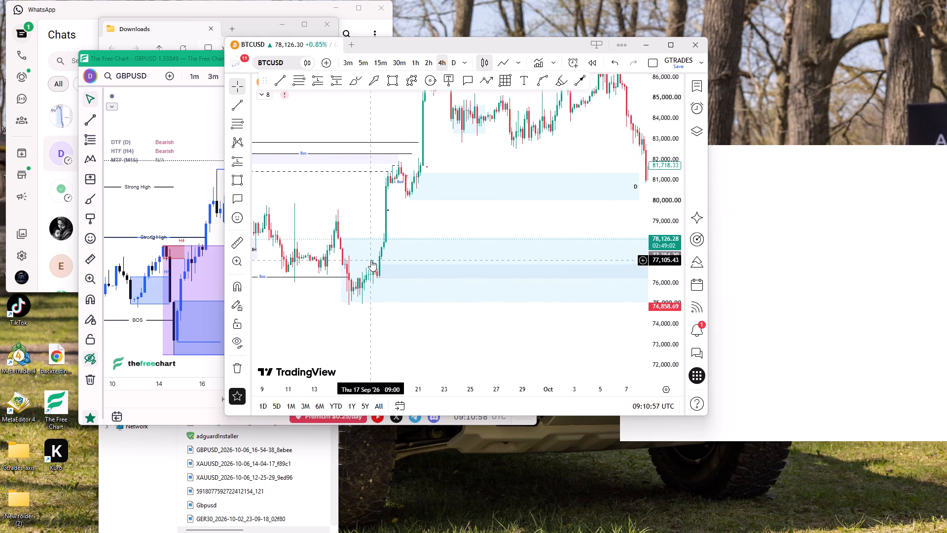
ctrl+scroll(372, 263, up, 4)
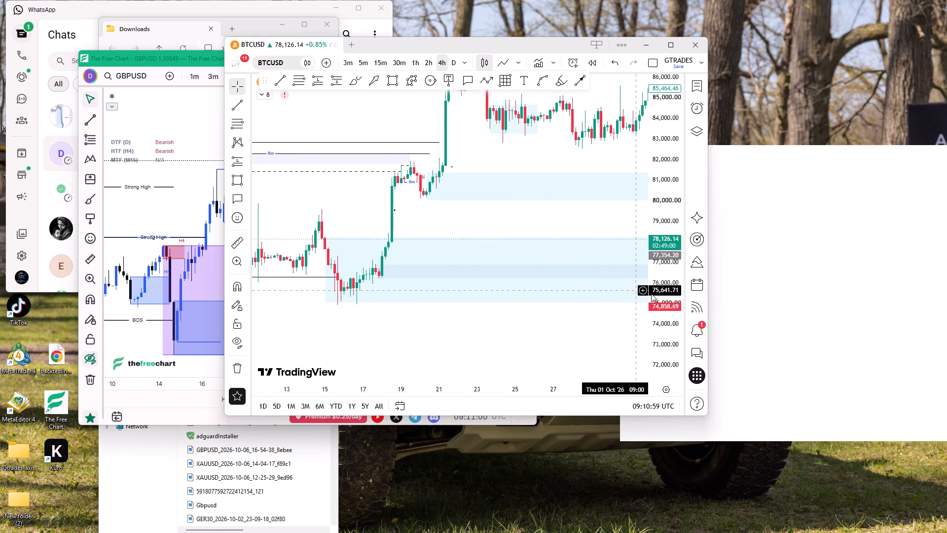
drag(663, 300, 616, 138)
drag(341, 208, 427, 128)
ctrl+scroll(413, 215, up, 5)
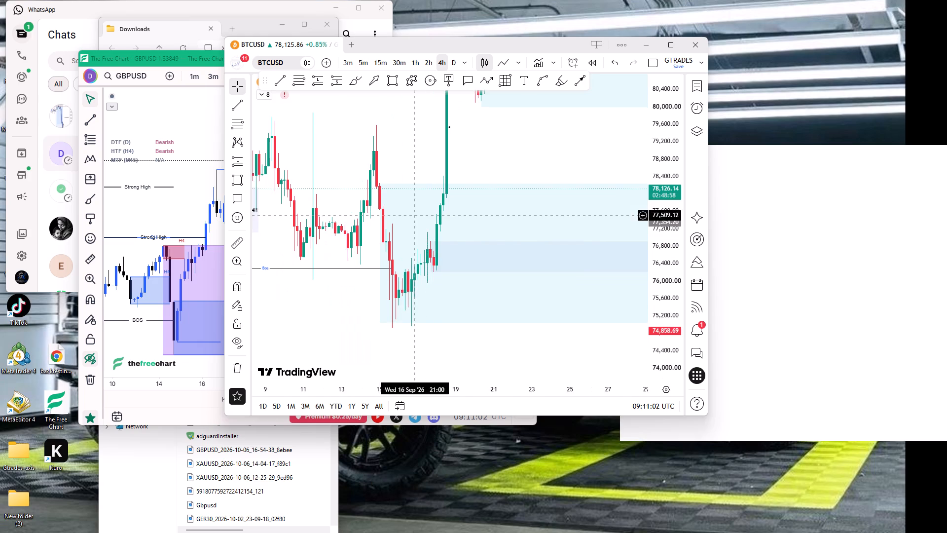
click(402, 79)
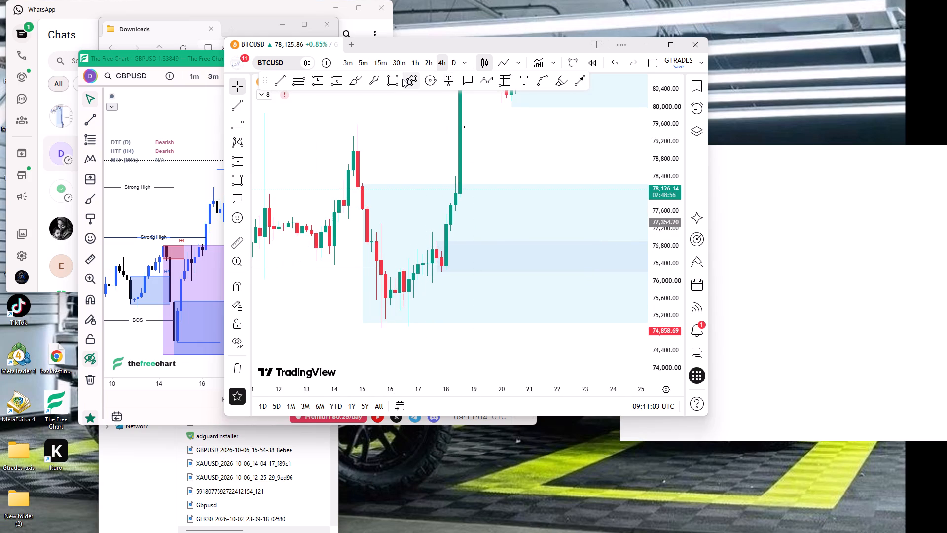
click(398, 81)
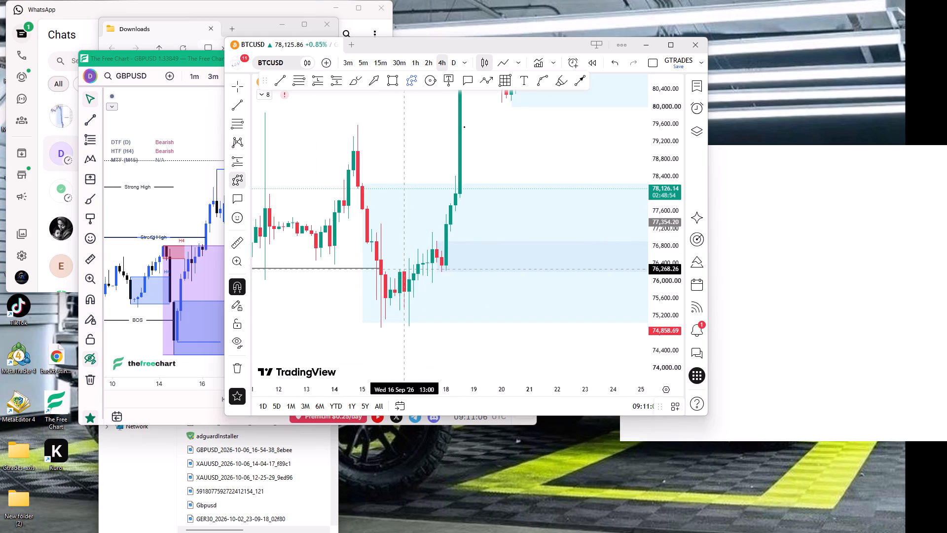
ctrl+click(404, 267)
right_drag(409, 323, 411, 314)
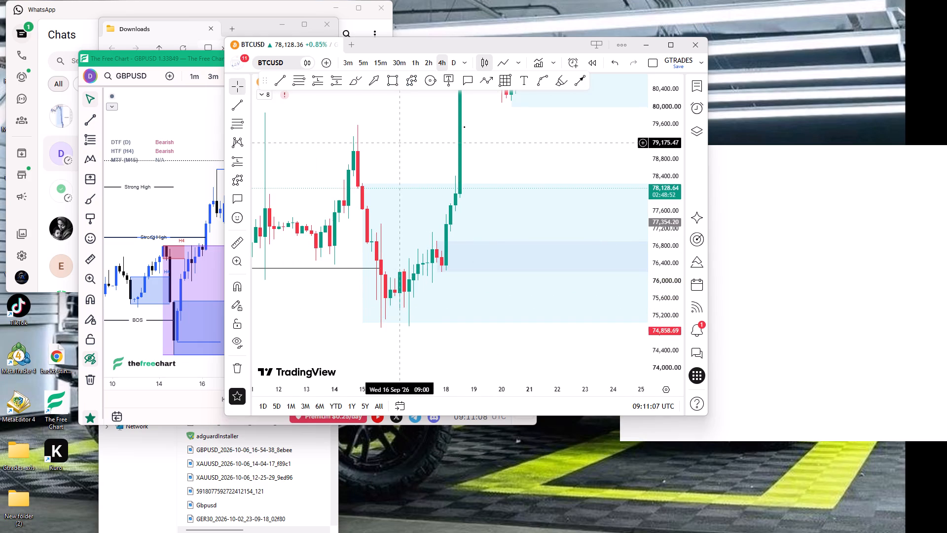
Draw a rectangle zone from about 76,268 down to 74,959, spanning 16 September to 17 September 13:00.
click(398, 83)
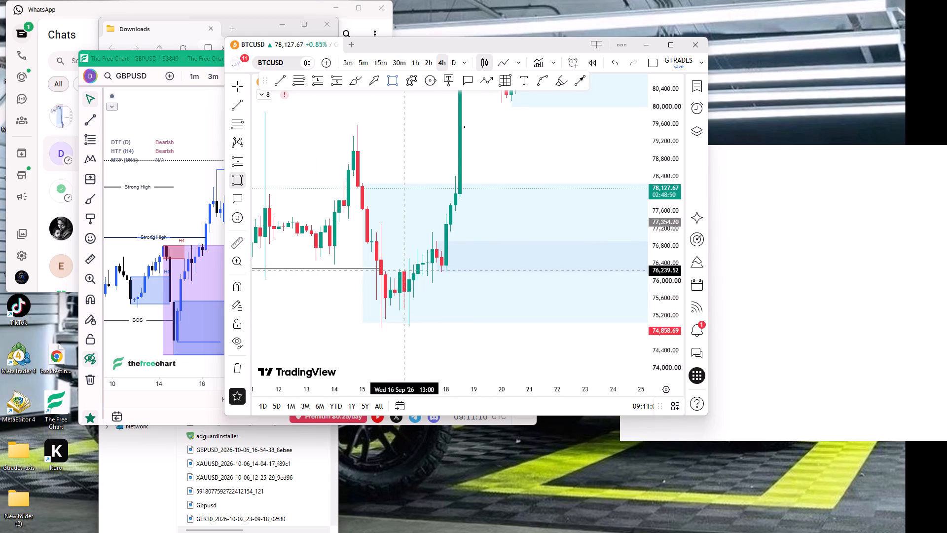
ctrl+click(403, 265)
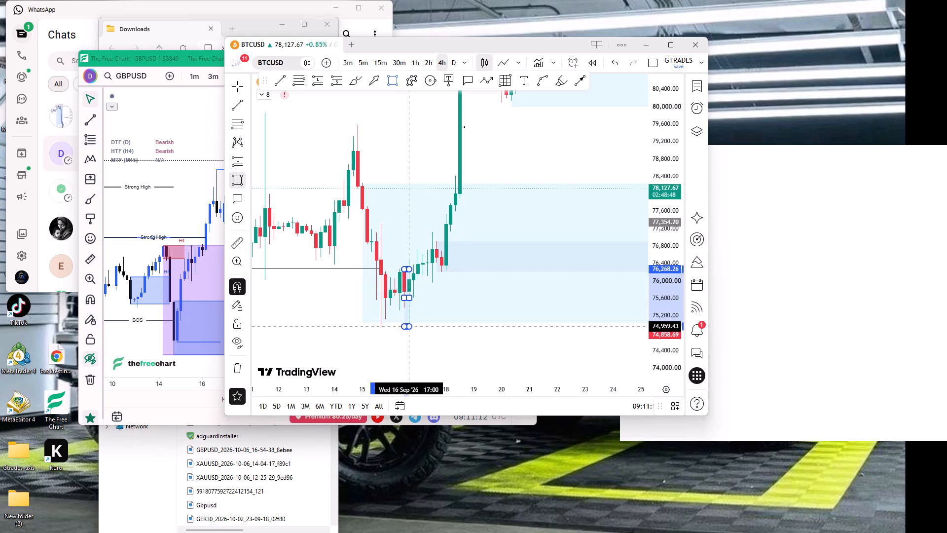
ctrl+click(409, 325)
drag(409, 299, 434, 305)
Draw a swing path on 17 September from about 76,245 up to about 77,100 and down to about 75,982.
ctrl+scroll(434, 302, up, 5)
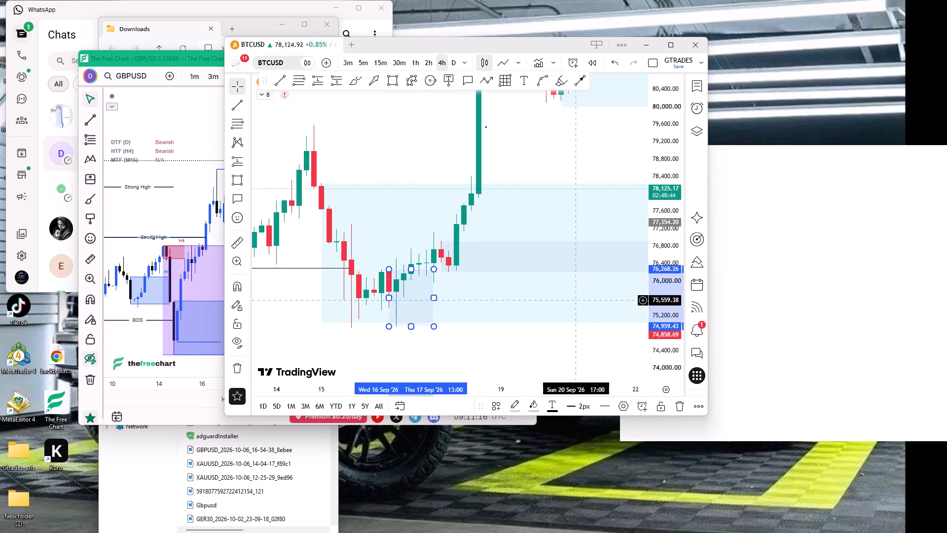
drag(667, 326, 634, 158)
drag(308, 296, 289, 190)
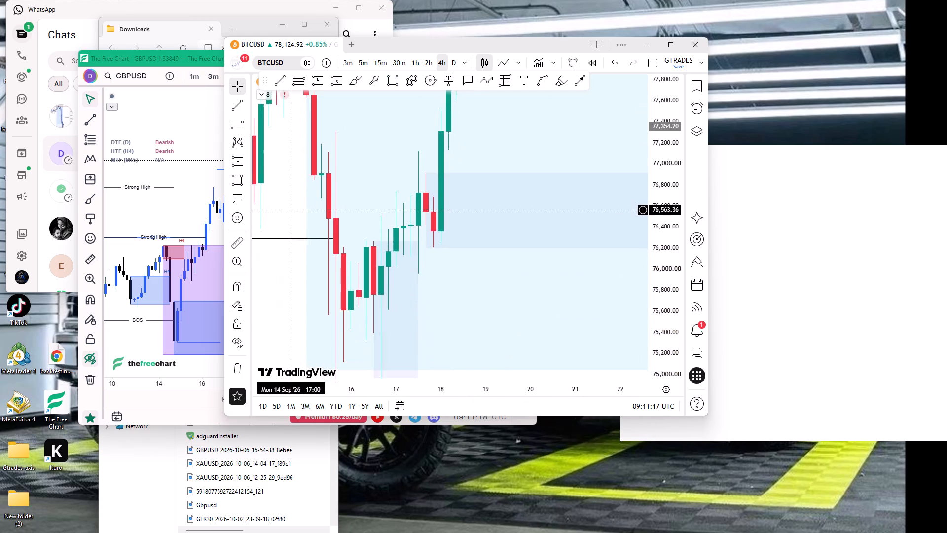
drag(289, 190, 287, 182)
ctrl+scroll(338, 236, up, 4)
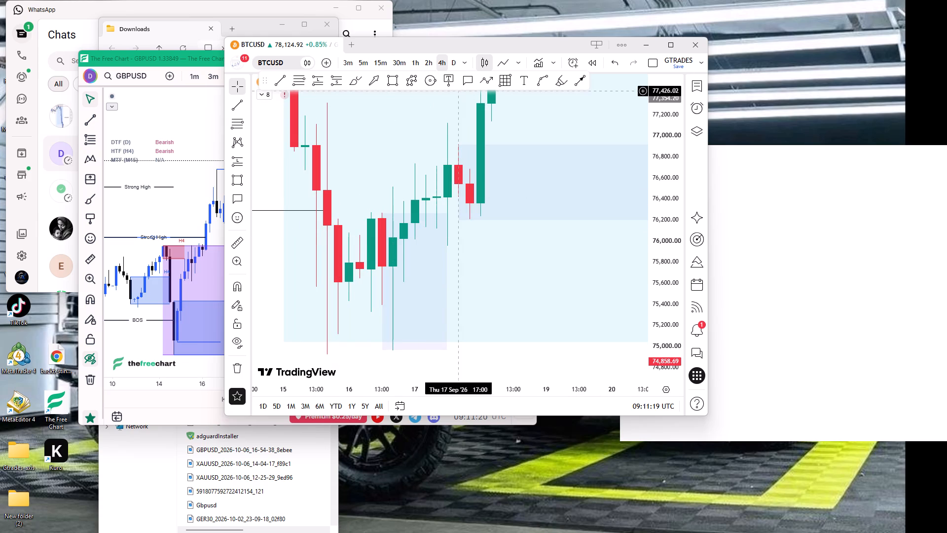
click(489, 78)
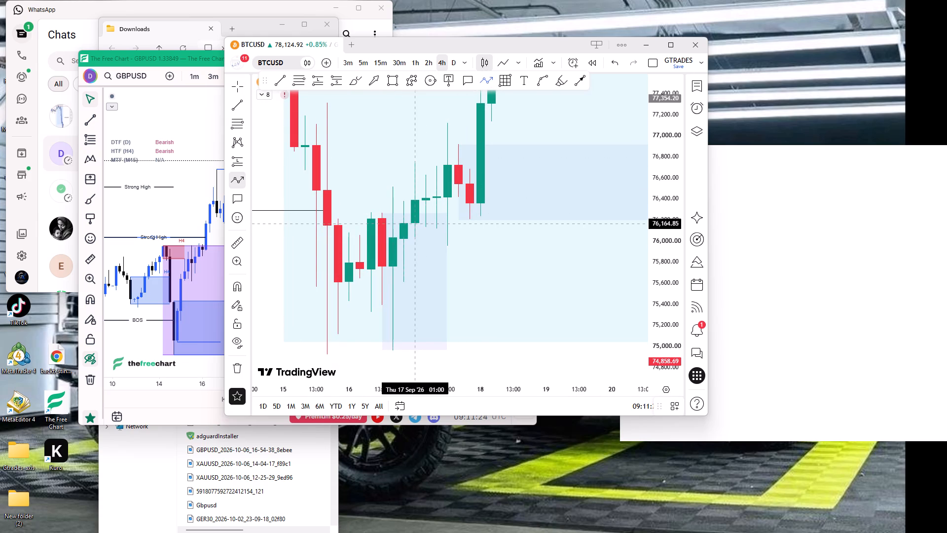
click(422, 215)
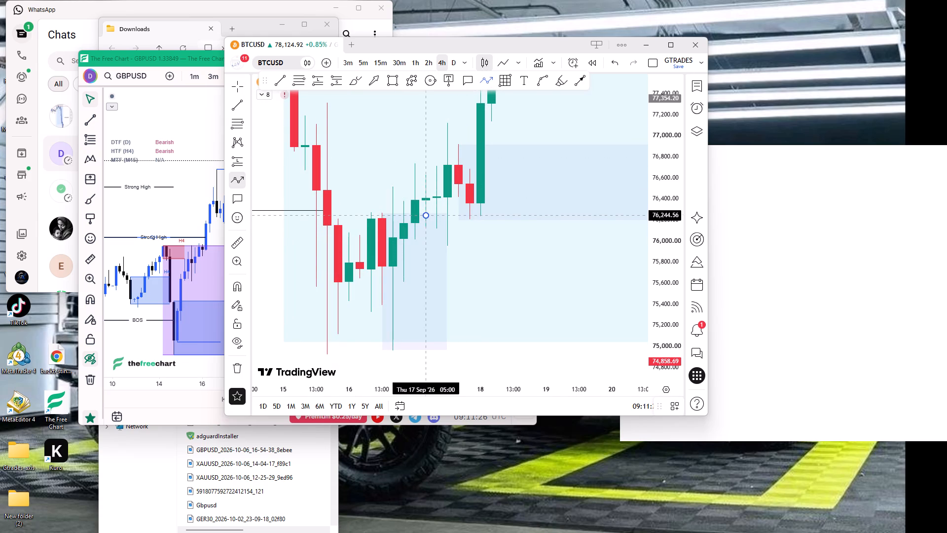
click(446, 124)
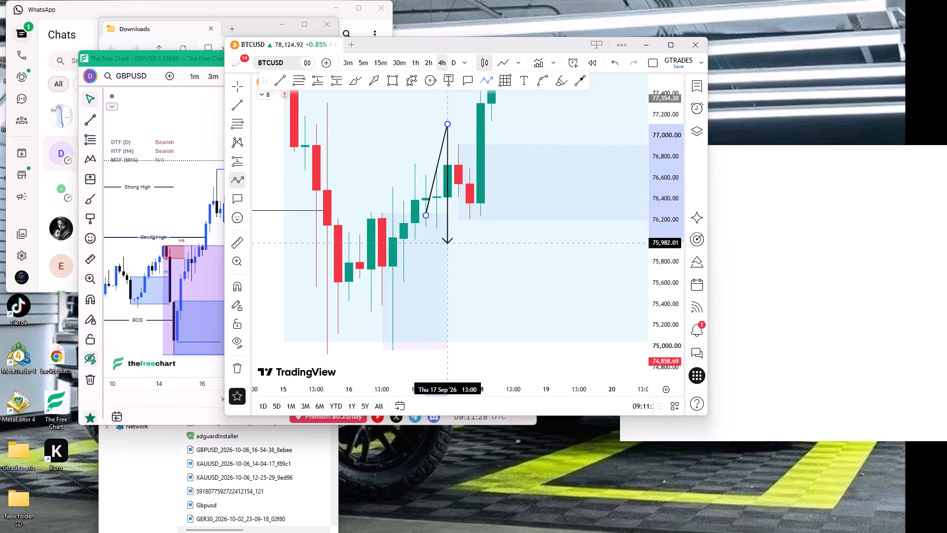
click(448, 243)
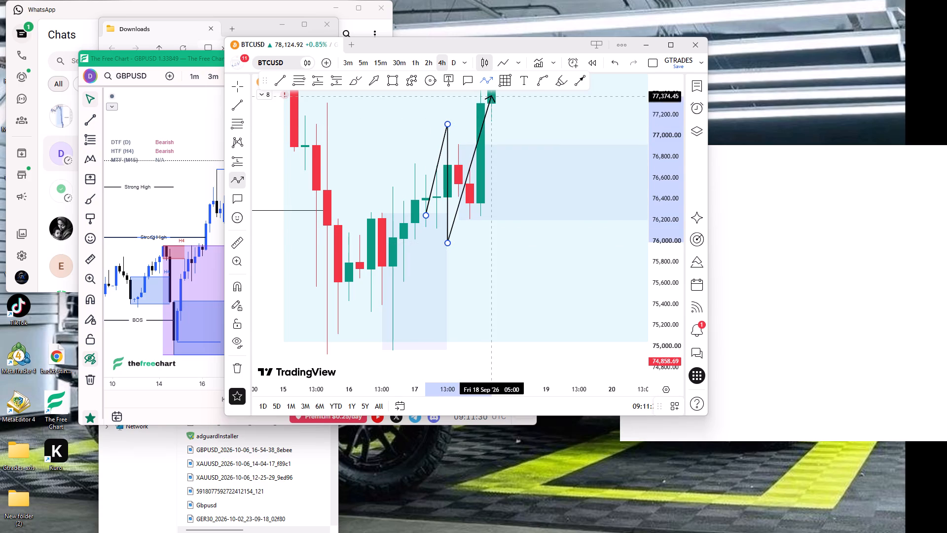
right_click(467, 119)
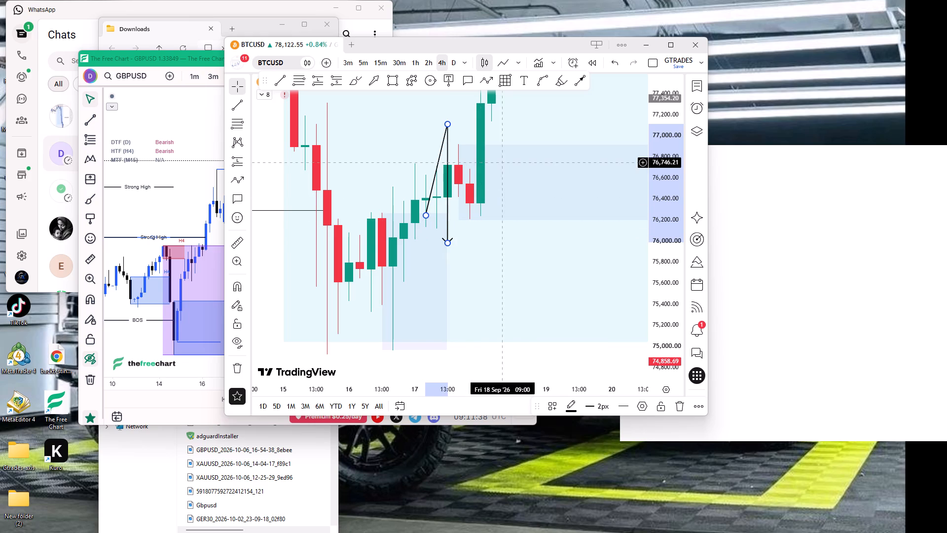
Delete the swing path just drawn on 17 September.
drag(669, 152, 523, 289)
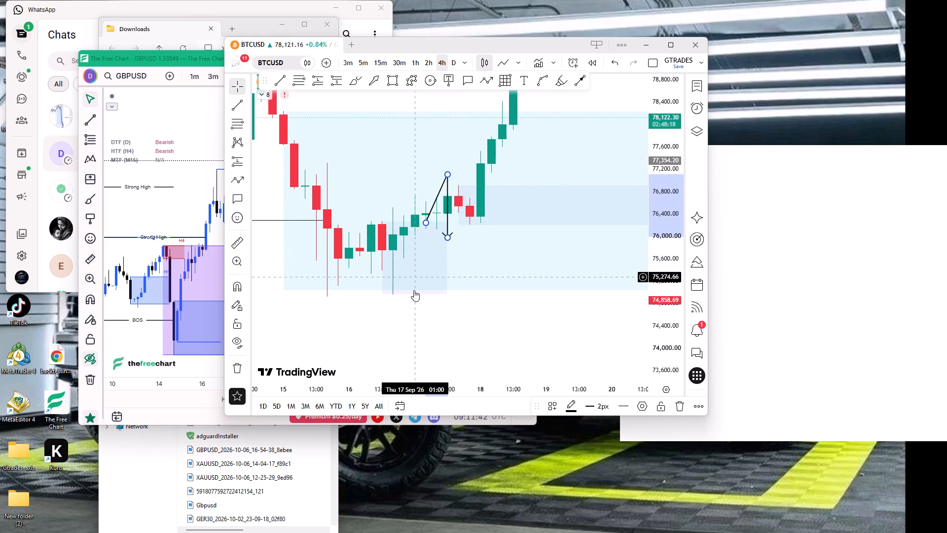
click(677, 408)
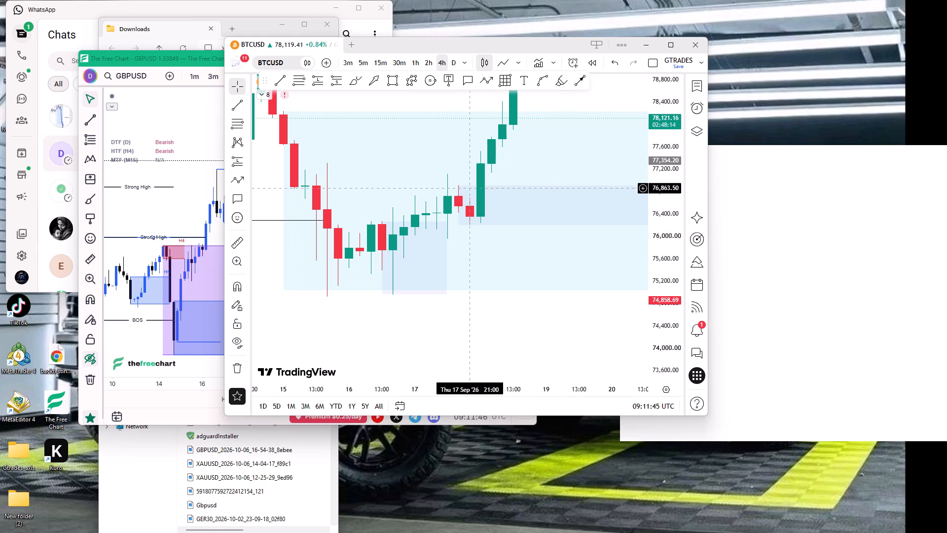
Examine the 4-hour price action from the mid-September zones through to the long position at the end of October.
ctrl+scroll(465, 191, down, 2)
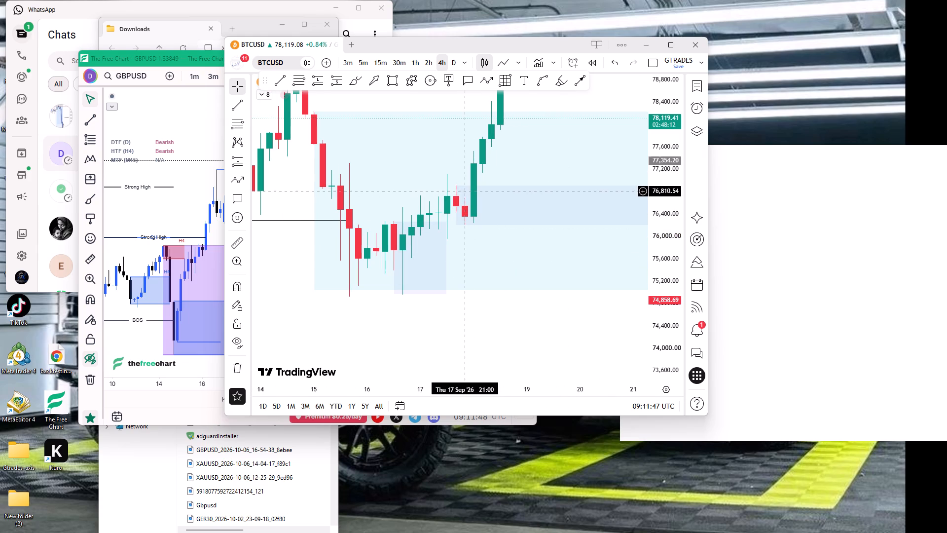
ctrl+scroll(465, 315, down, 4)
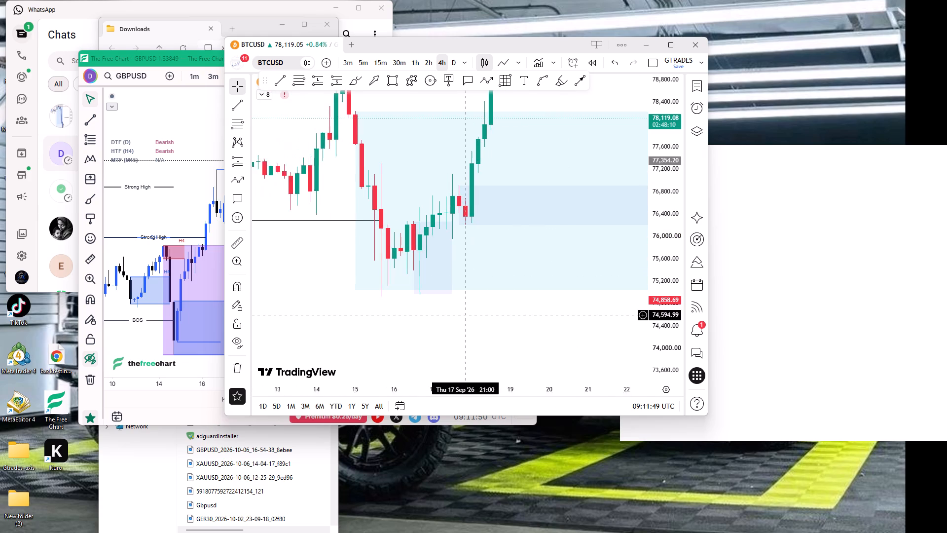
drag(484, 320, 362, 341)
ctrl+scroll(362, 339, down, 4)
drag(668, 133, 608, 278)
ctrl+scroll(466, 230, down, 4)
drag(479, 152, 238, 202)
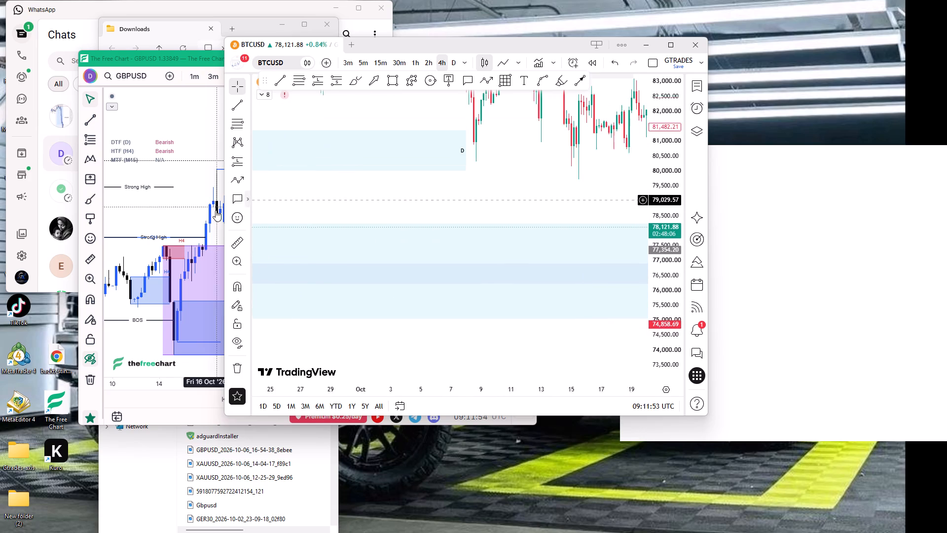
ctrl+scroll(219, 214, down, 5)
drag(556, 185, 187, 159)
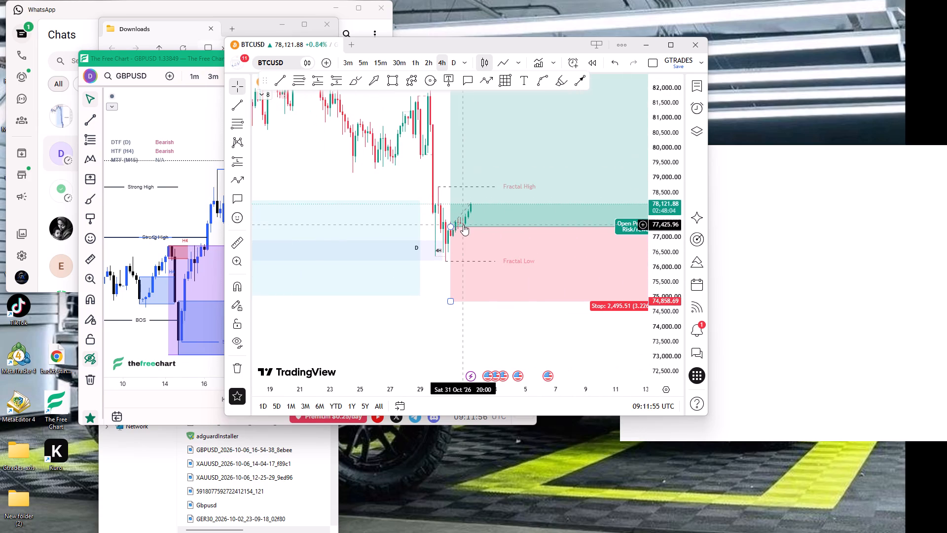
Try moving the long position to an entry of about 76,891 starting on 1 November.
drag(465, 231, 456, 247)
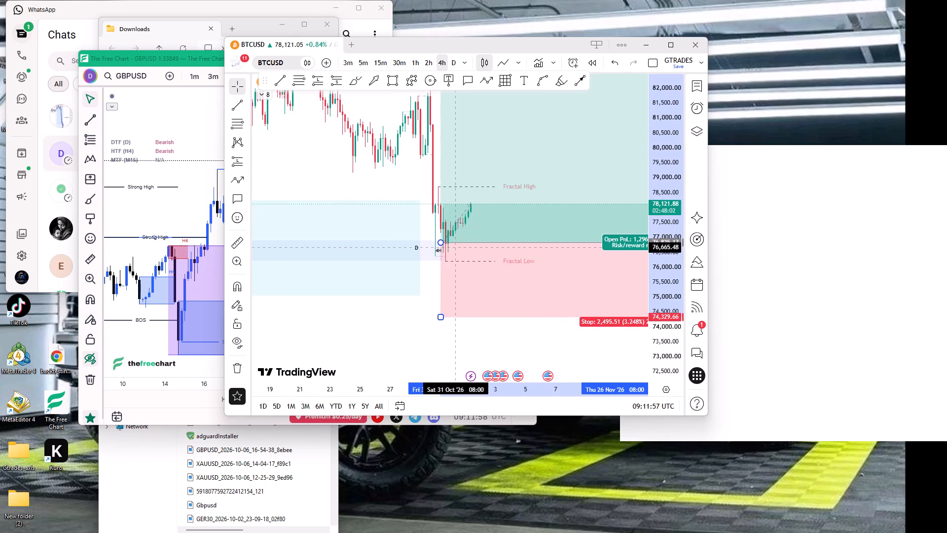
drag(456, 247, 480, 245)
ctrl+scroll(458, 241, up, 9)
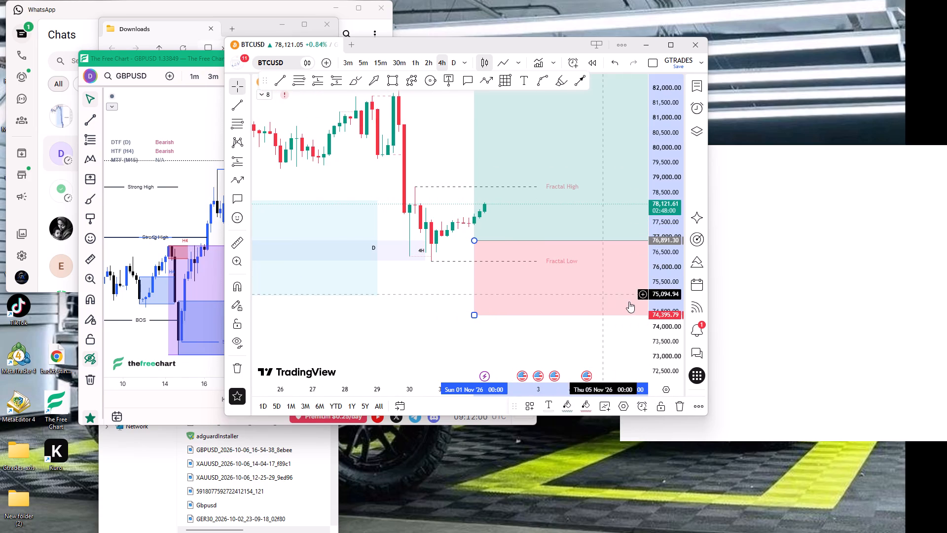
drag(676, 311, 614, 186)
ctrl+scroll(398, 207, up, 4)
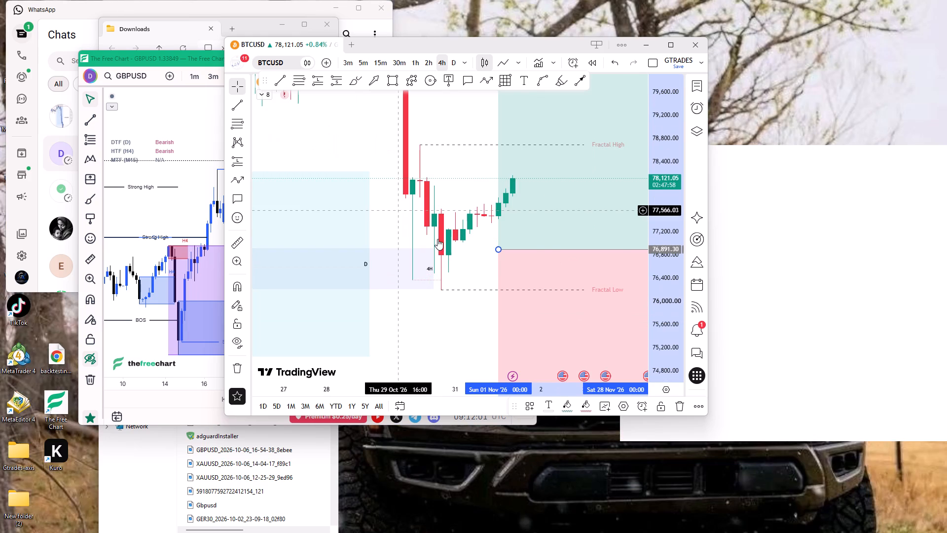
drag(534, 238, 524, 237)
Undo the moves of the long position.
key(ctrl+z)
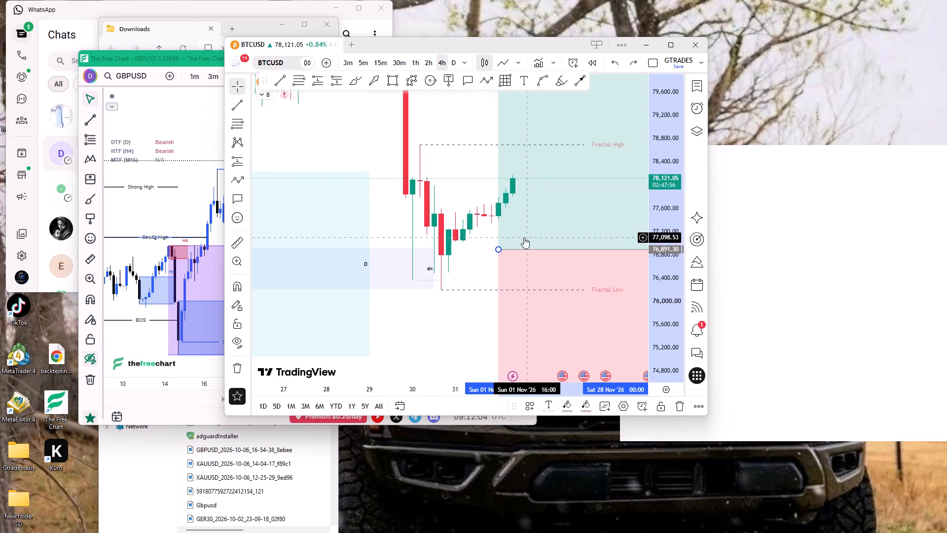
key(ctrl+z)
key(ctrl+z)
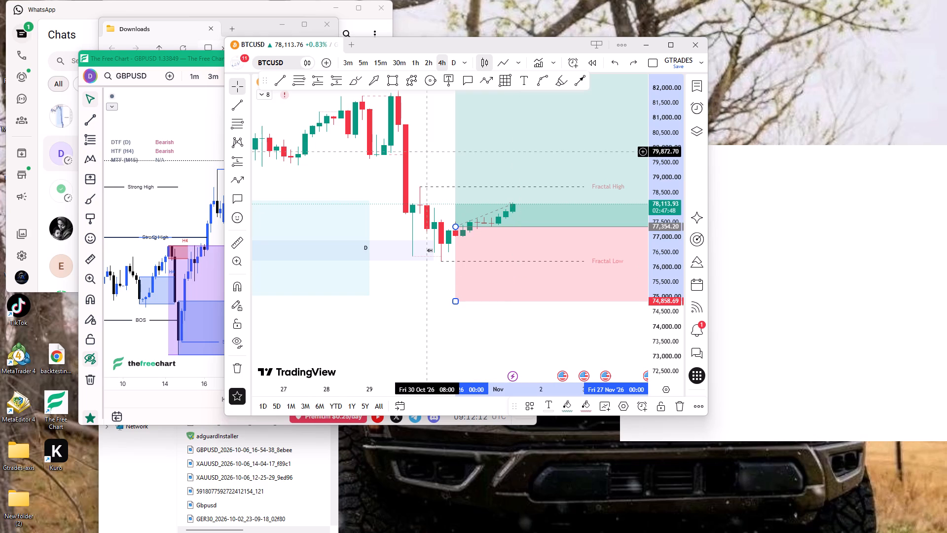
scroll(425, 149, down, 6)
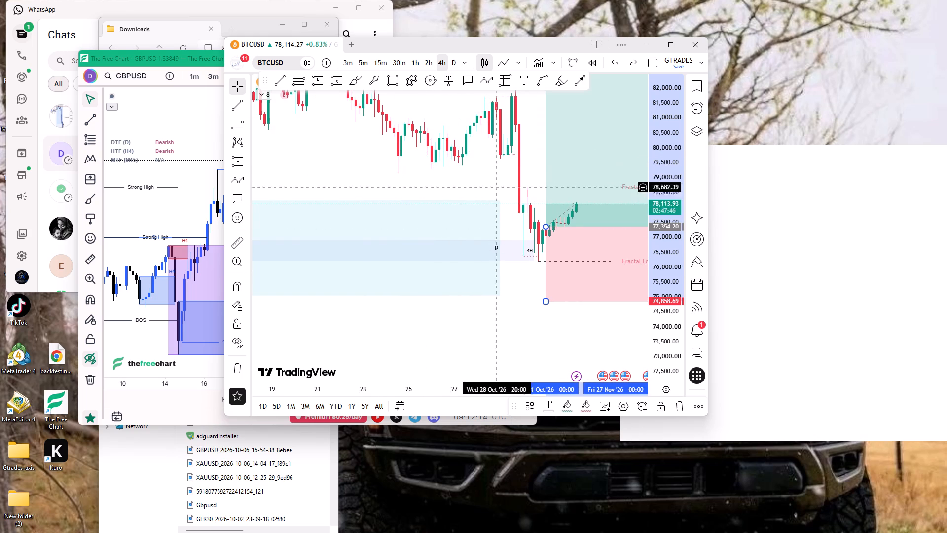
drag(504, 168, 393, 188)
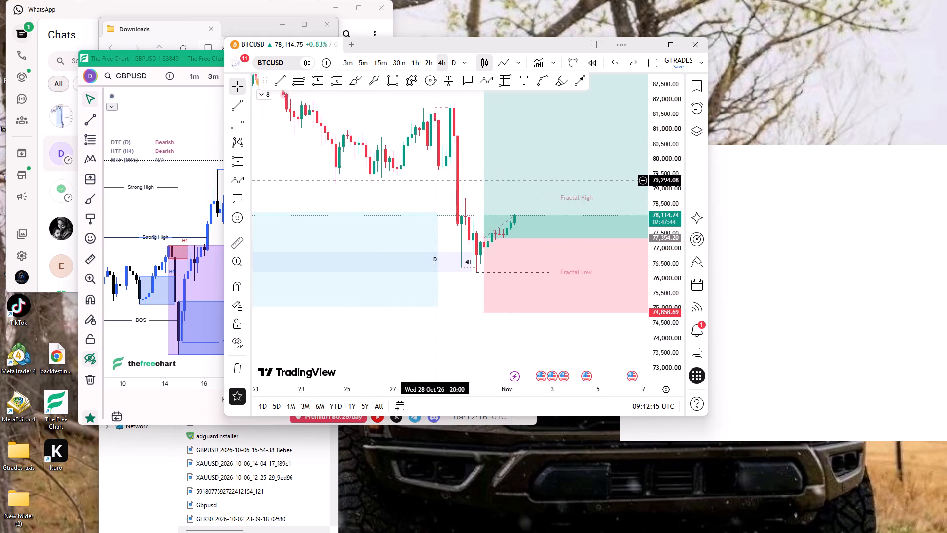
Examine the 15-minute BTCUSD price action around the 4H zone and the long position's entry on 30–31 October.
drag(393, 188, 351, 200)
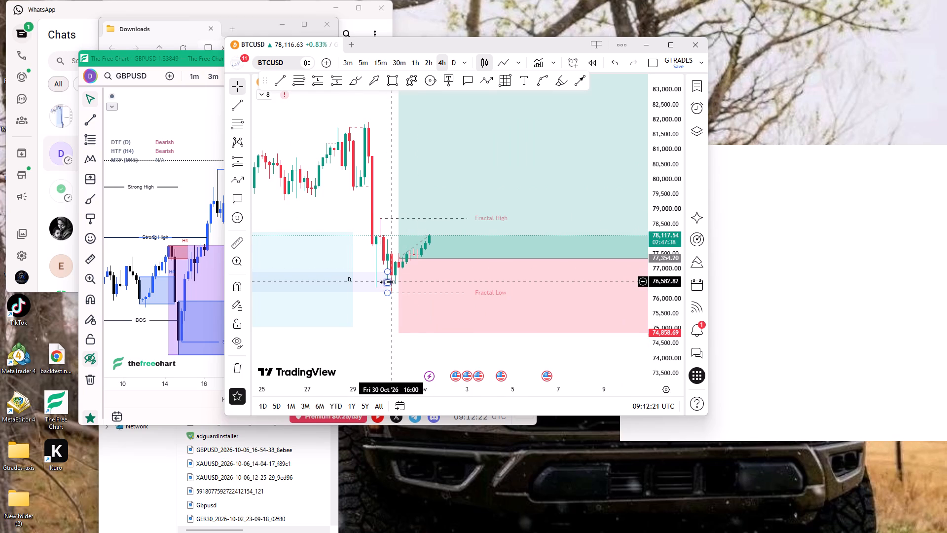
click(390, 282)
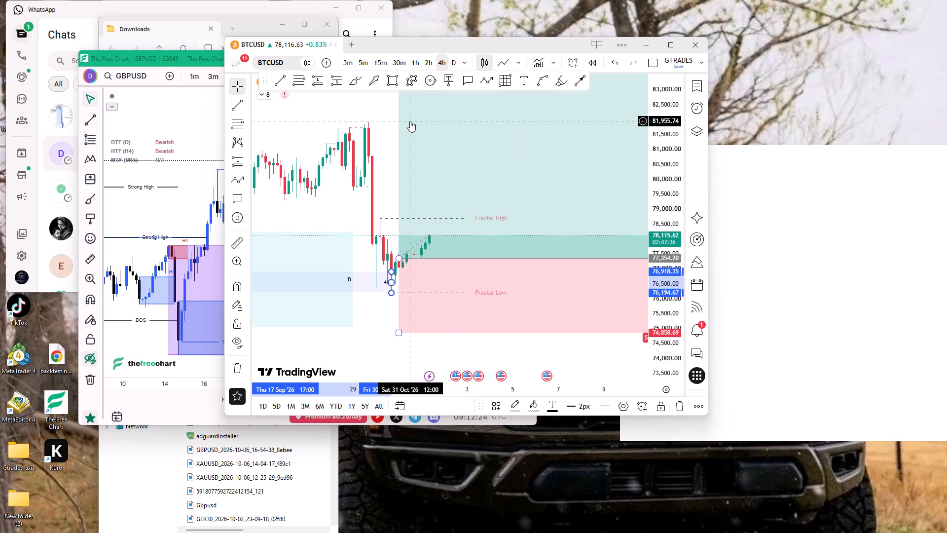
click(384, 62)
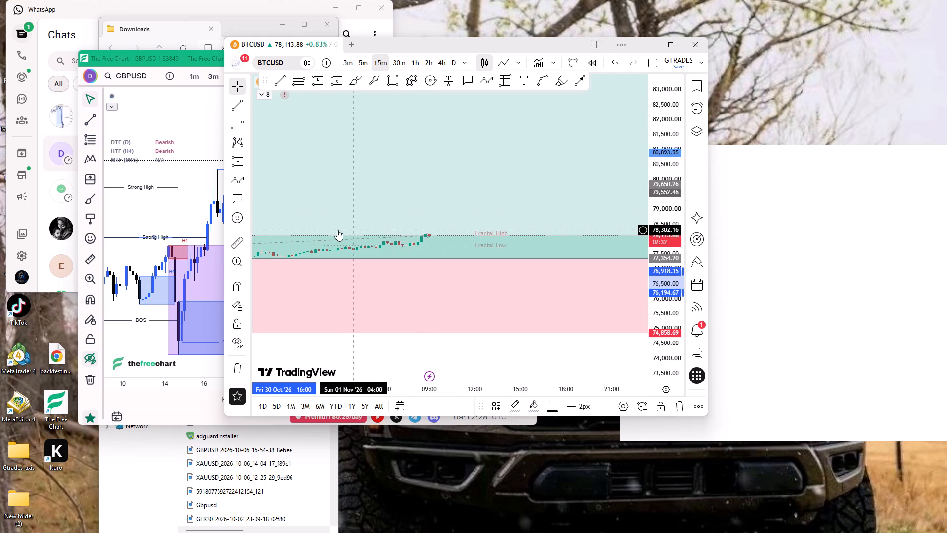
key(alt+r)
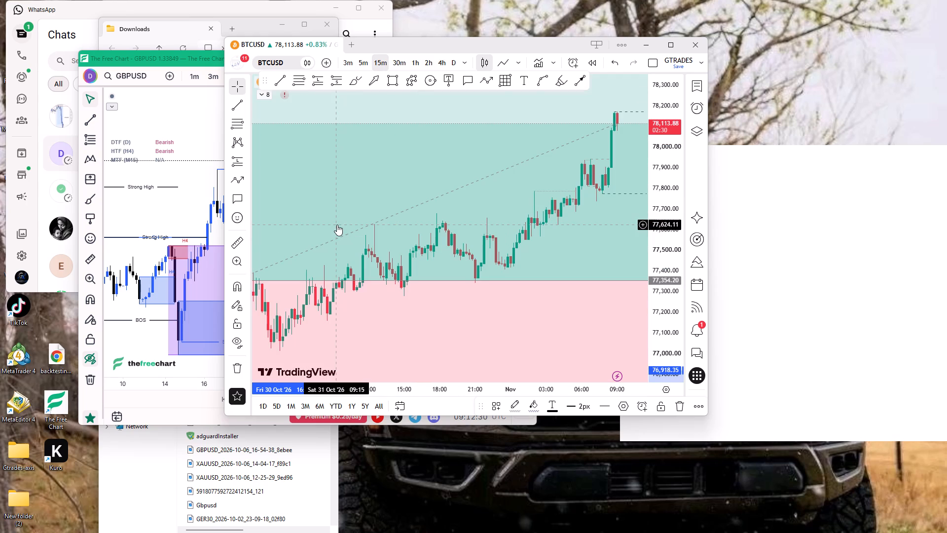
ctrl+scroll(337, 225, down, 14)
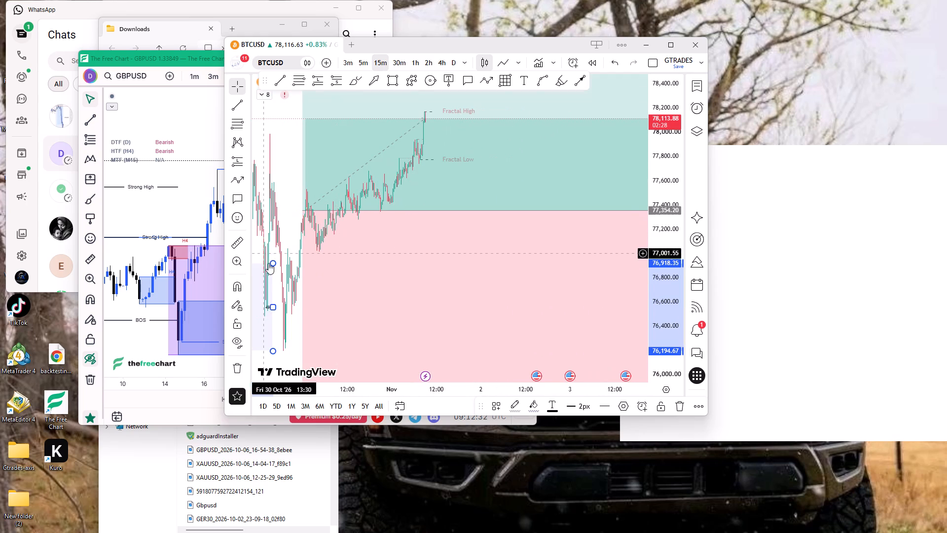
drag(290, 231, 414, 203)
ctrl+scroll(400, 263, up, 3)
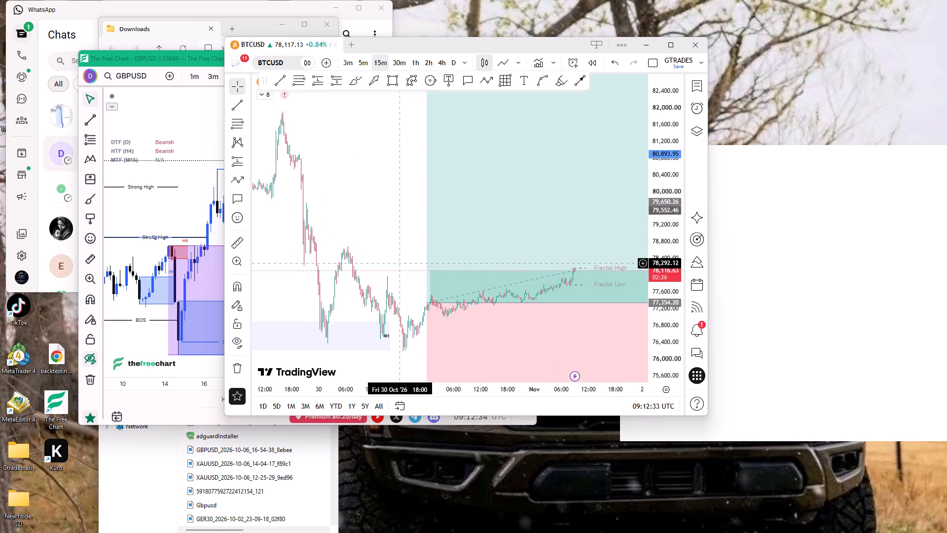
ctrl+scroll(400, 263, up, 6)
drag(404, 270, 431, 240)
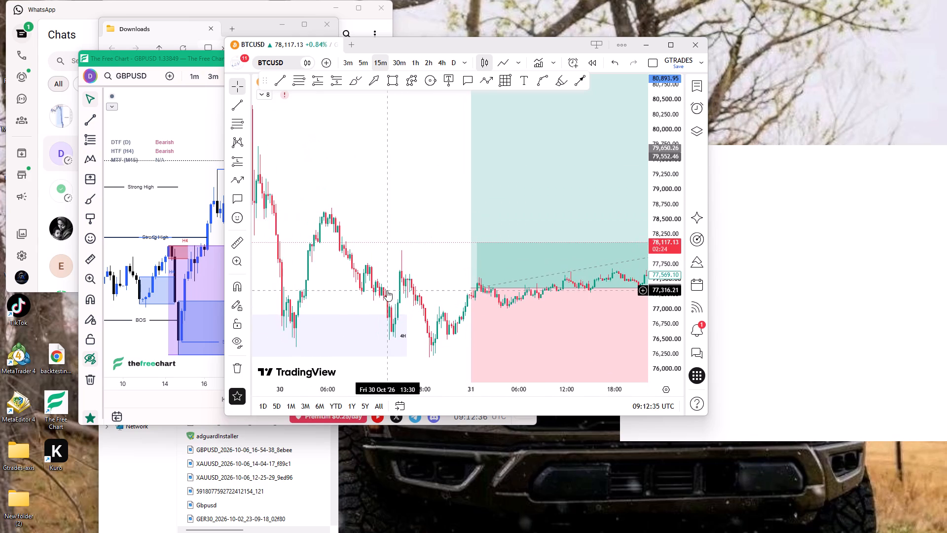
scroll(387, 289, down, 6)
ctrl+scroll(504, 278, up, 9)
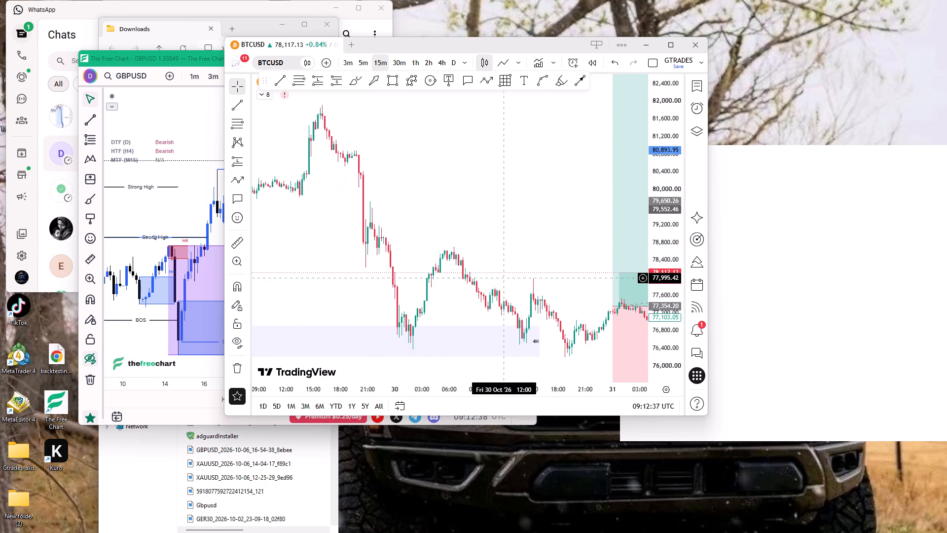
drag(496, 251, 334, 228)
ctrl+scroll(336, 230, down, 4)
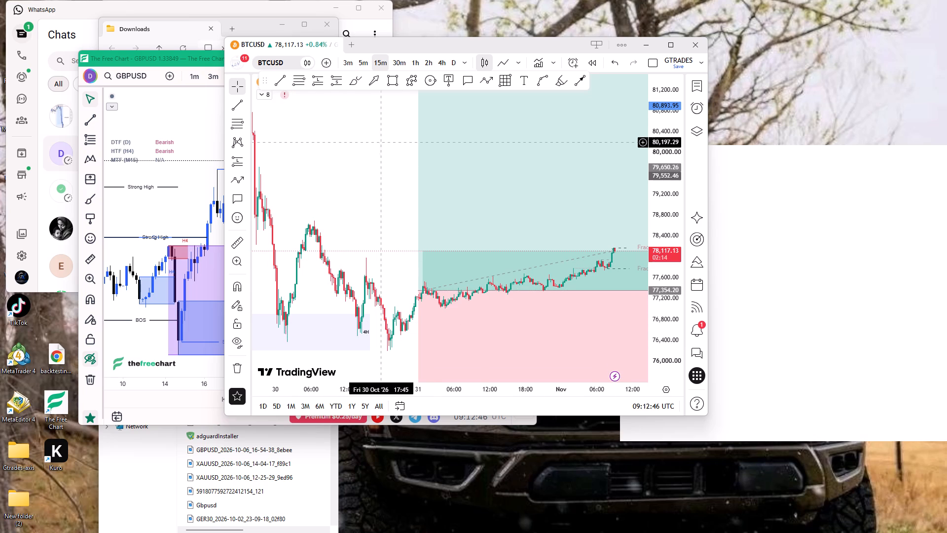
scroll(358, 261, down, 5)
drag(356, 235, 421, 213)
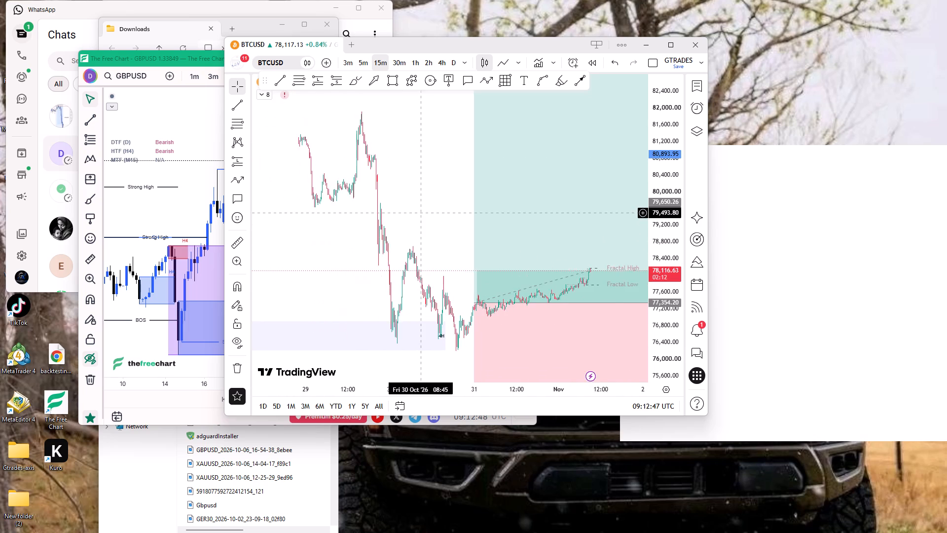
drag(421, 213, 580, 178)
ctrl+scroll(598, 252, up, 14)
drag(575, 244, 515, 229)
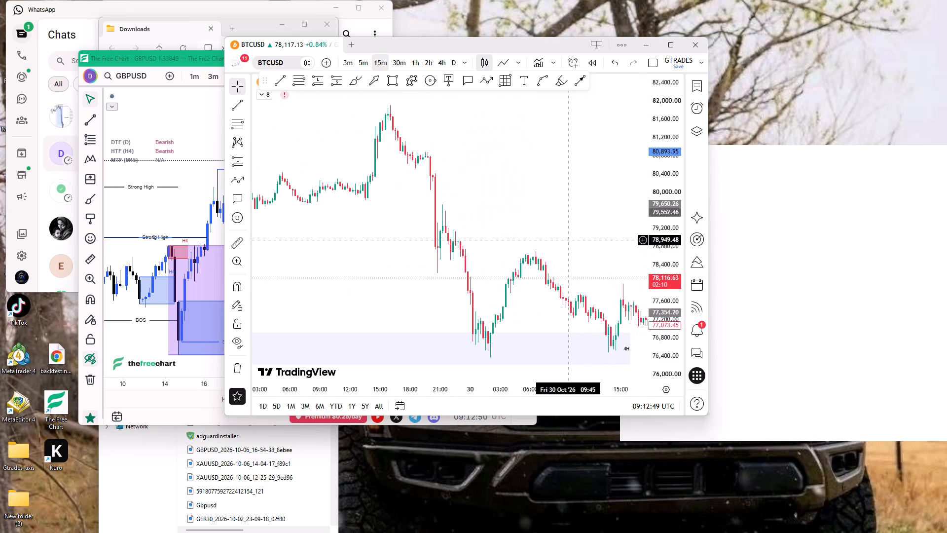
drag(515, 229, 328, 191)
ctrl+scroll(419, 234, up, 2)
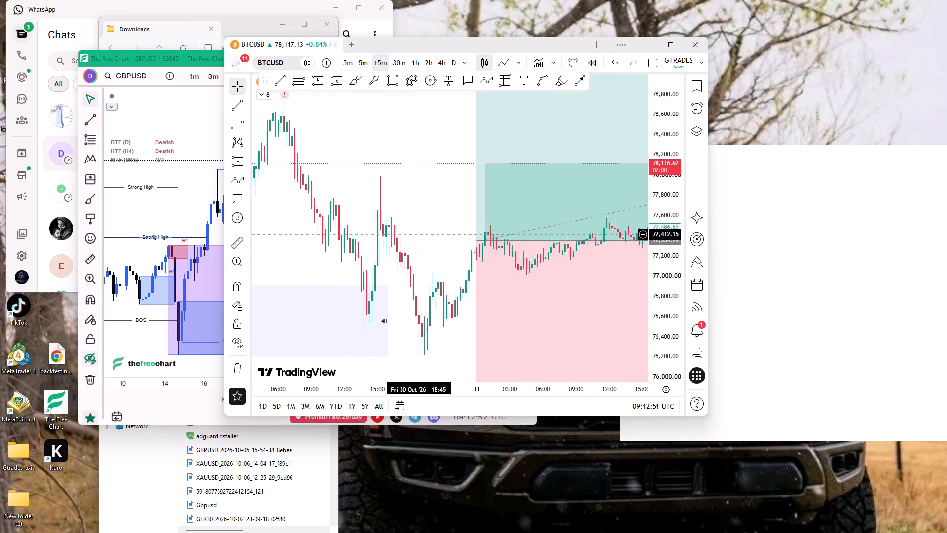
ctrl+scroll(419, 234, up, 2)
ctrl+scroll(419, 234, down, 9)
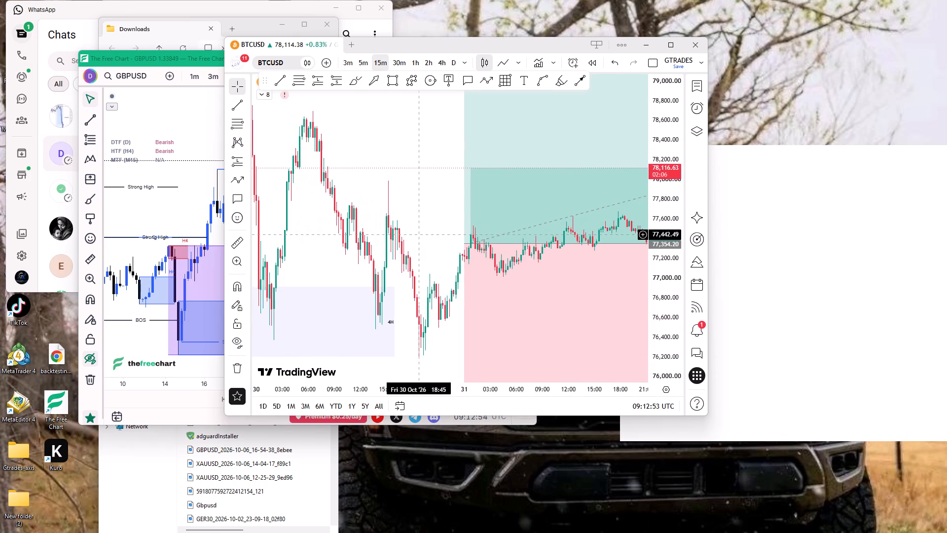
On the 30-minute chart, extend the 4H zone's right edge to about 19:00 on 30 October.
click(401, 66)
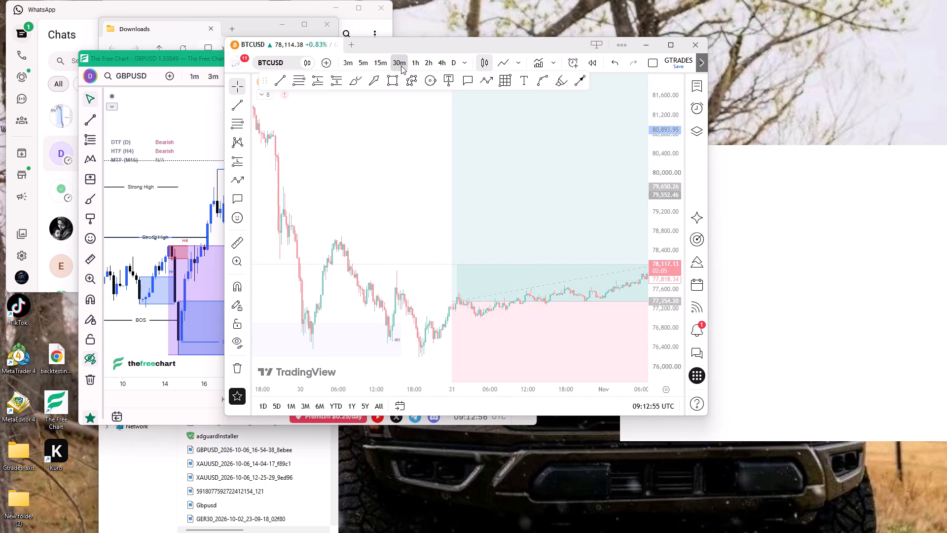
ctrl+scroll(512, 268, up, 4)
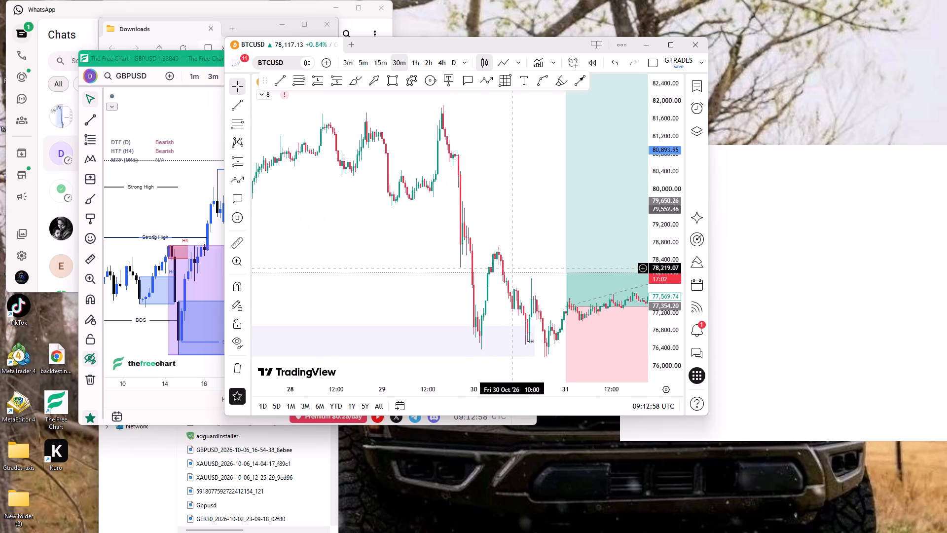
ctrl+scroll(525, 269, up, 4)
drag(528, 266, 408, 222)
ctrl+scroll(410, 224, up, 2)
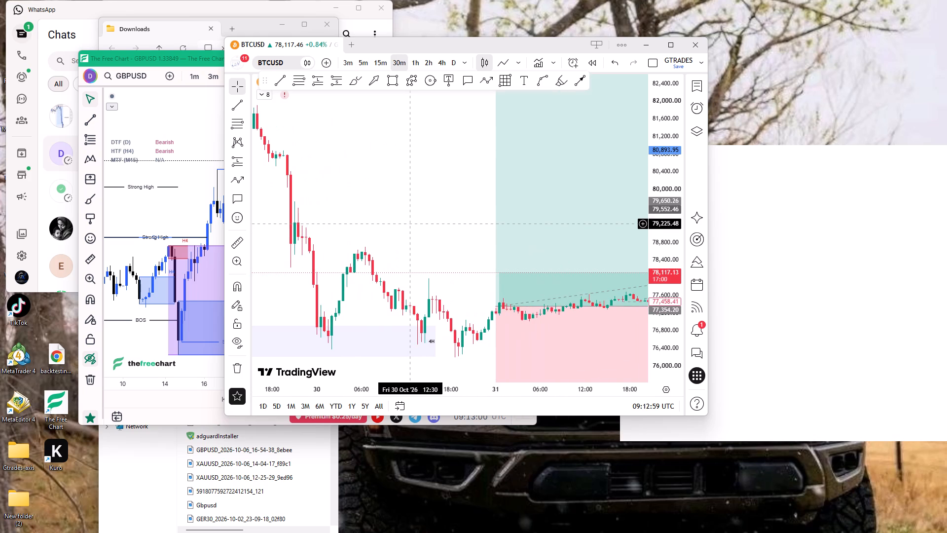
drag(443, 239, 384, 218)
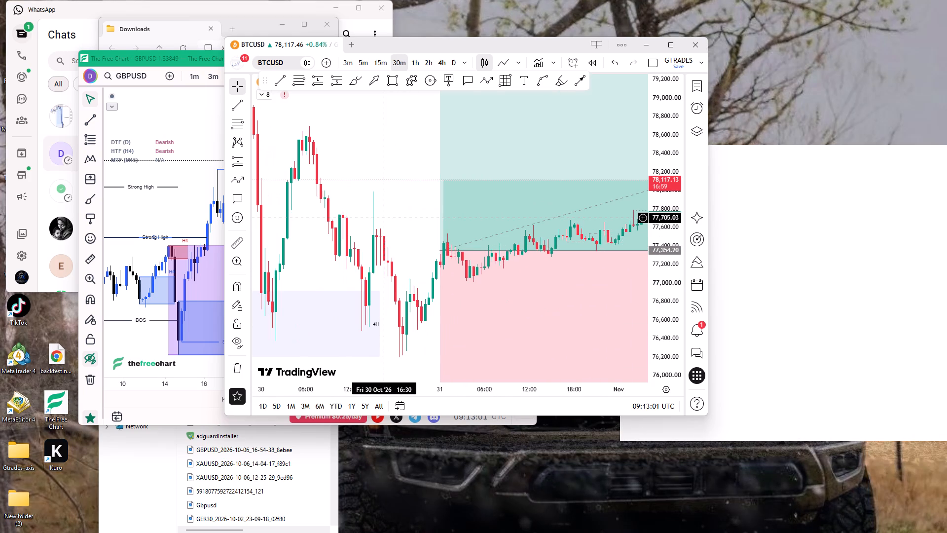
ctrl+scroll(384, 218, down, 4)
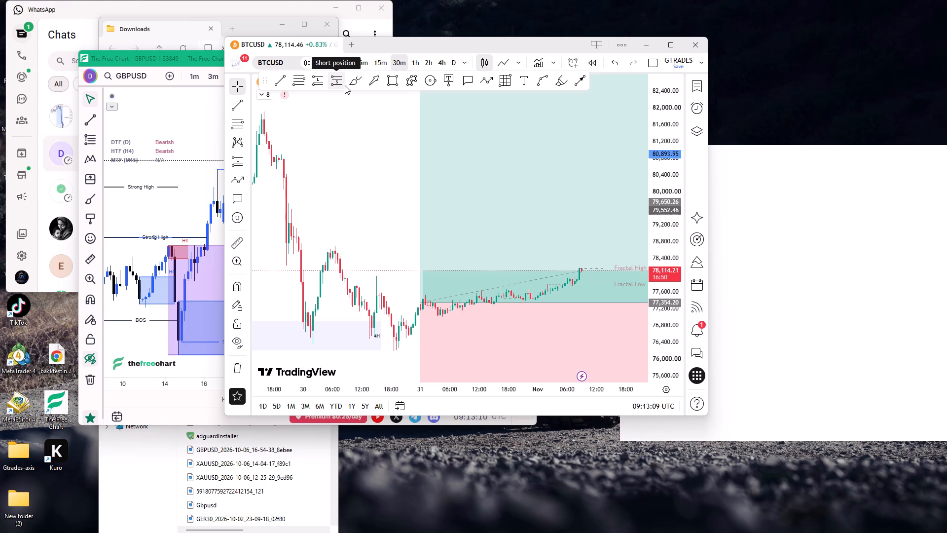
click(387, 79)
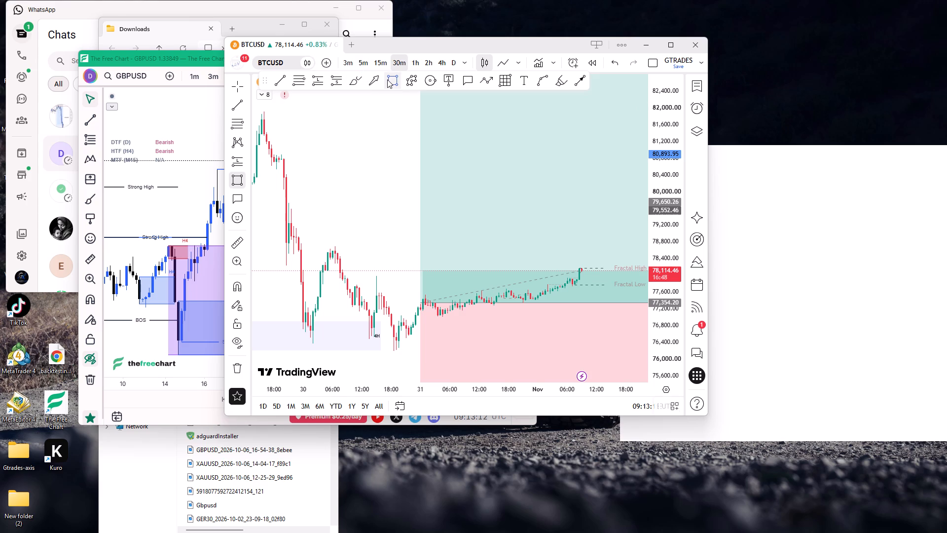
right_click(366, 315)
drag(382, 337, 391, 338)
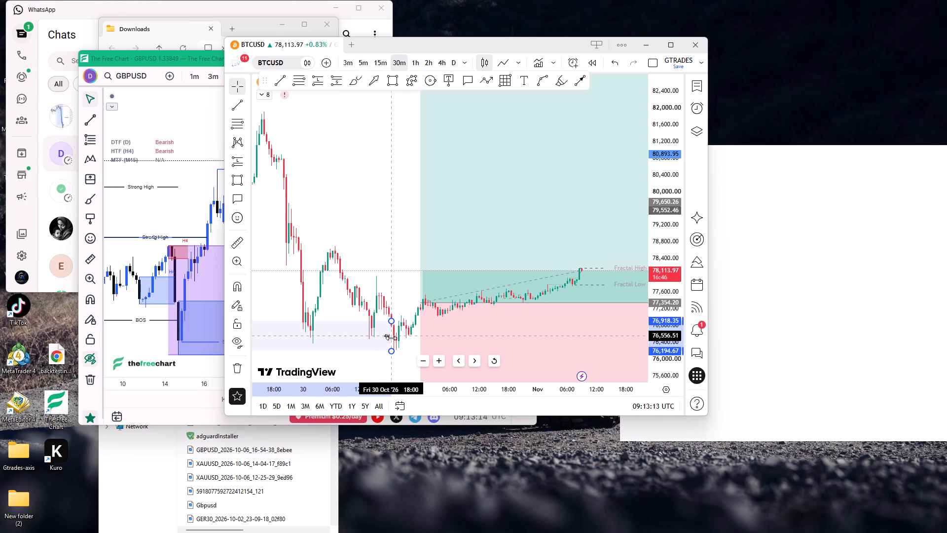
drag(391, 338, 397, 339)
click(402, 279)
Examine the 30 October low around the extended 4H zone on the 30-minute and 15-minute charts.
ctrl+scroll(400, 282, up, 4)
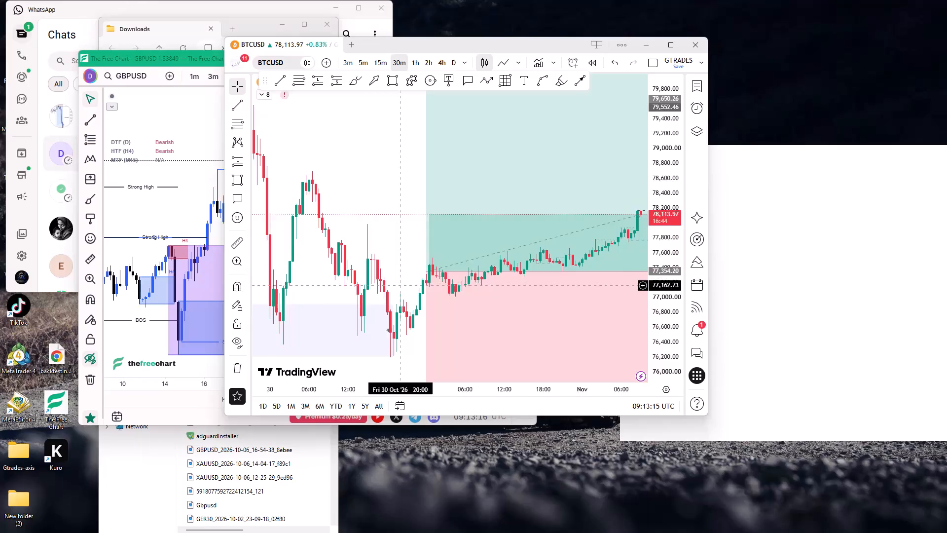
ctrl+scroll(400, 285, up, 3)
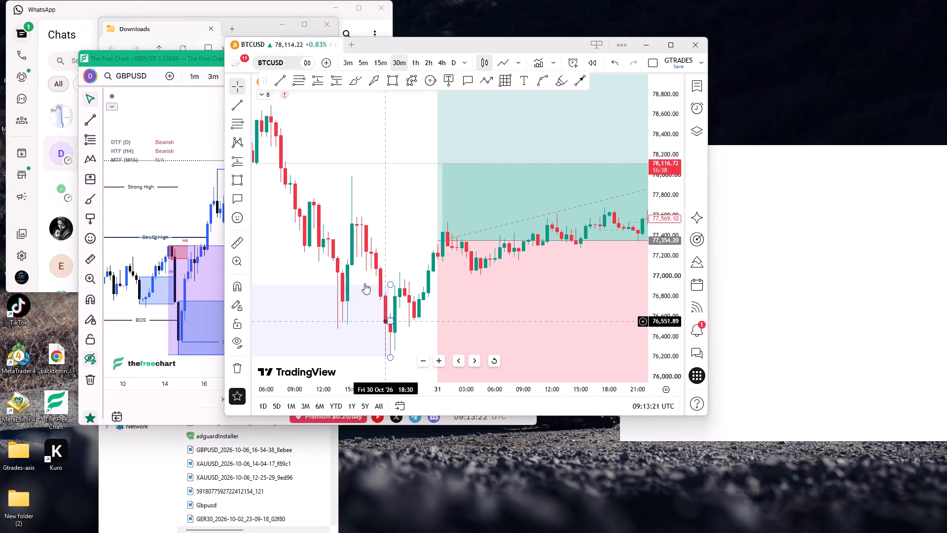
click(381, 61)
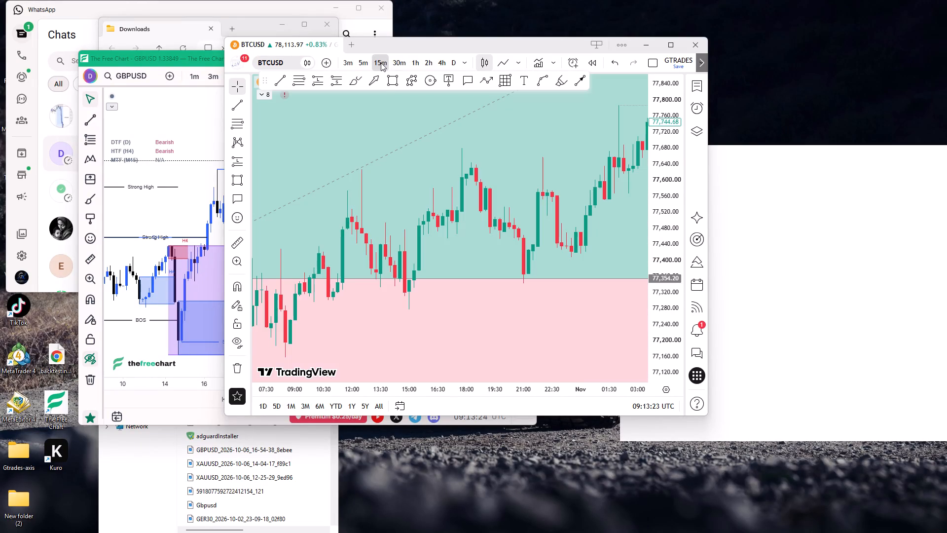
ctrl+scroll(375, 168, down, 11)
scroll(303, 179, down, 6)
scroll(363, 214, down, 2)
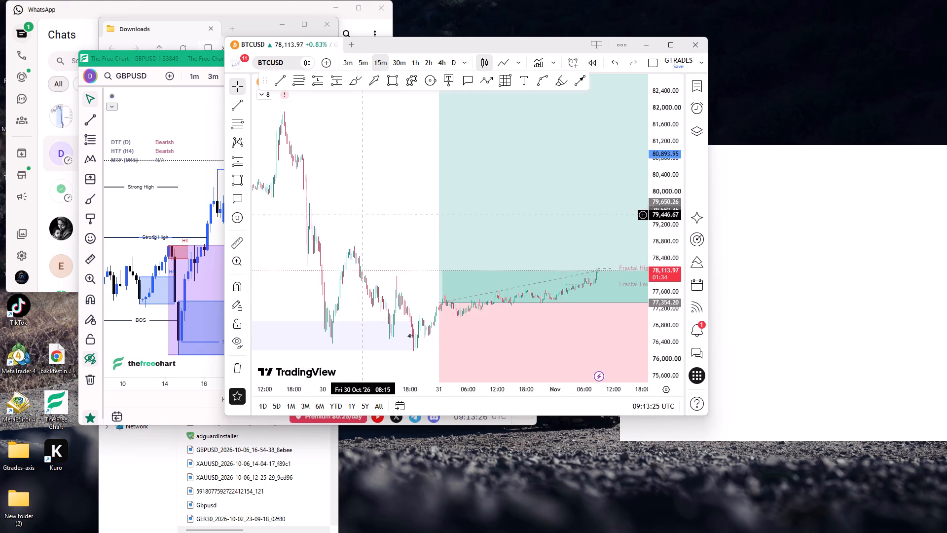
ctrl+scroll(401, 261, up, 10)
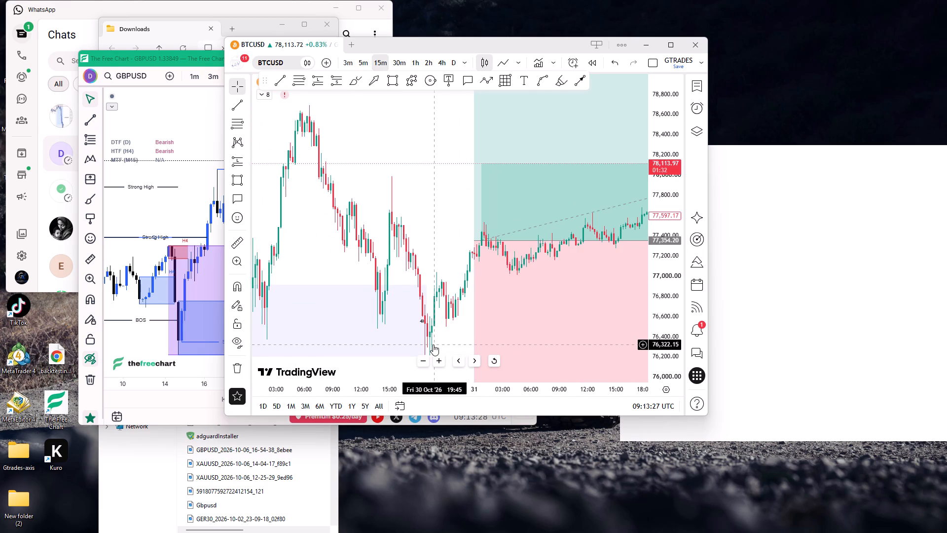
drag(435, 235, 433, 153)
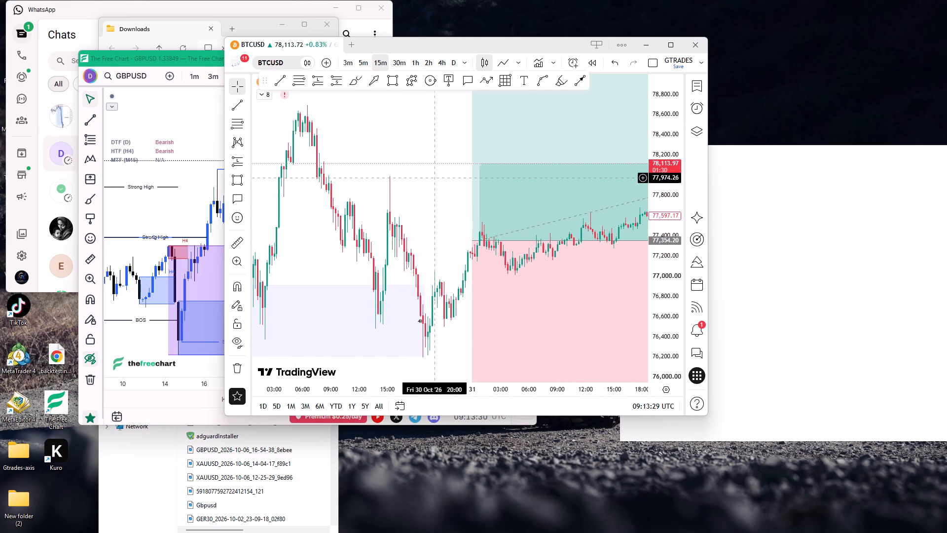
drag(433, 153, 433, 144)
scroll(431, 309, down, 4)
ctrl+scroll(494, 315, up, 5)
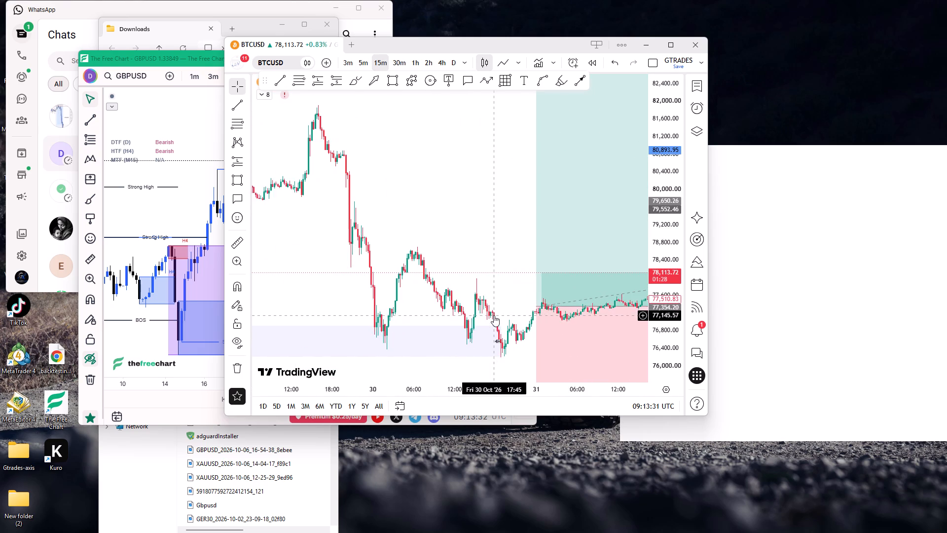
scroll(493, 282, up, 5)
ctrl+scroll(432, 232, up, 4)
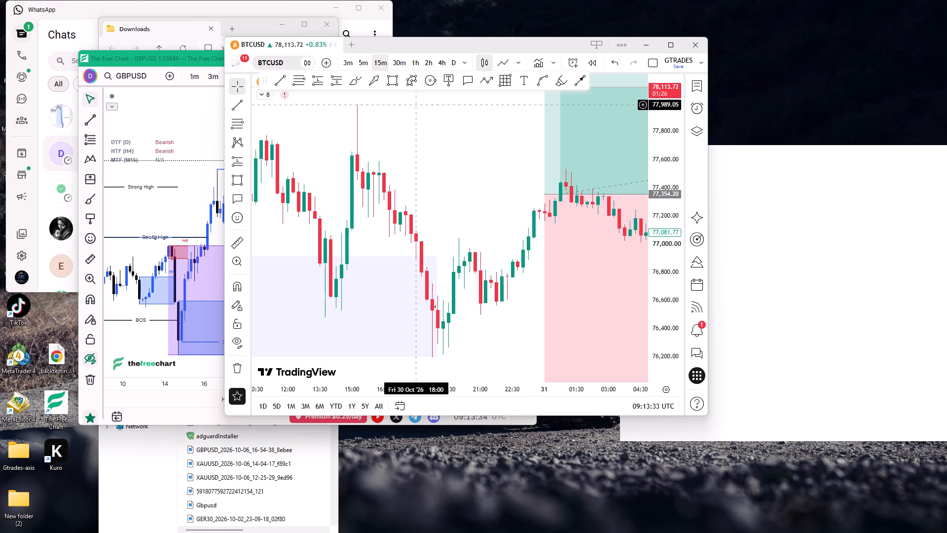
Draw a rectangle zone from about 77,271 down to 77,086, spanning about 17:15 to 23:30 on 30 October.
drag(433, 160, 357, 181)
click(397, 76)
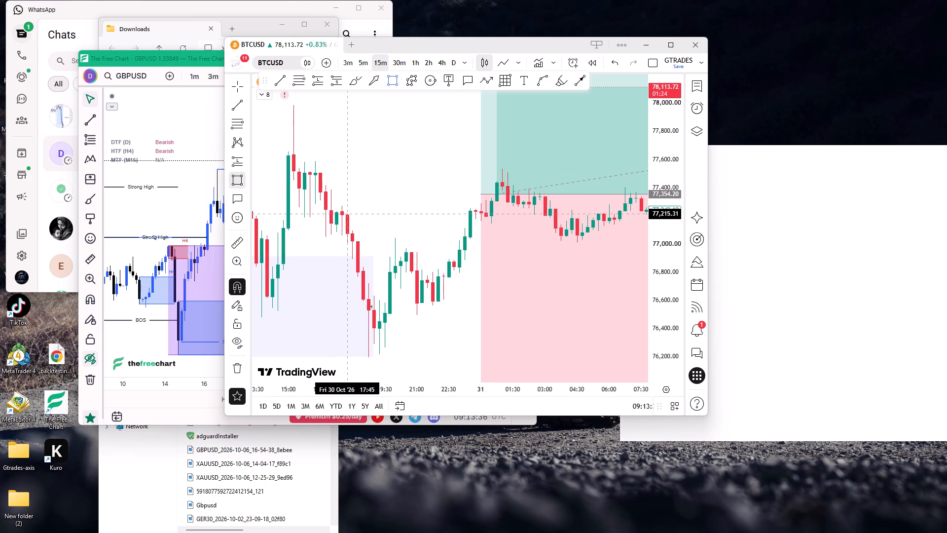
ctrl+click(344, 199)
ctrl+click(339, 237)
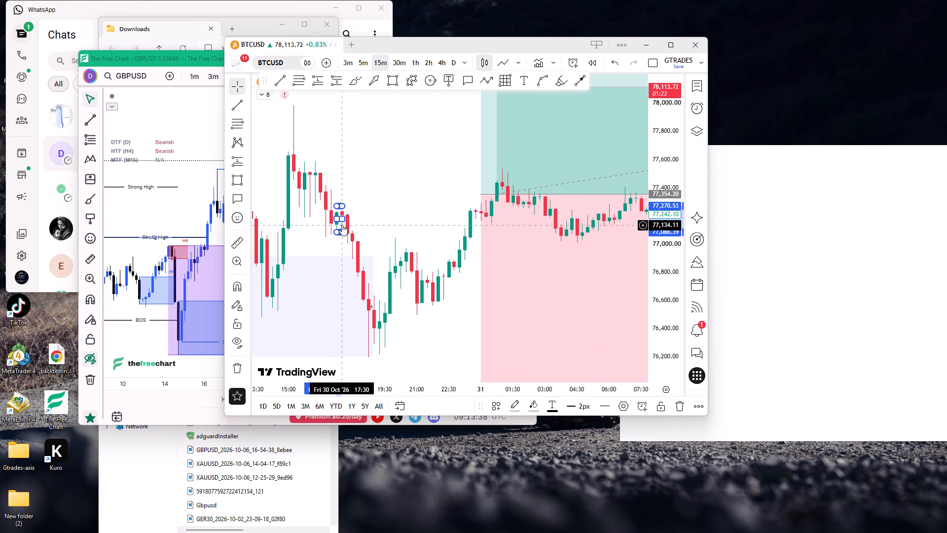
drag(343, 219, 470, 239)
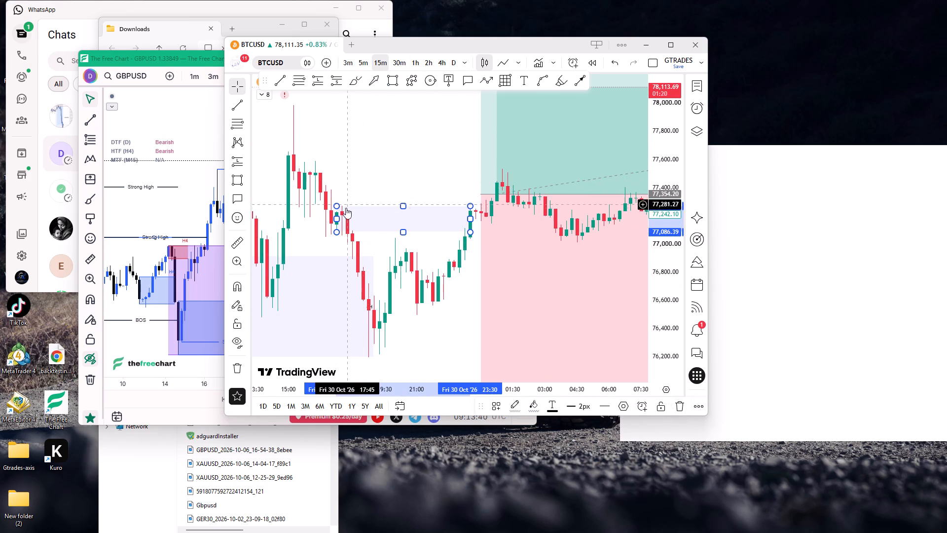
Move the long position's entry to 77,277.77, starting at about 23:45 on 30 October.
drag(362, 179, 383, 187)
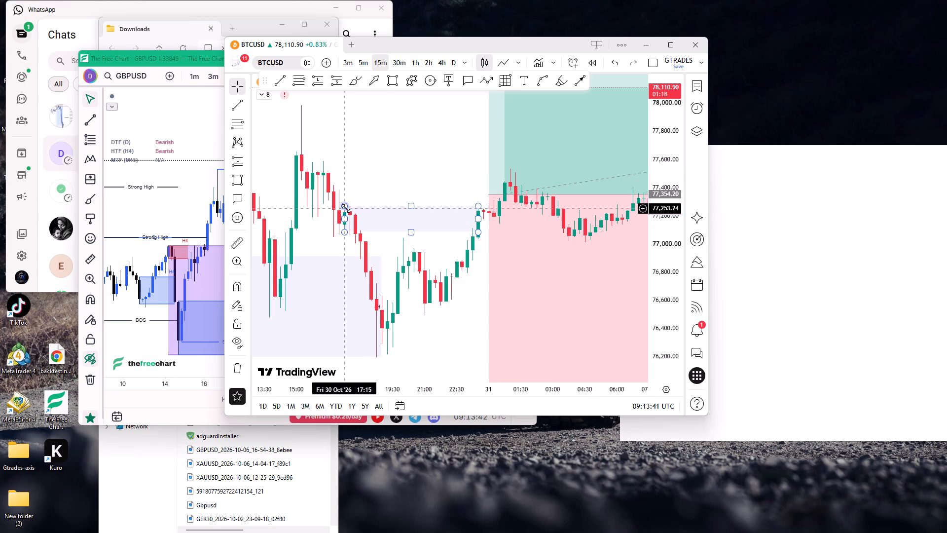
ctrl+scroll(389, 175, down, 4)
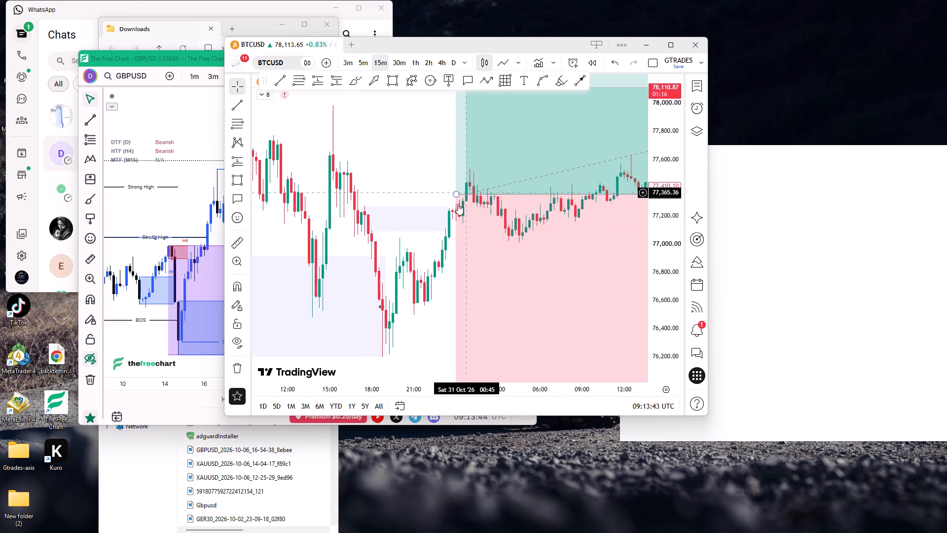
drag(459, 195, 450, 205)
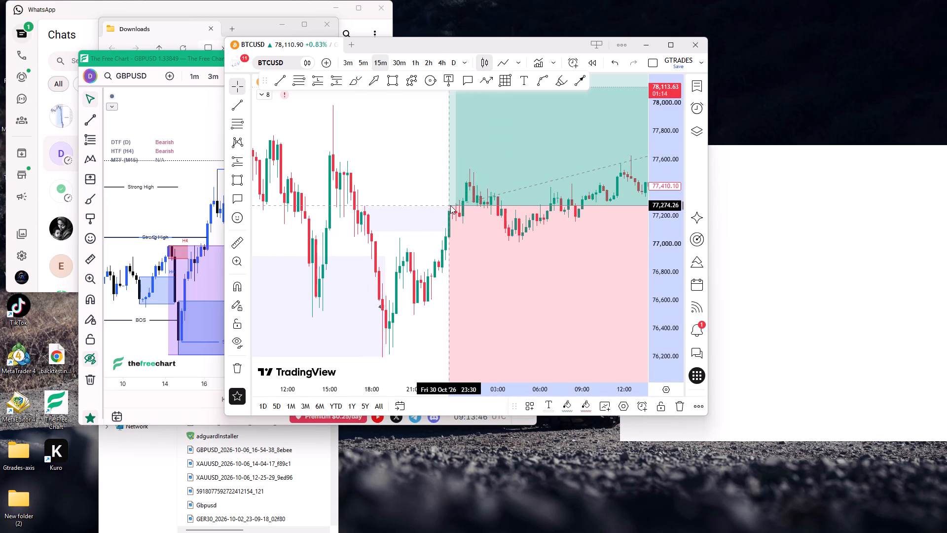
drag(450, 205, 453, 205)
click(433, 193)
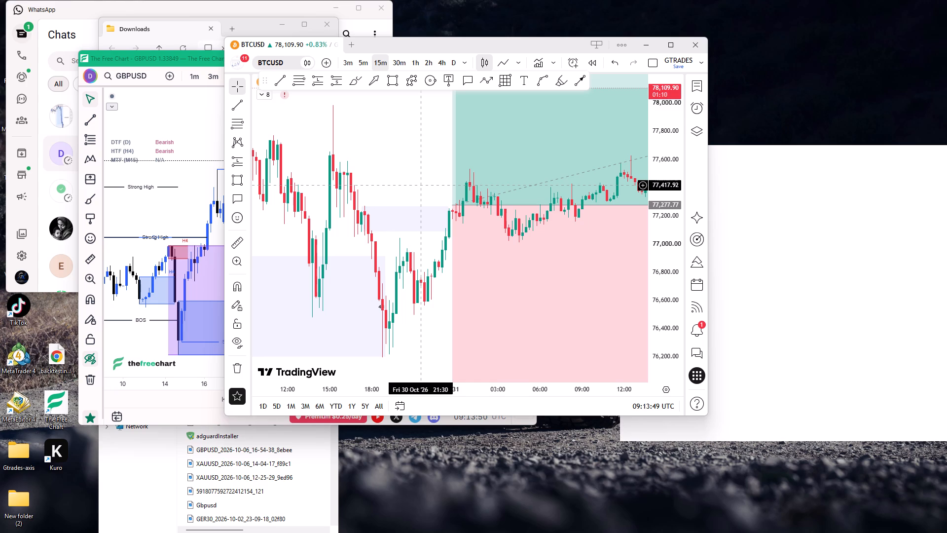
Draw a rectangle zone from about 76,815 down to 76,551 over the late 30 October consolidation, ending about 08:15 on 31 October.
drag(660, 173, 656, 209)
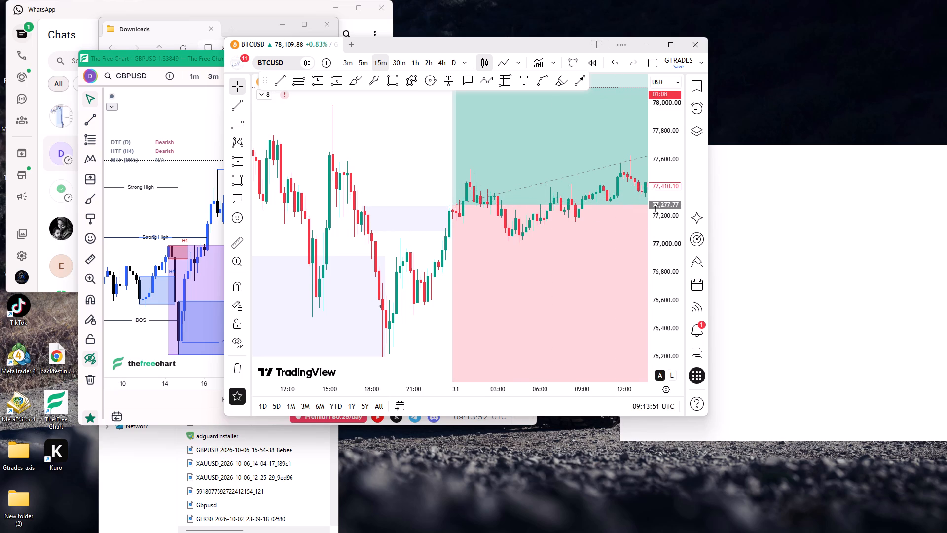
drag(656, 209, 636, 231)
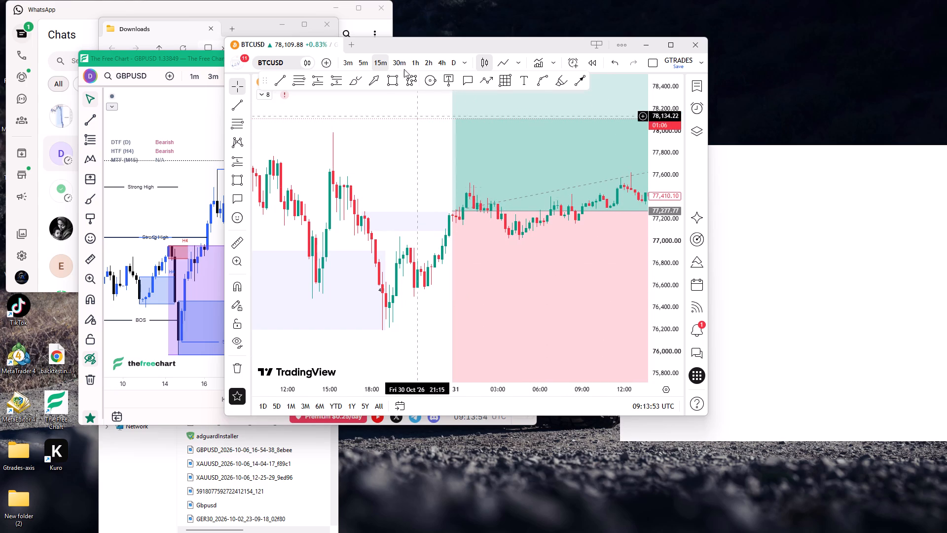
click(398, 77)
click(425, 262)
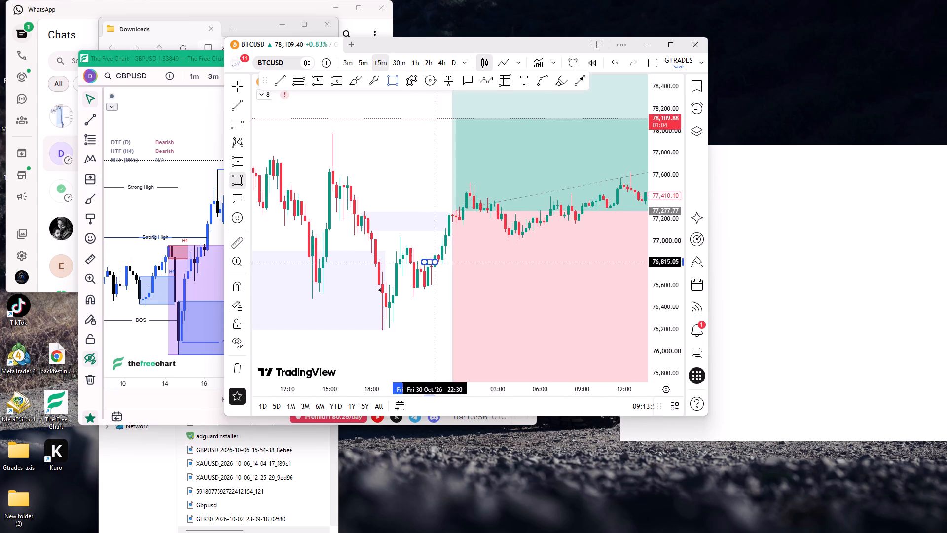
click(571, 291)
click(458, 309)
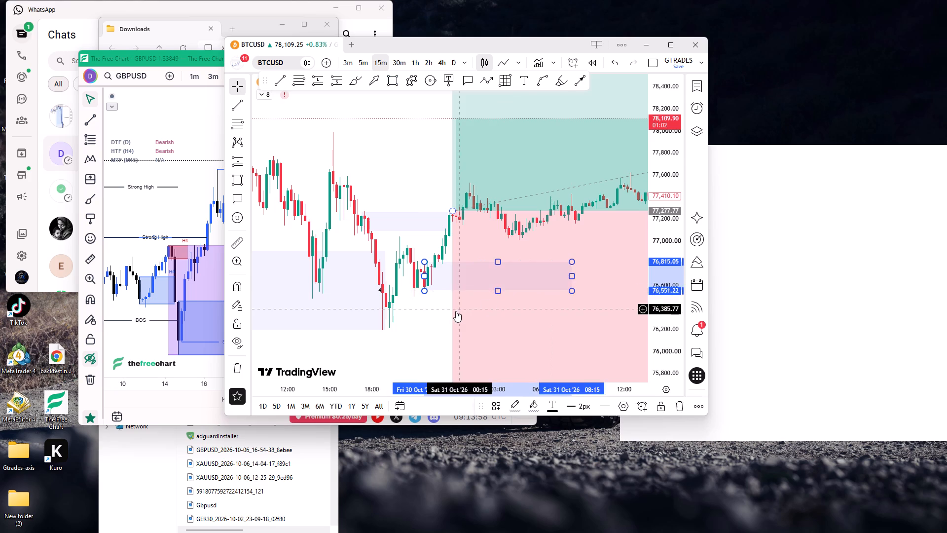
Examine the long position against the demand zones and fractal levels on the 15-minute and 4-hour charts.
scroll(418, 316, down, 5)
drag(422, 340, 220, 339)
scroll(416, 270, down, 6)
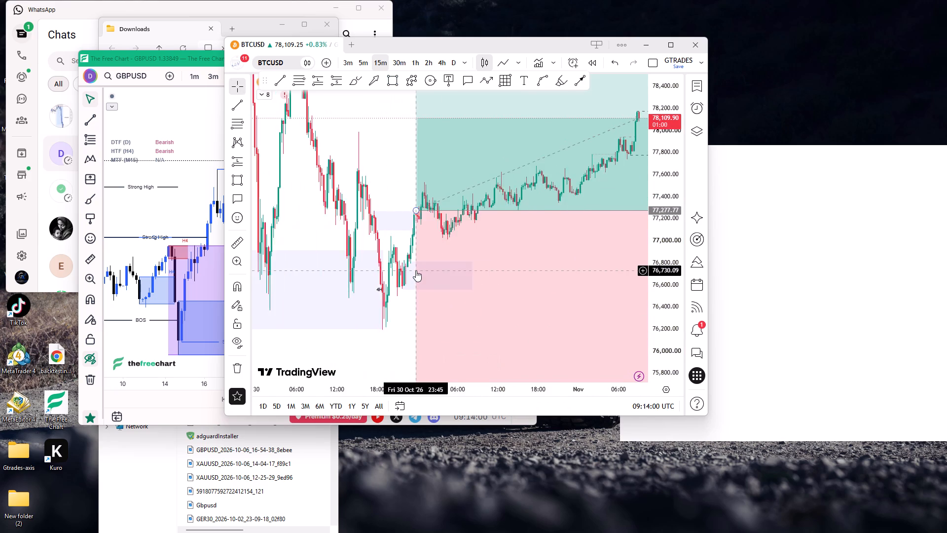
scroll(416, 270, down, 4)
scroll(422, 217, up, 5)
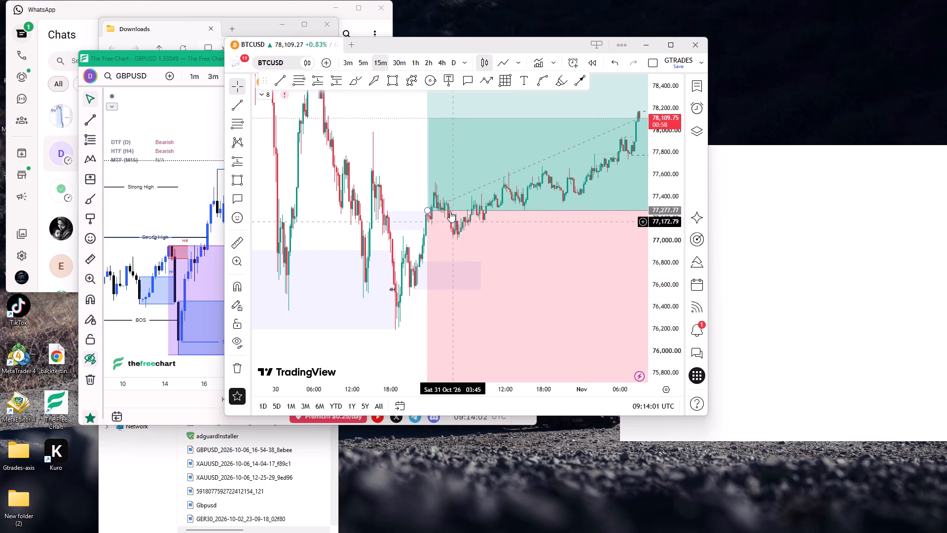
scroll(440, 201, up, 4)
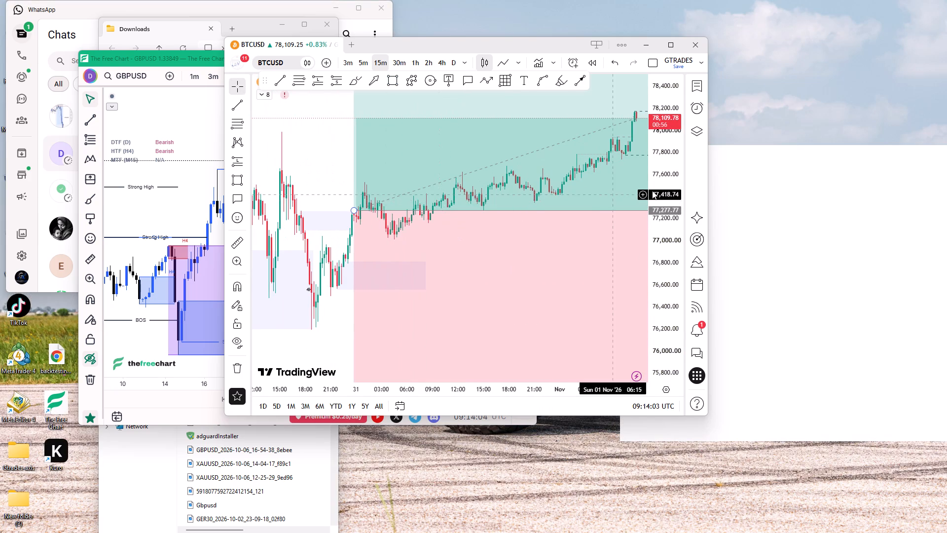
drag(665, 159, 651, 227)
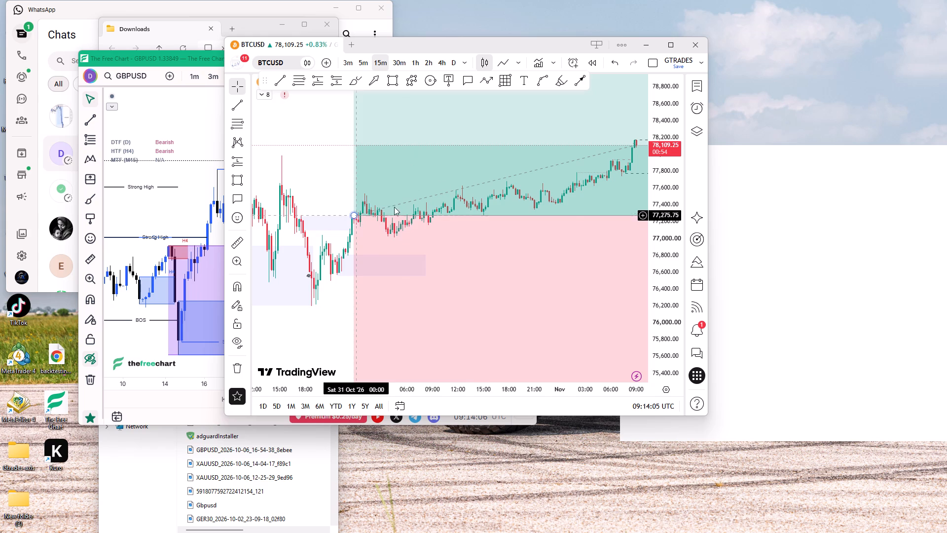
click(437, 64)
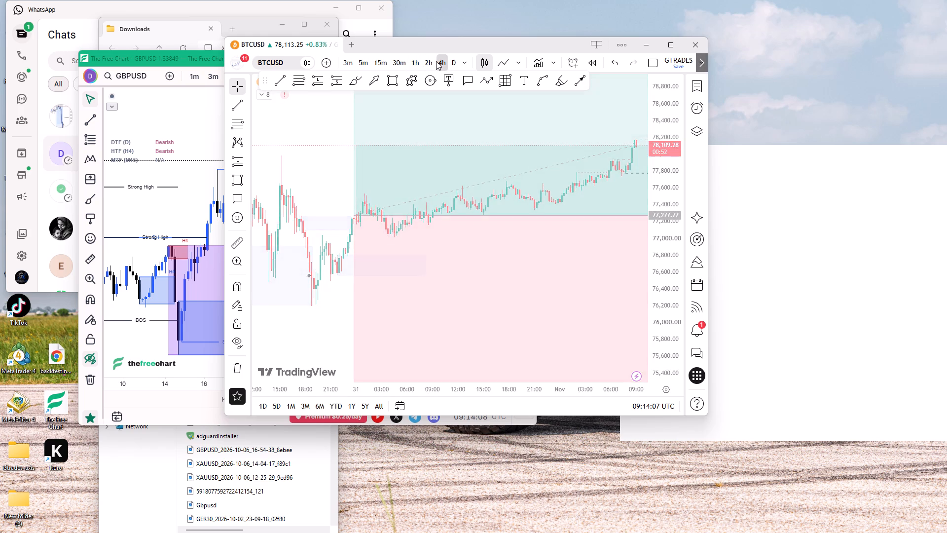
drag(668, 175, 633, 297)
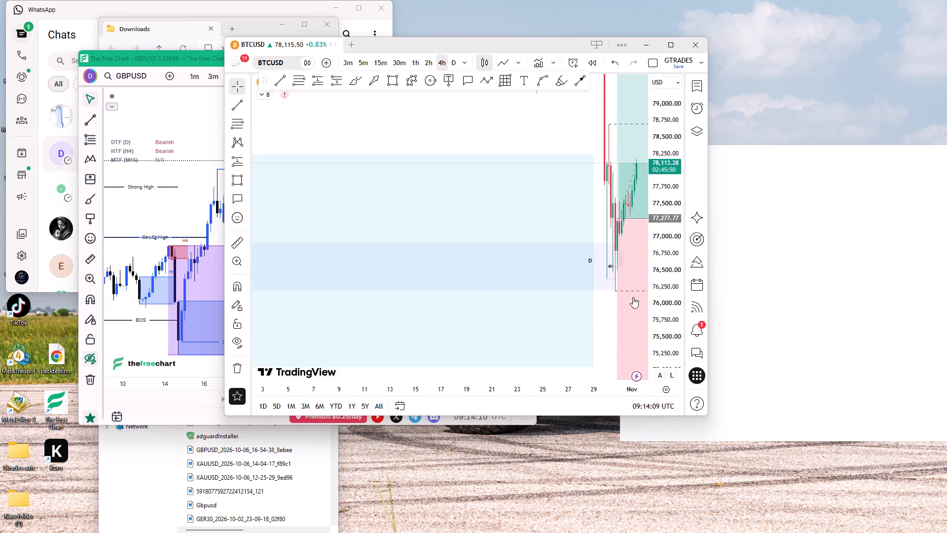
drag(633, 297, 615, 343)
scroll(580, 313, up, 5)
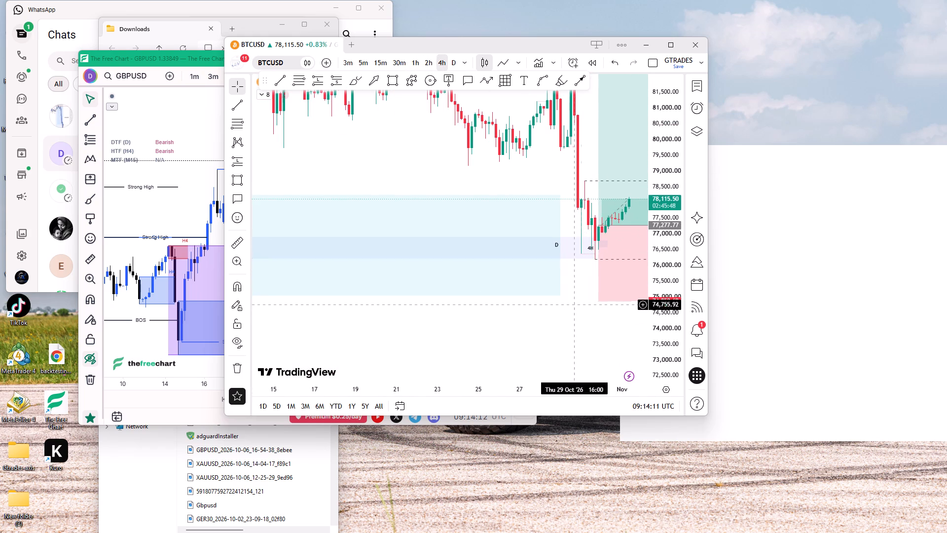
drag(572, 303, 420, 307)
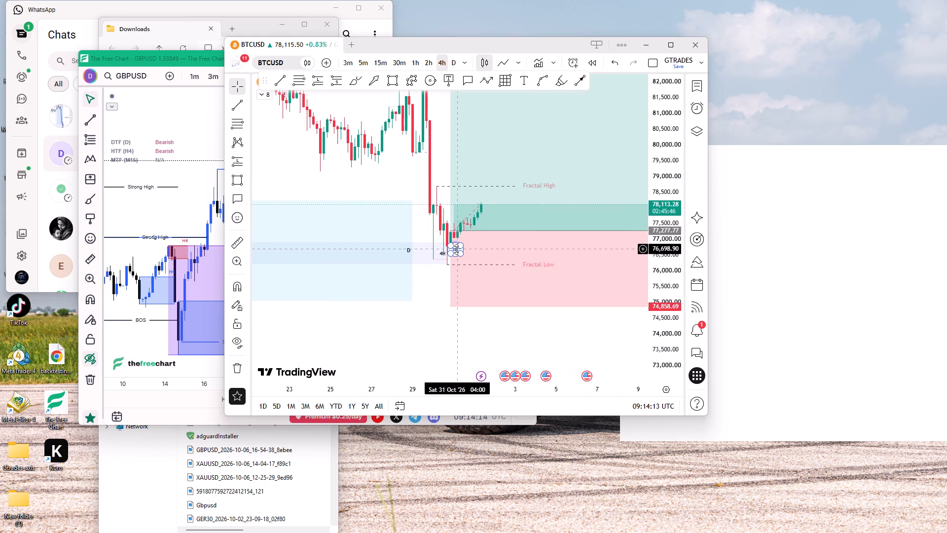
scroll(450, 304, down, 6)
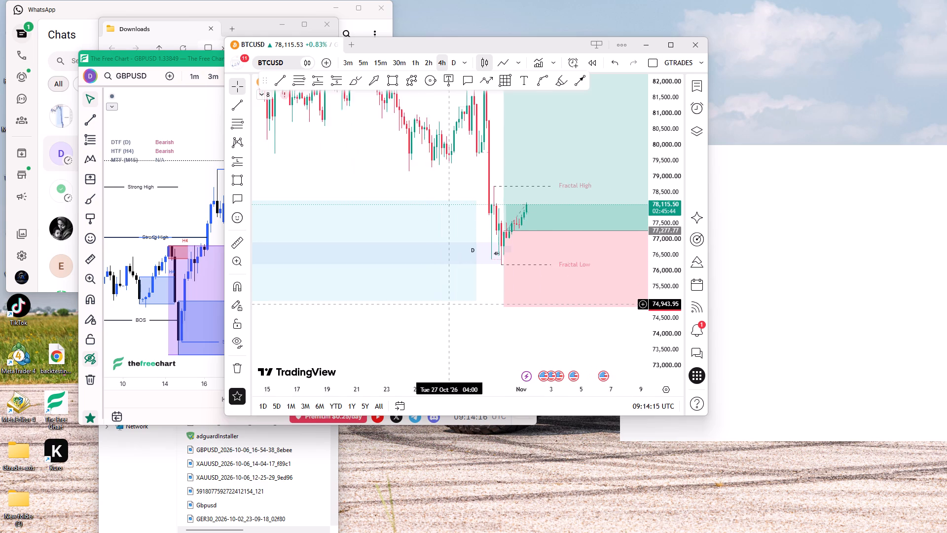
scroll(450, 304, down, 12)
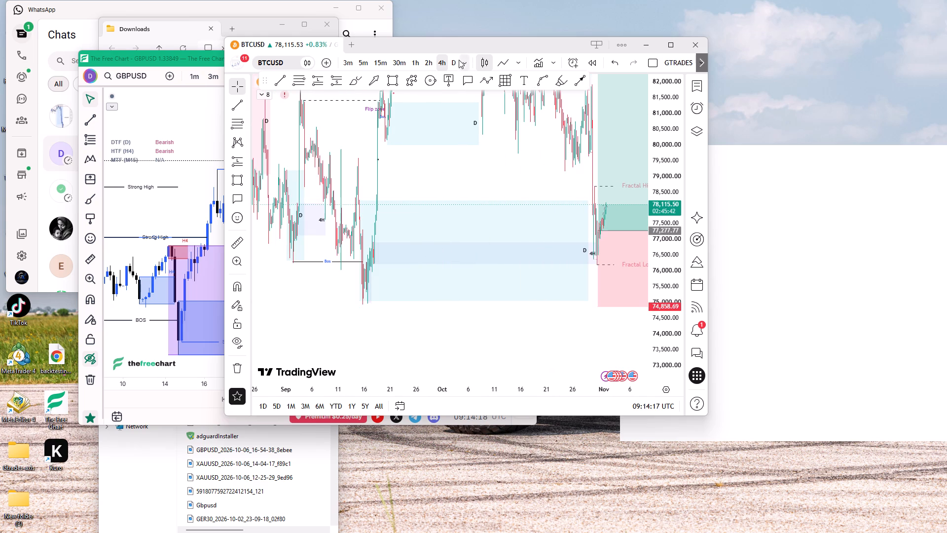
Examine the long position, daily demand zone and swing low on the daily chart.
click(456, 62)
scroll(559, 200, up, 11)
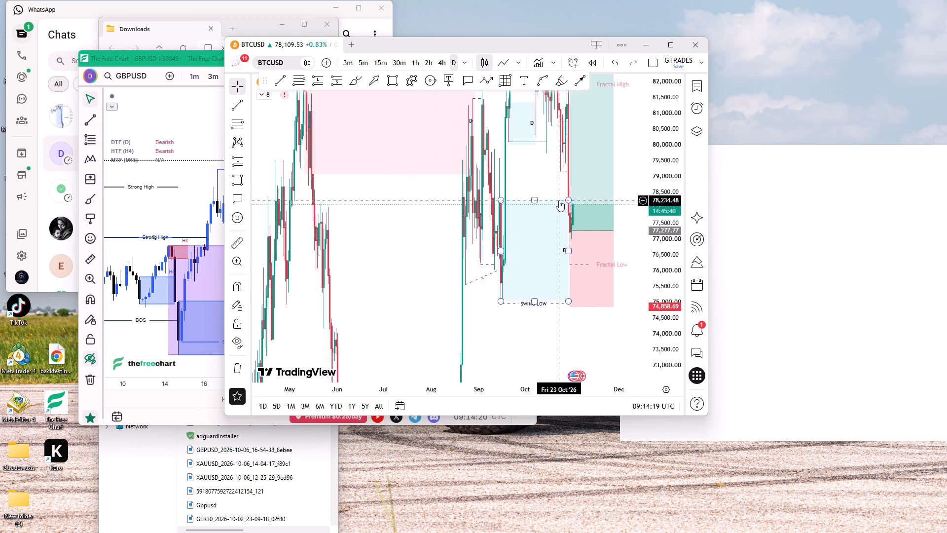
scroll(559, 200, up, 4)
drag(661, 160, 637, 249)
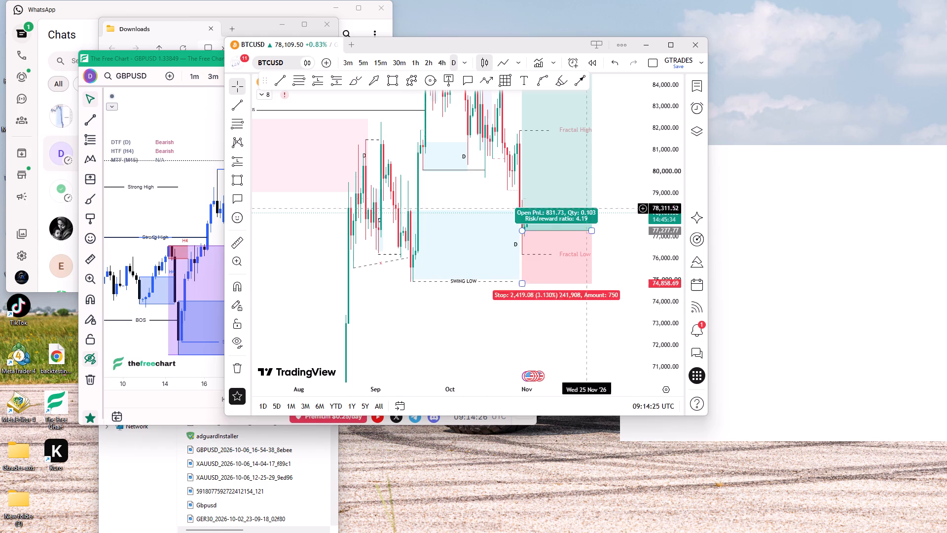
drag(666, 155, 641, 260)
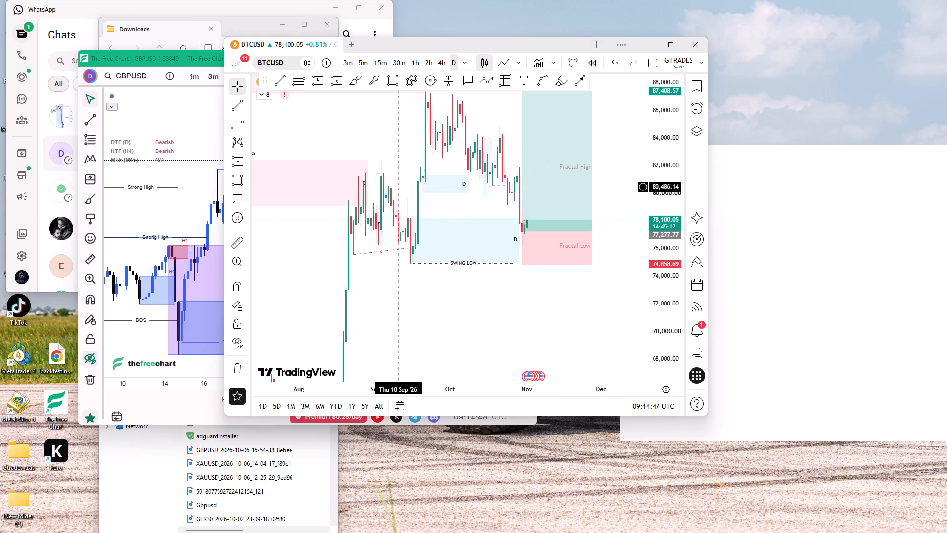
drag(529, 316, 476, 320)
ctrl+scroll(474, 321, up, 4)
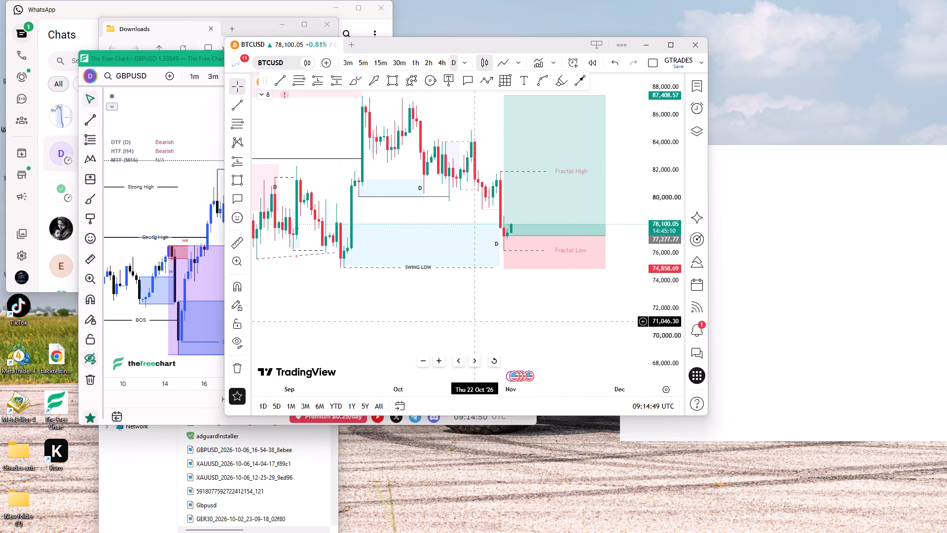
Switch the chart to the 15-minute timeframe and reset the chart view.
text(15)
key(Return)
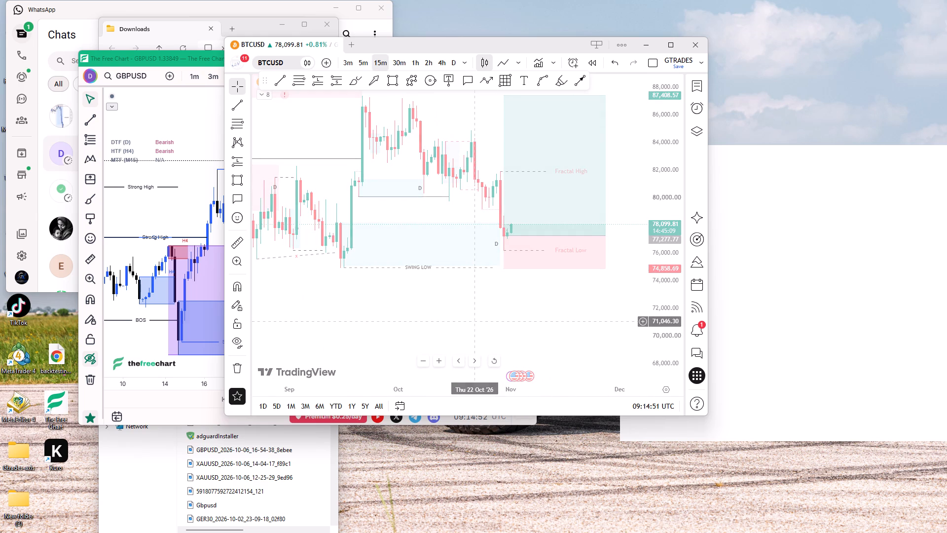
right_click(455, 296)
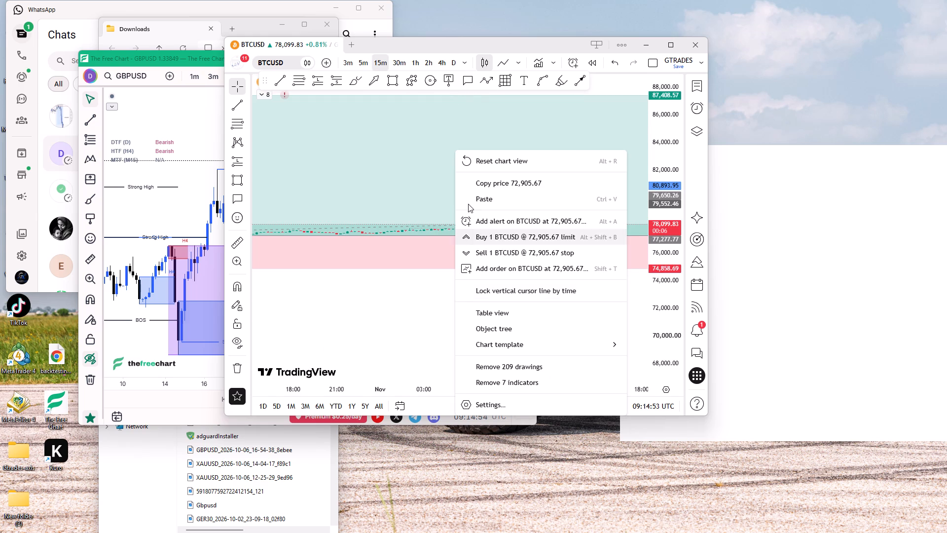
click(474, 166)
In the long position's visibility settings, turn off seconds, hours and days, and set the minutes range to start at 30.
right_click(481, 174)
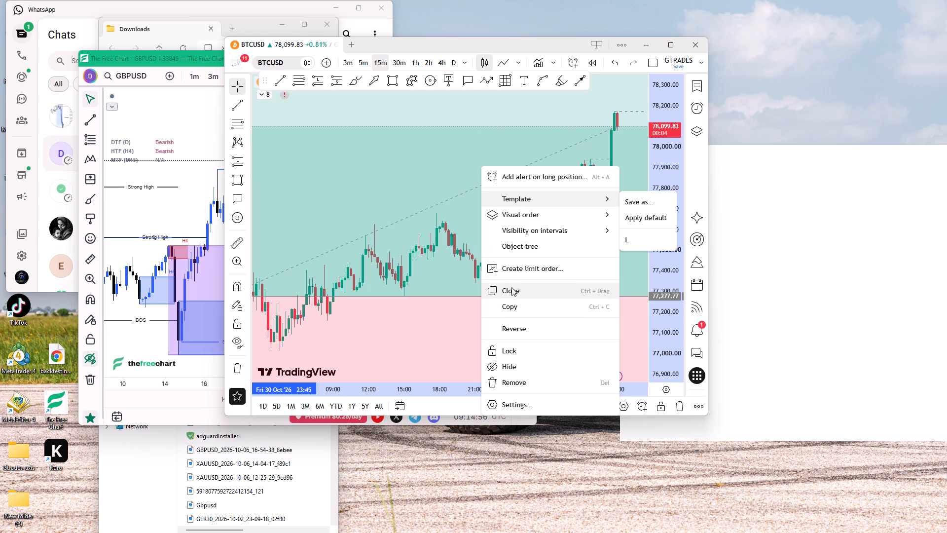
scroll(383, 265, down, 9)
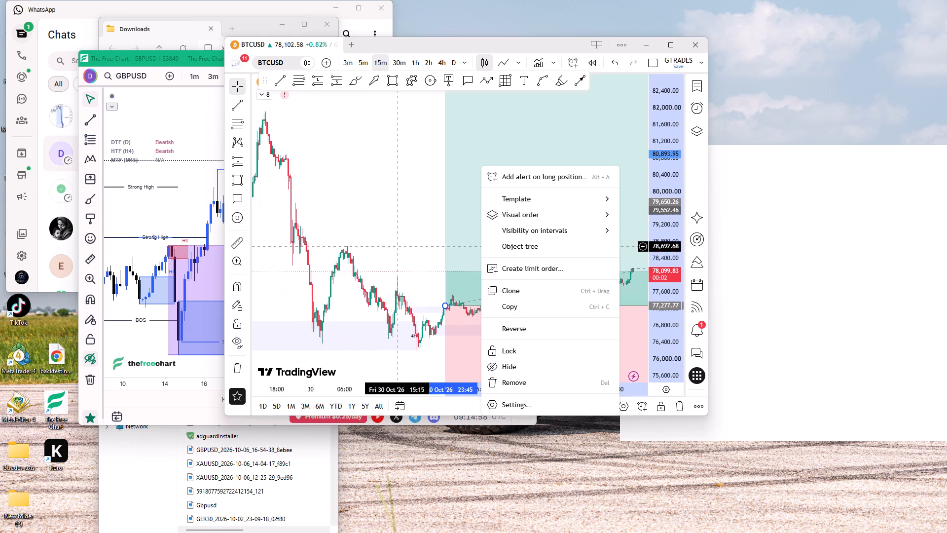
ctrl+scroll(394, 243, down, 9)
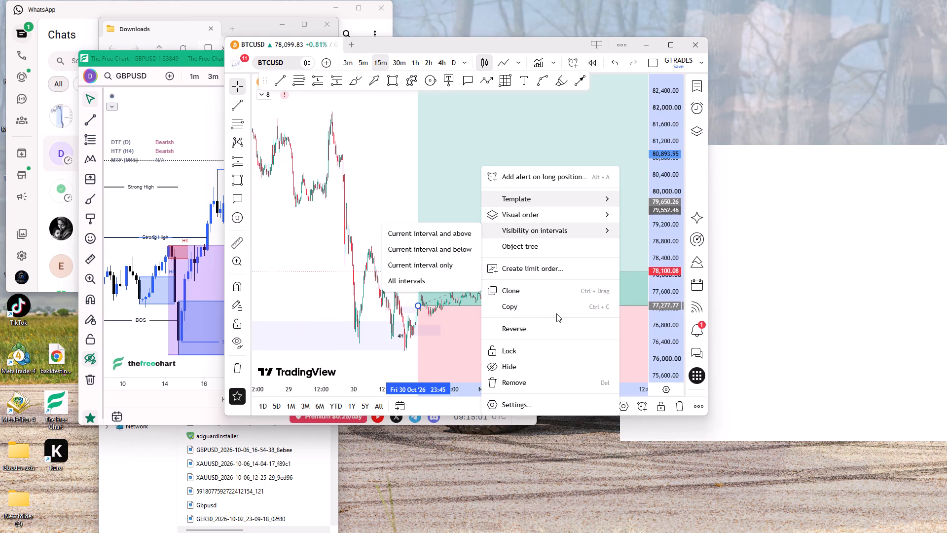
click(529, 406)
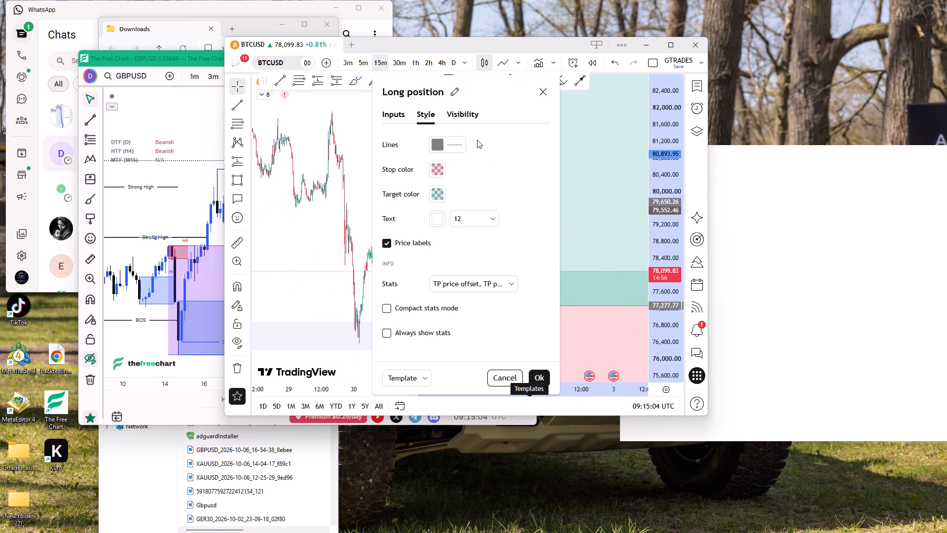
click(466, 120)
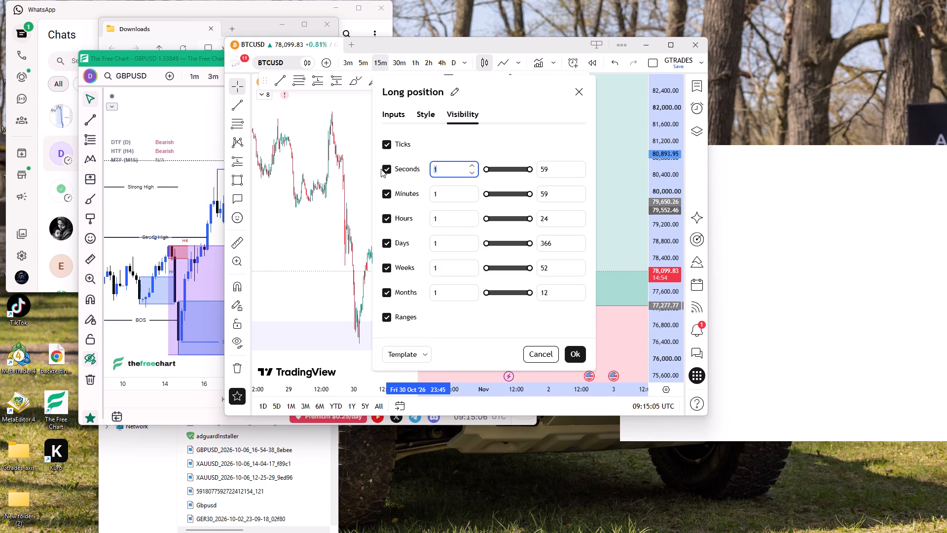
click(382, 169)
click(388, 222)
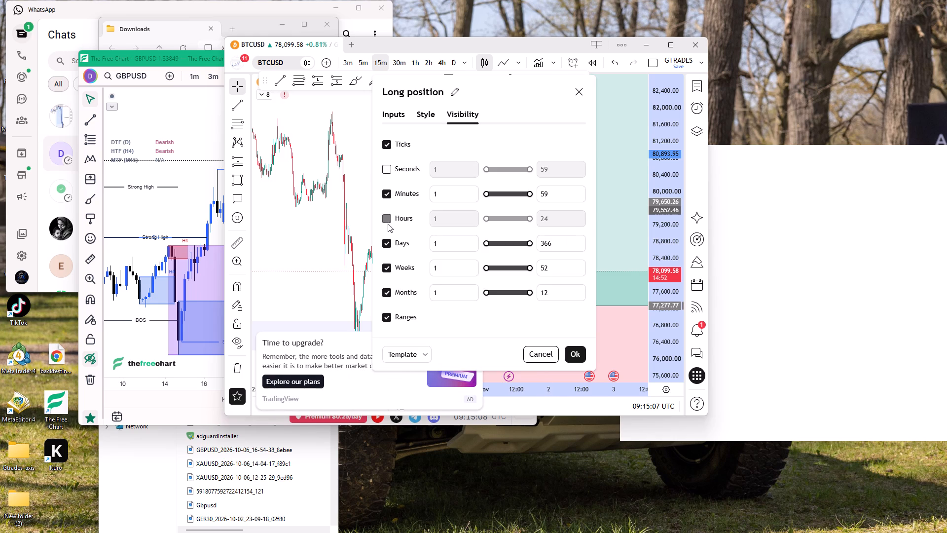
click(387, 245)
drag(450, 198, 436, 197)
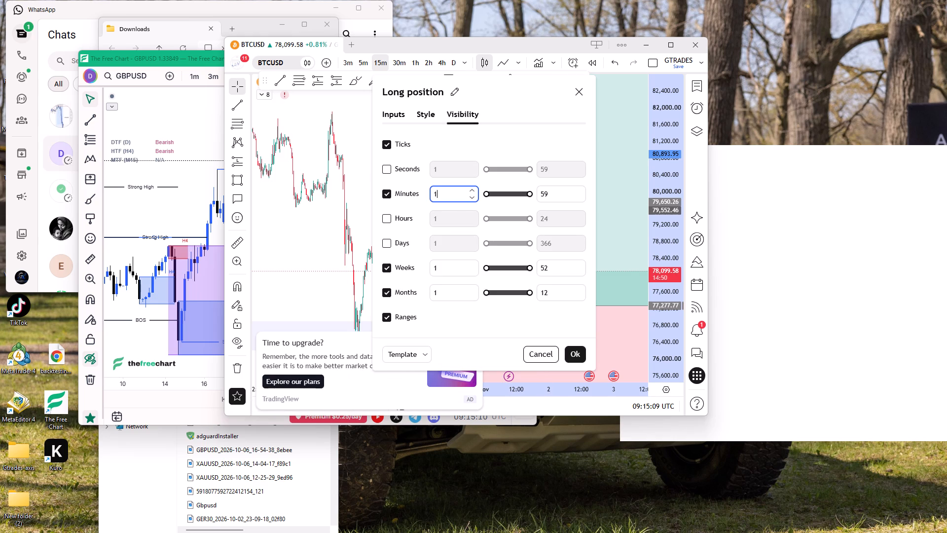
key(BackSpace)
text(30)
click(568, 348)
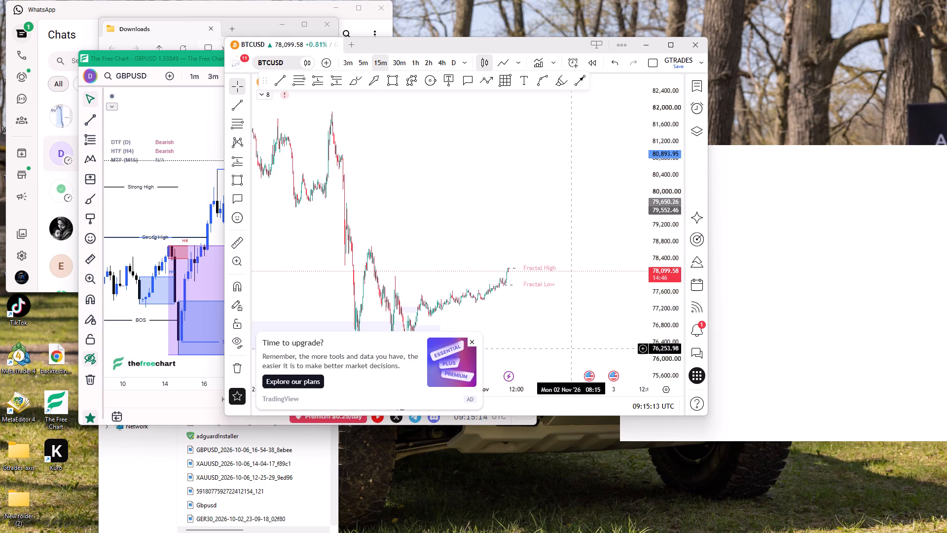
Dismiss the upgrade offer and examine the 15-minute price action around the 30–31 October zones.
click(524, 218)
scroll(436, 228, up, 4)
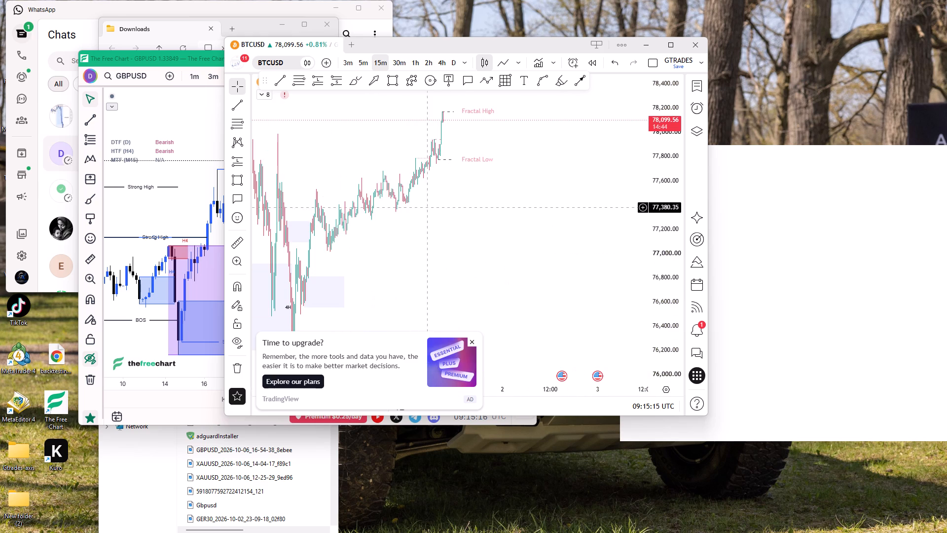
drag(486, 228, 600, 223)
ctrl+scroll(489, 243, up, 4)
click(473, 342)
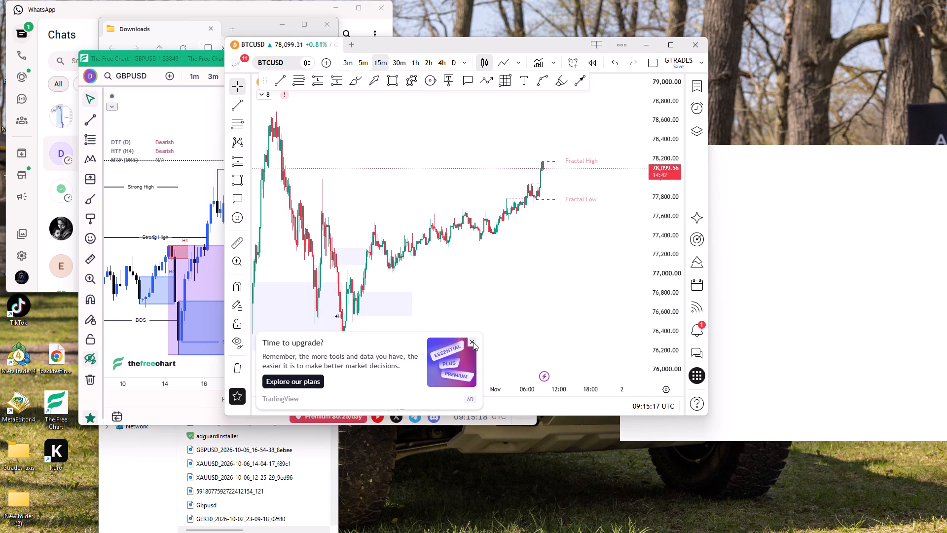
right_click(488, 279)
click(524, 166)
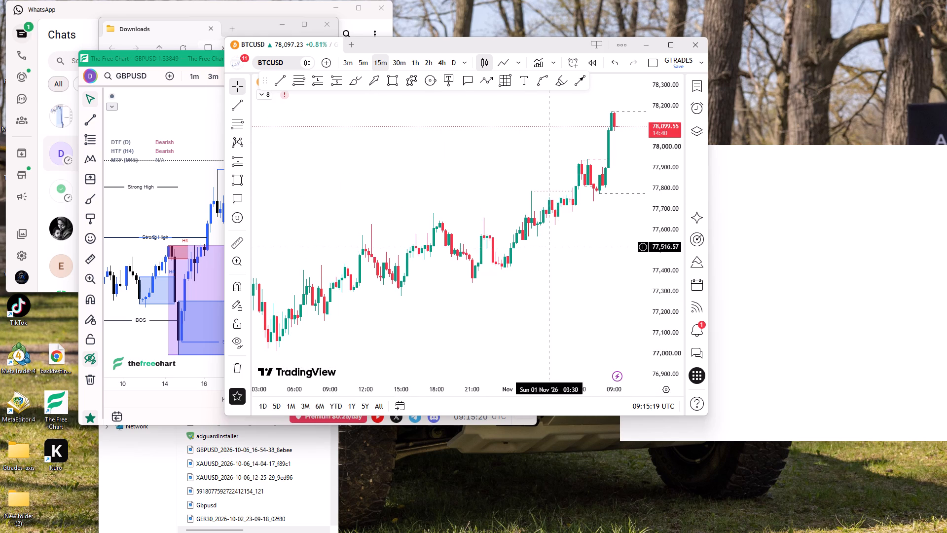
scroll(549, 247, down, 5)
drag(456, 261, 618, 287)
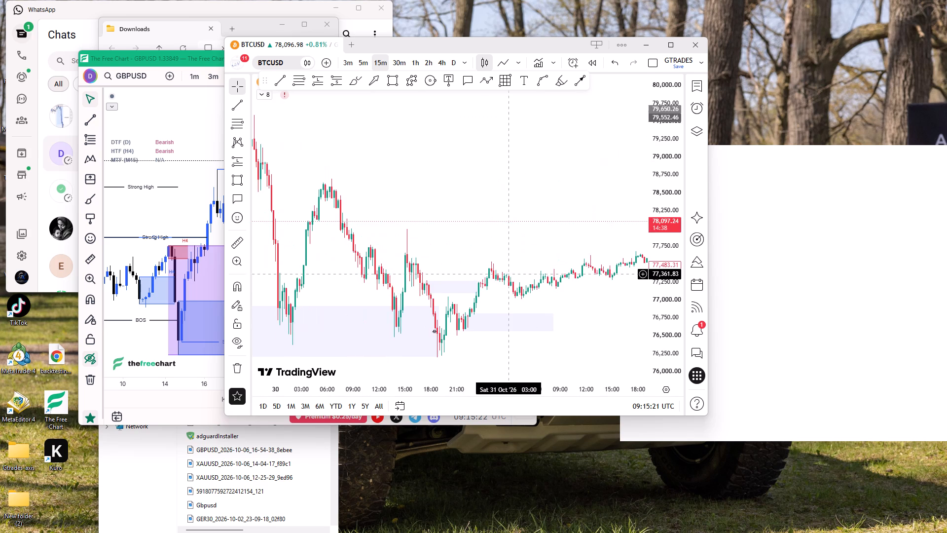
ctrl+scroll(510, 274, up, 5)
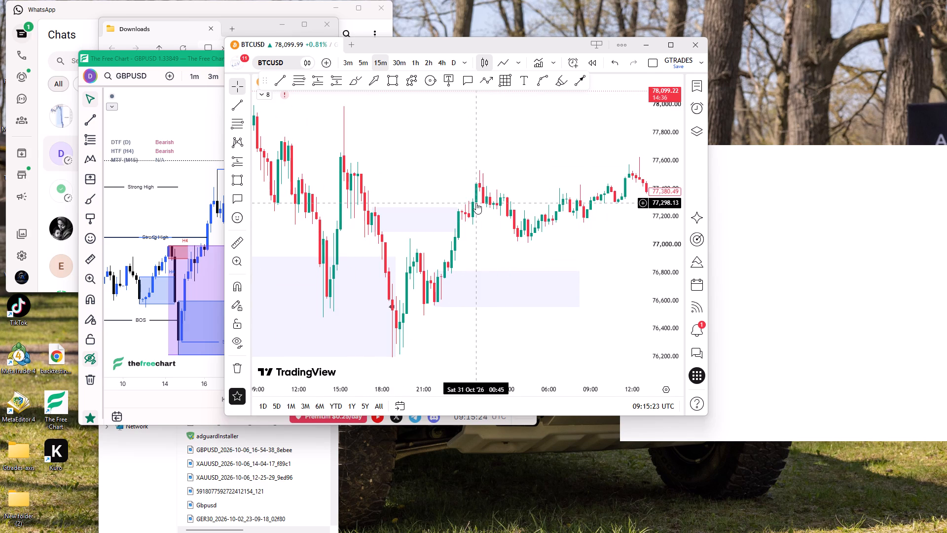
drag(674, 195, 620, 325)
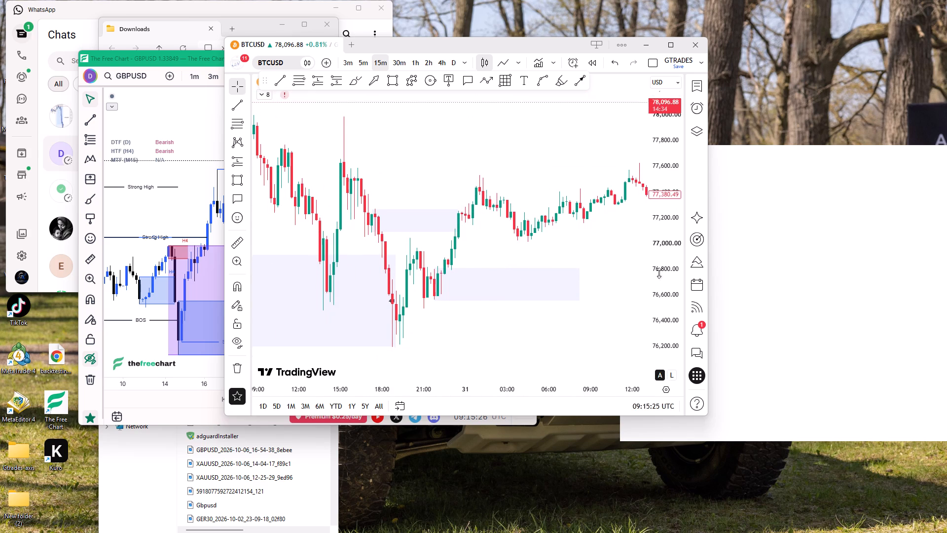
Draw a horizontal trend line at 77,987.30 from the 30 October 15:15 swing high to the 1 November 08:15 breakout candle.
ctrl+scroll(532, 297, down, 5)
drag(503, 285, 419, 358)
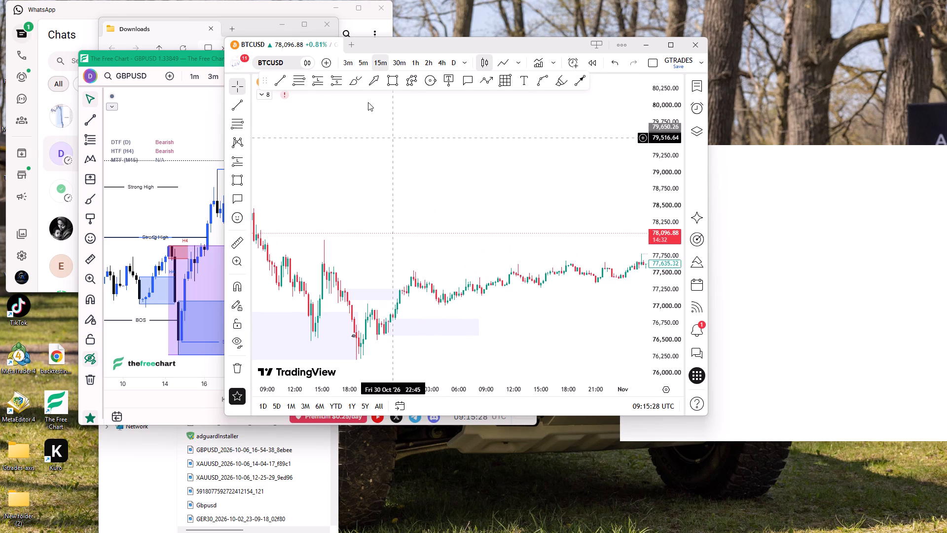
click(275, 82)
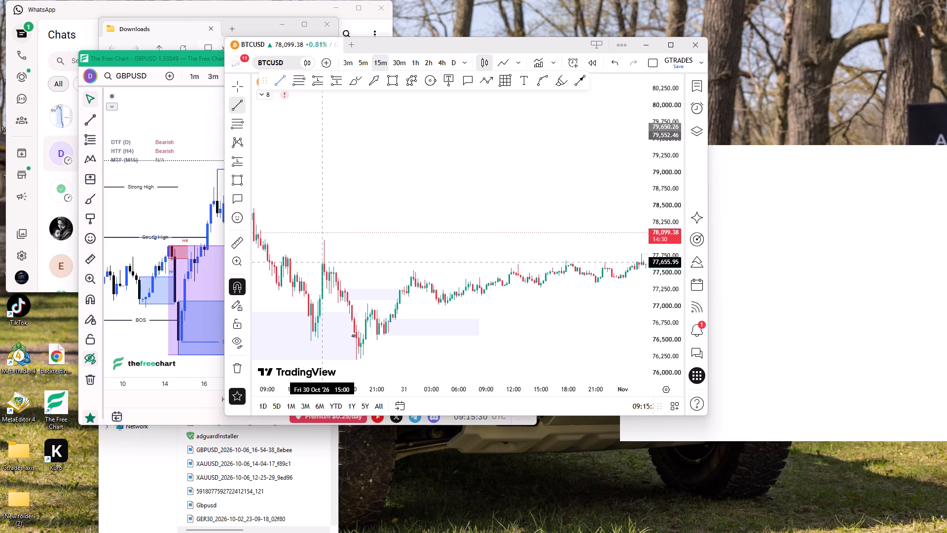
ctrl+click(325, 226)
shift+click(616, 289)
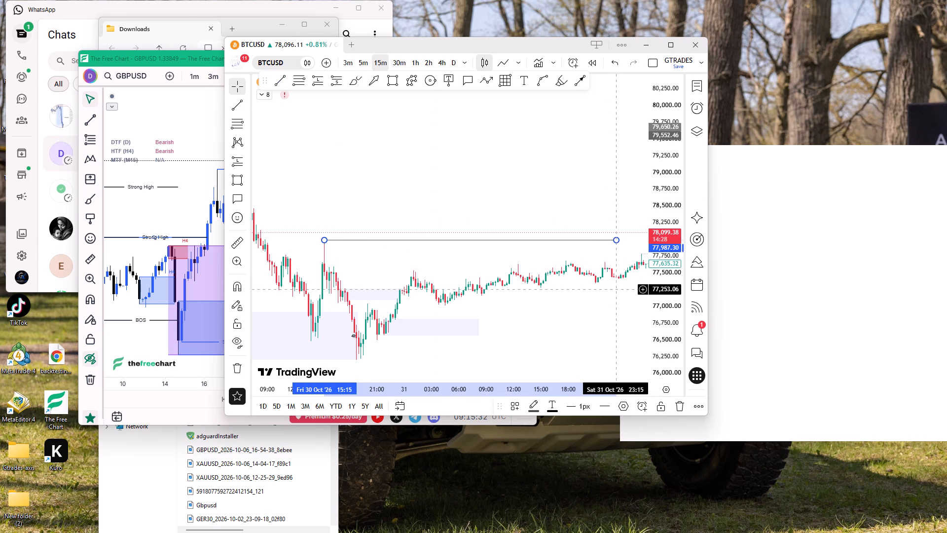
ctrl+scroll(559, 295, down, 9)
drag(565, 320, 411, 332)
ctrl+scroll(502, 253, up, 5)
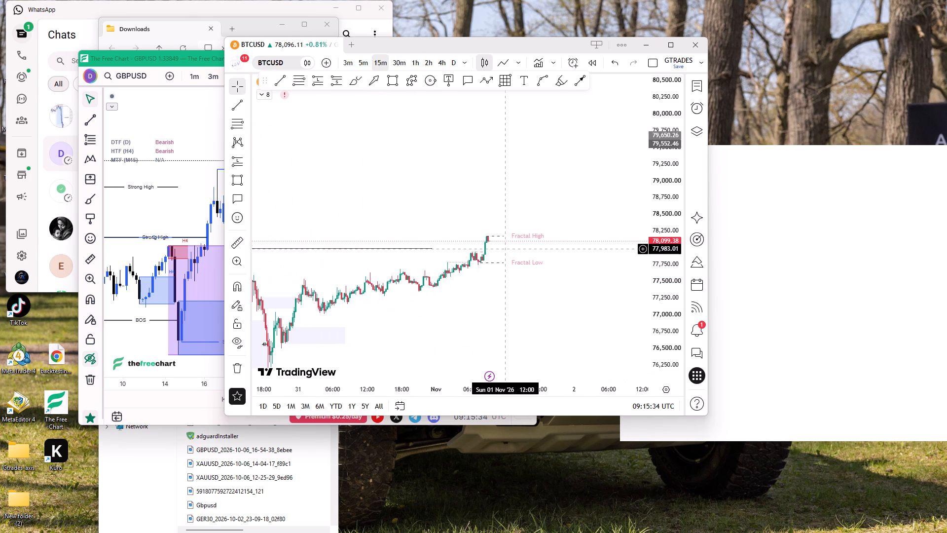
drag(431, 248, 483, 255)
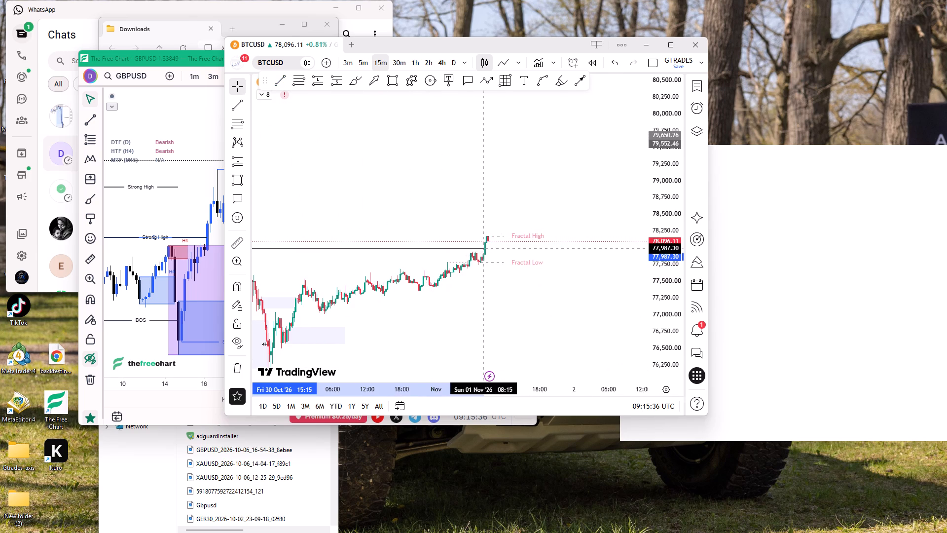
click(506, 268)
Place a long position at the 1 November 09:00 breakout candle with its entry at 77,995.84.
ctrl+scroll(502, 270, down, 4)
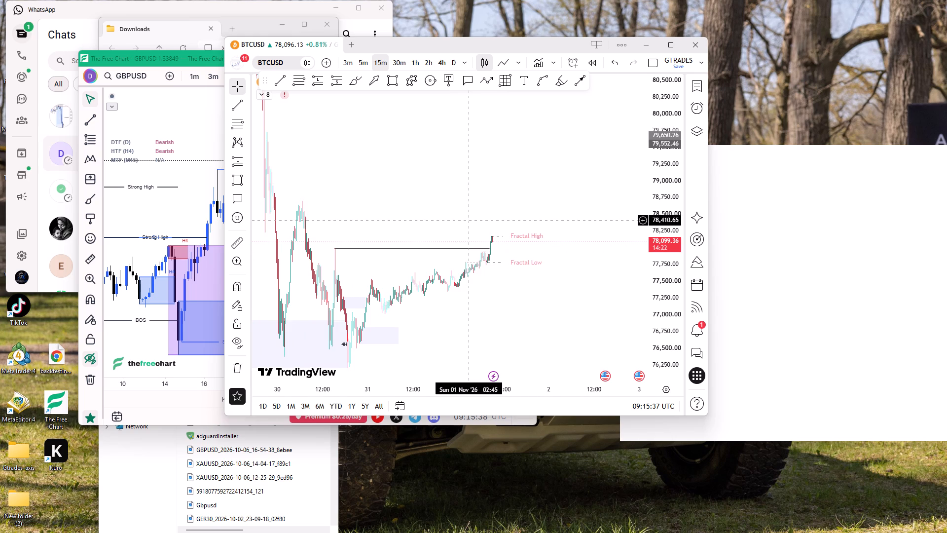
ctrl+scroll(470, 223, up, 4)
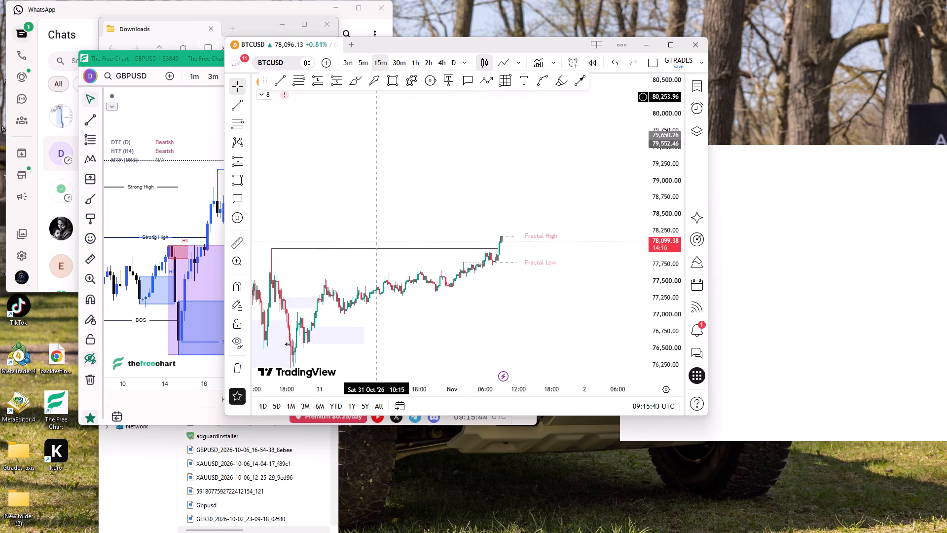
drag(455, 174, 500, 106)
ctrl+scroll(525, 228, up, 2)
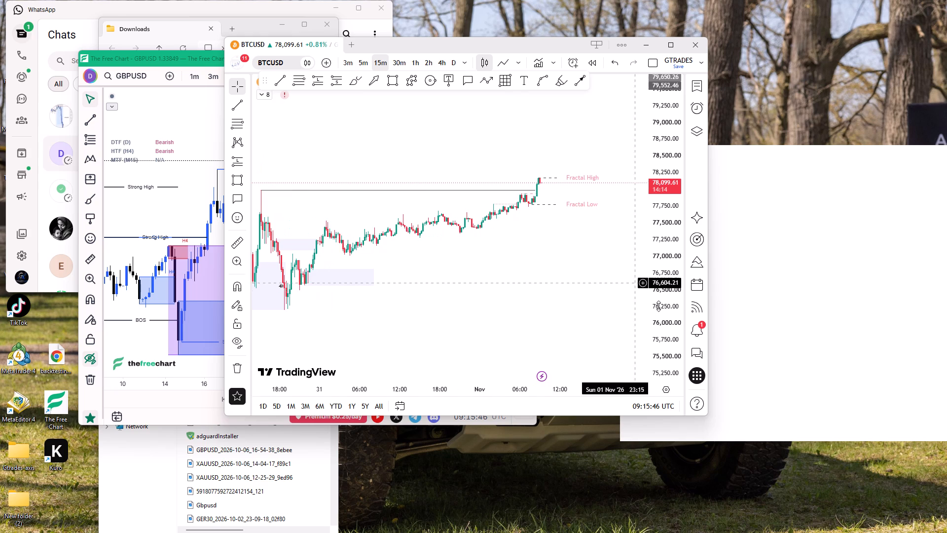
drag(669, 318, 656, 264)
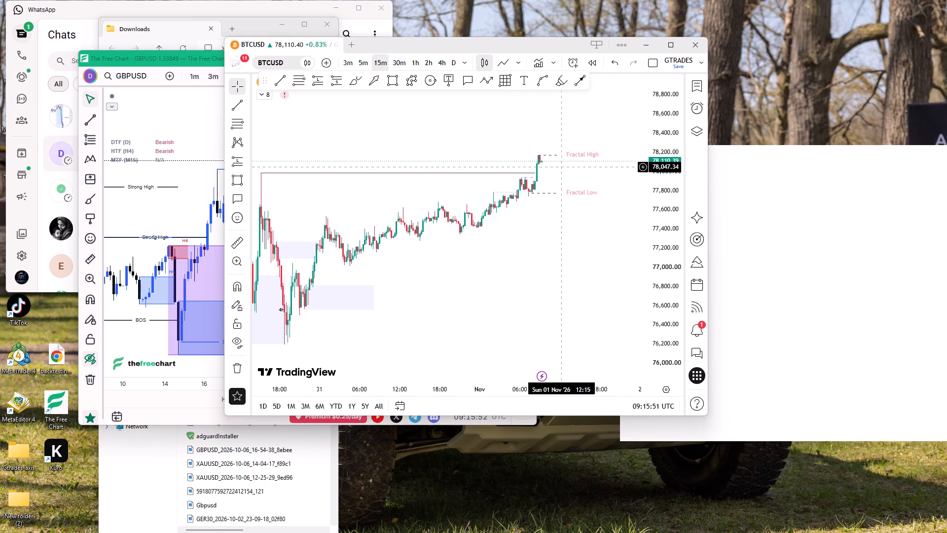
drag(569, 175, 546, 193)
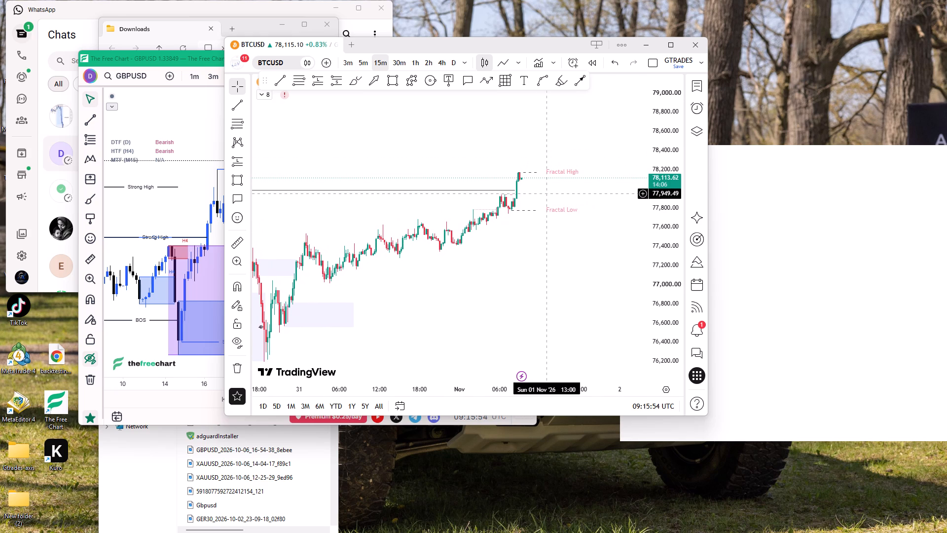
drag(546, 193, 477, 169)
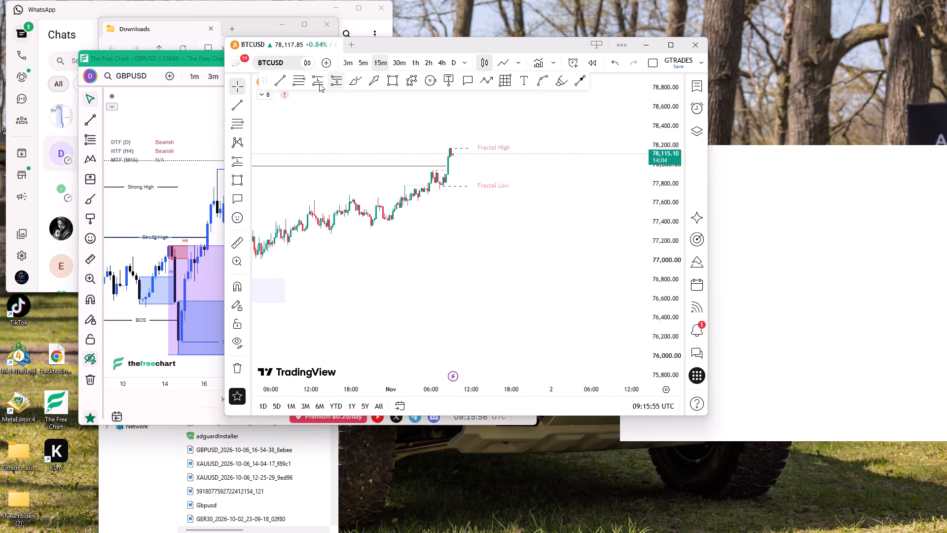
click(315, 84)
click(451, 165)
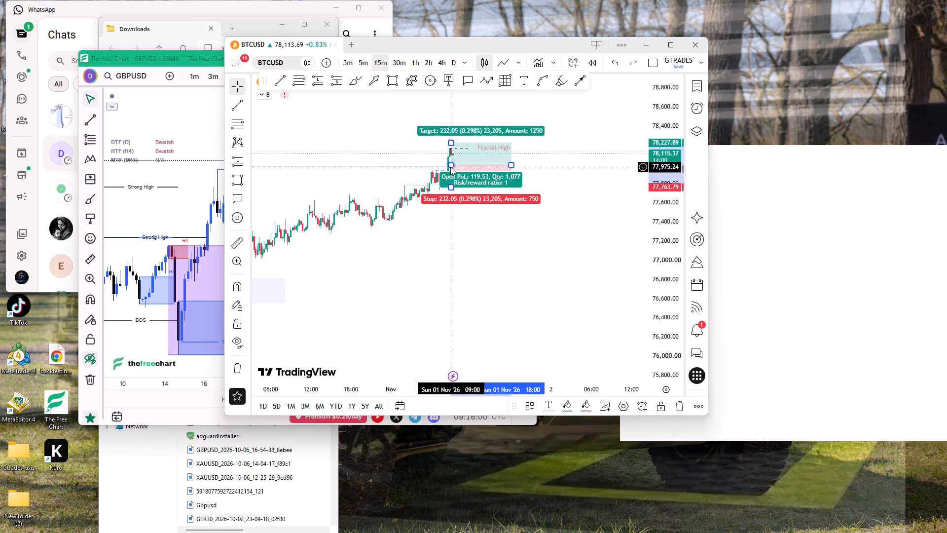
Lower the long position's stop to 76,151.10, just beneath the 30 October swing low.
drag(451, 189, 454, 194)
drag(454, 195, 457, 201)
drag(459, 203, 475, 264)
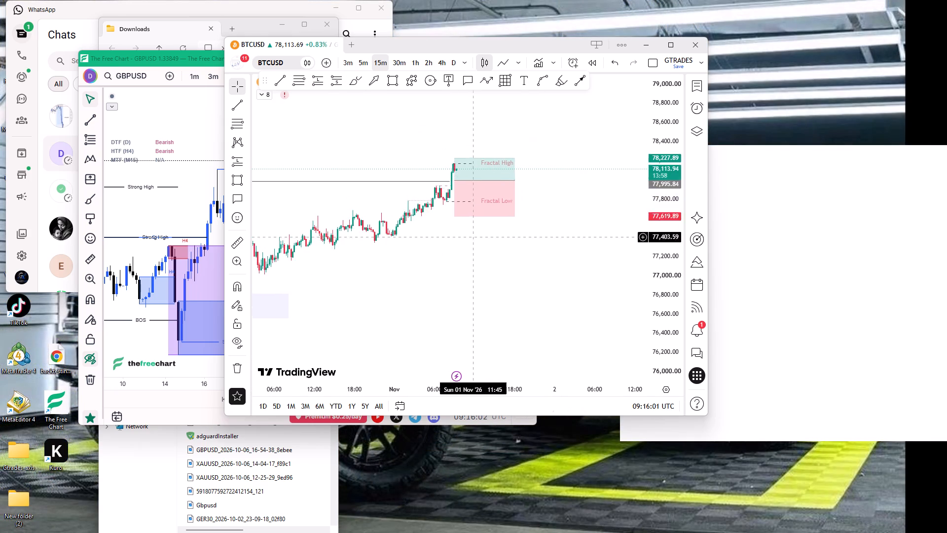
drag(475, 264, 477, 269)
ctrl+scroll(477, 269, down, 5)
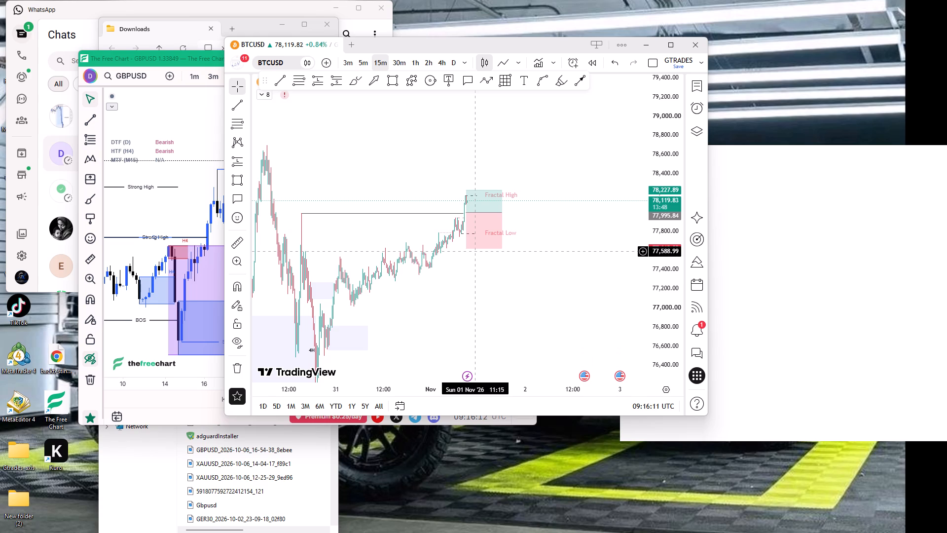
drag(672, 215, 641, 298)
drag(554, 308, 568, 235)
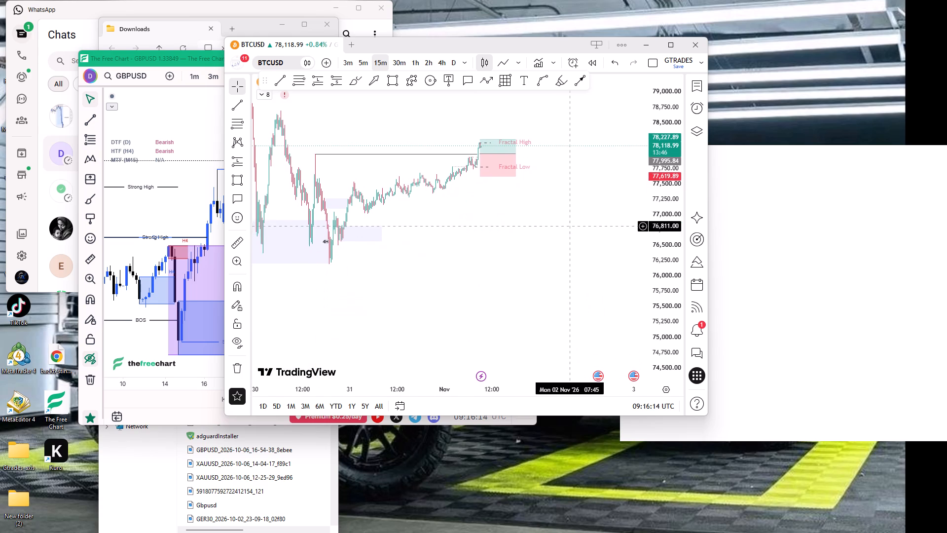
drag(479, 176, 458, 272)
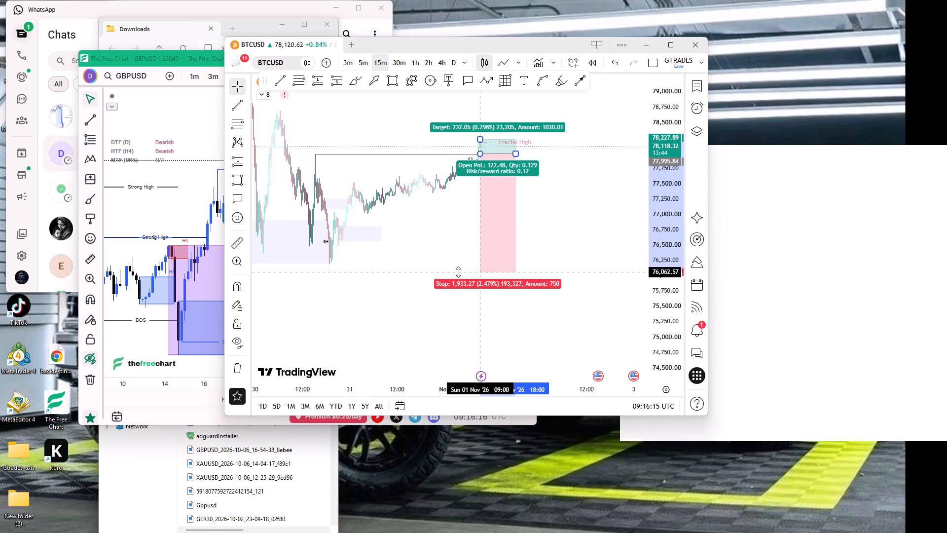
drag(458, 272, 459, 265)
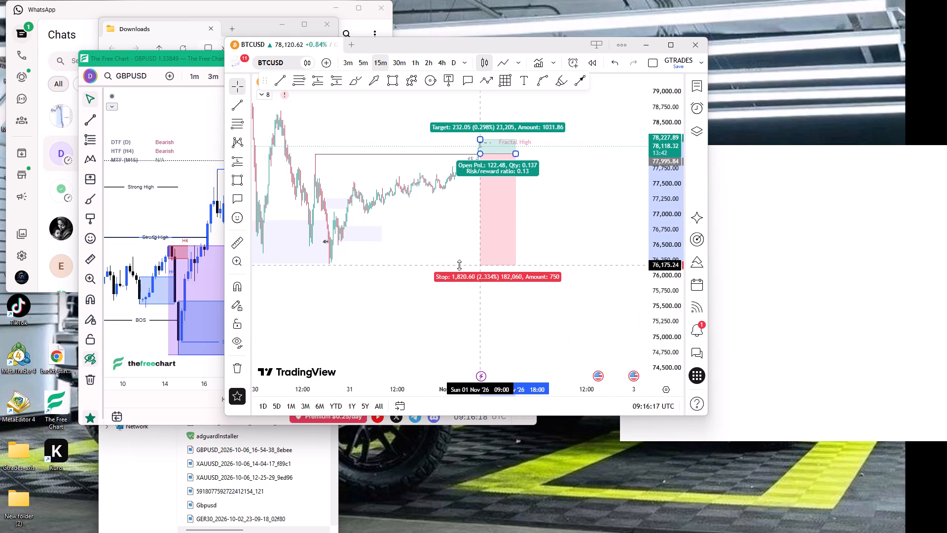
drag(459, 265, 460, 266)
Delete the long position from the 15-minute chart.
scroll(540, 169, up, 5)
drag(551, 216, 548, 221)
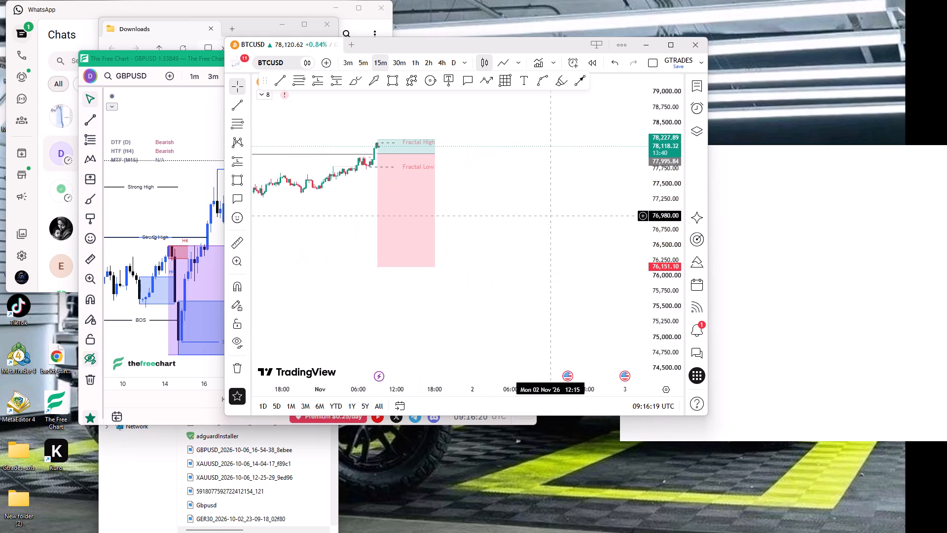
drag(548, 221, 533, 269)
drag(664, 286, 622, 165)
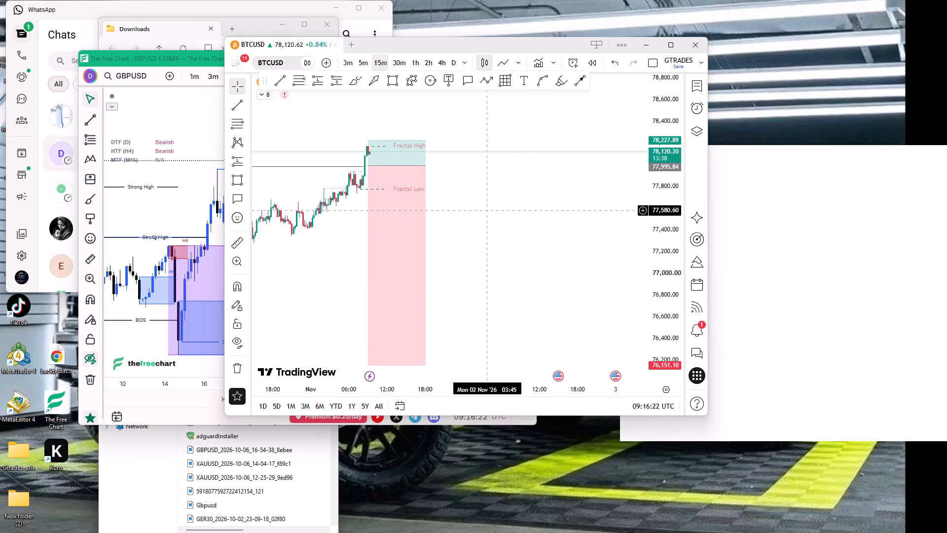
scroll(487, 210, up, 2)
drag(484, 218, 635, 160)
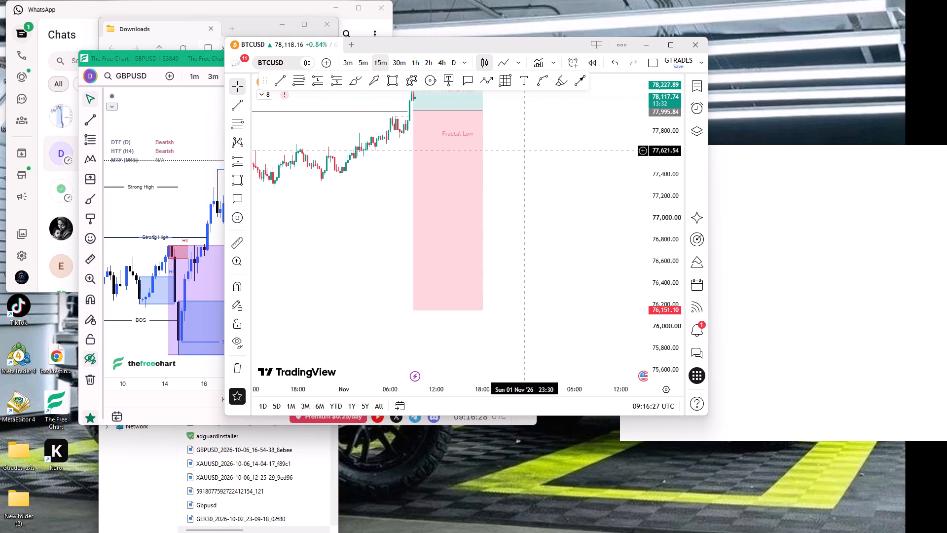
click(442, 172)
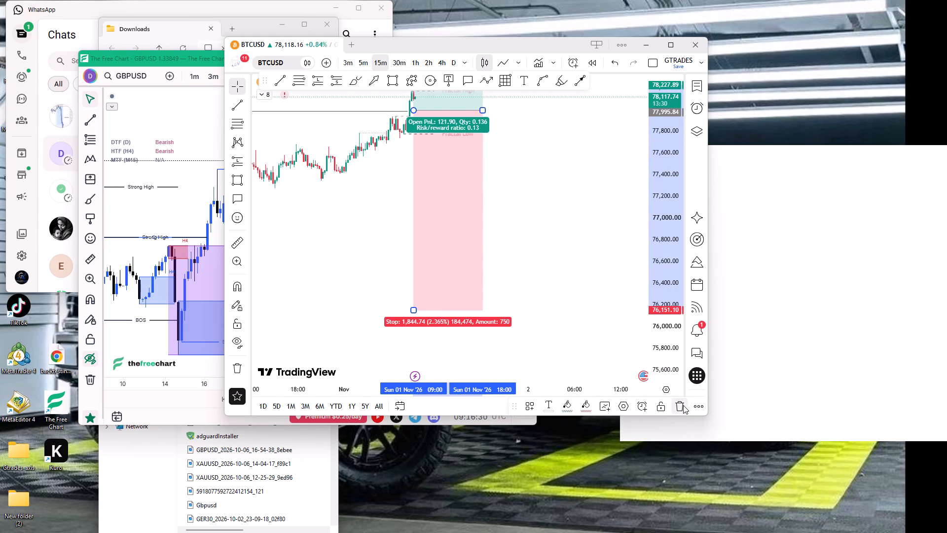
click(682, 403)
Draw a Fib retracement from the 30 October 18:45 low at 76,195.07 to the 1 November fractal high level at 78,169.16.
drag(656, 212, 650, 316)
scroll(521, 276, down, 5)
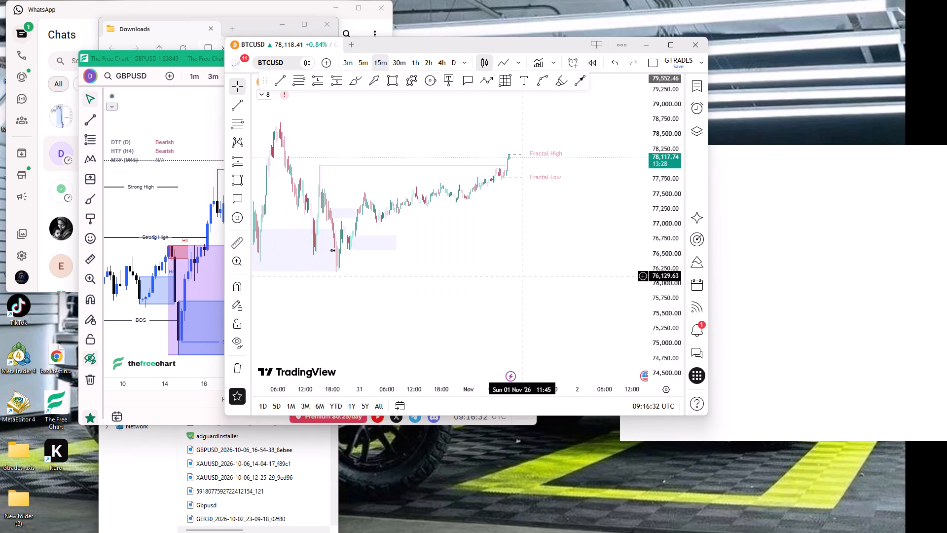
scroll(521, 276, down, 5)
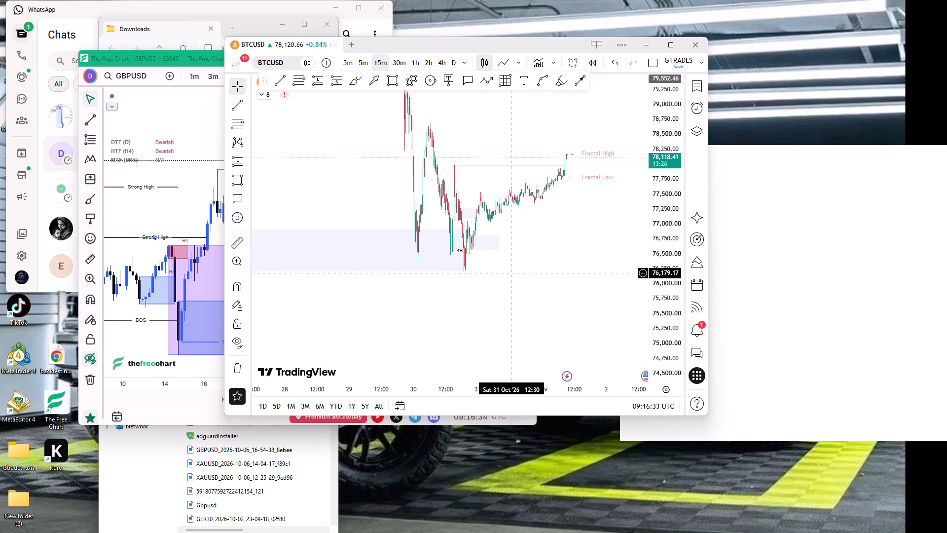
ctrl+scroll(511, 273, up, 5)
drag(529, 275, 441, 305)
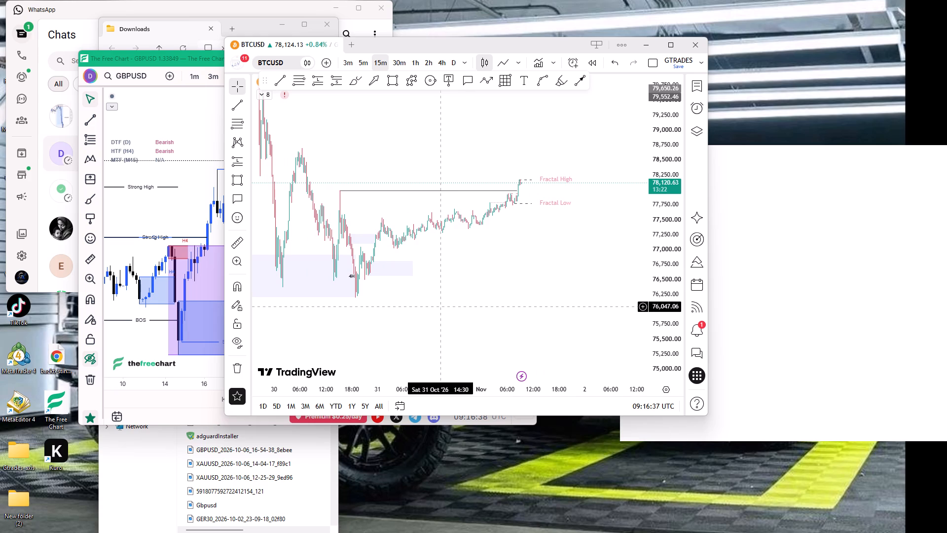
click(303, 85)
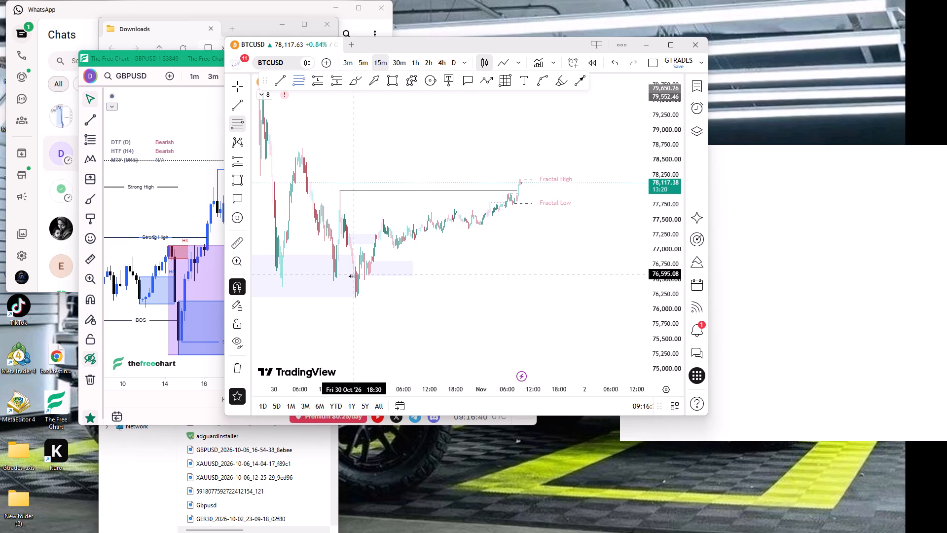
ctrl+click(355, 310)
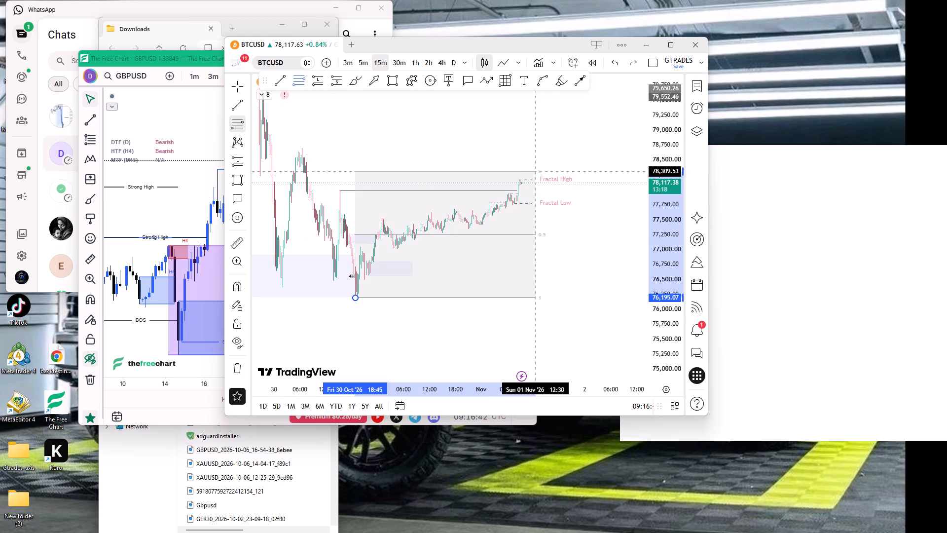
click(558, 180)
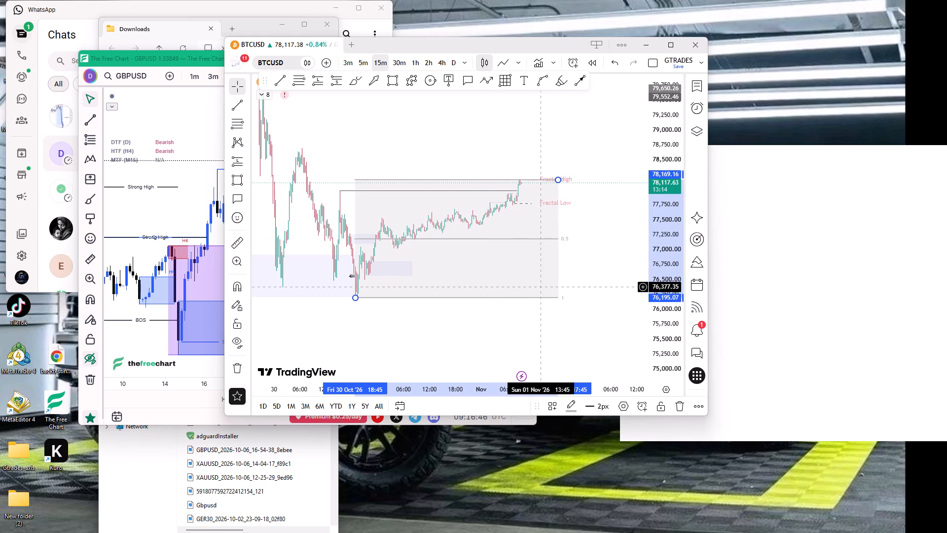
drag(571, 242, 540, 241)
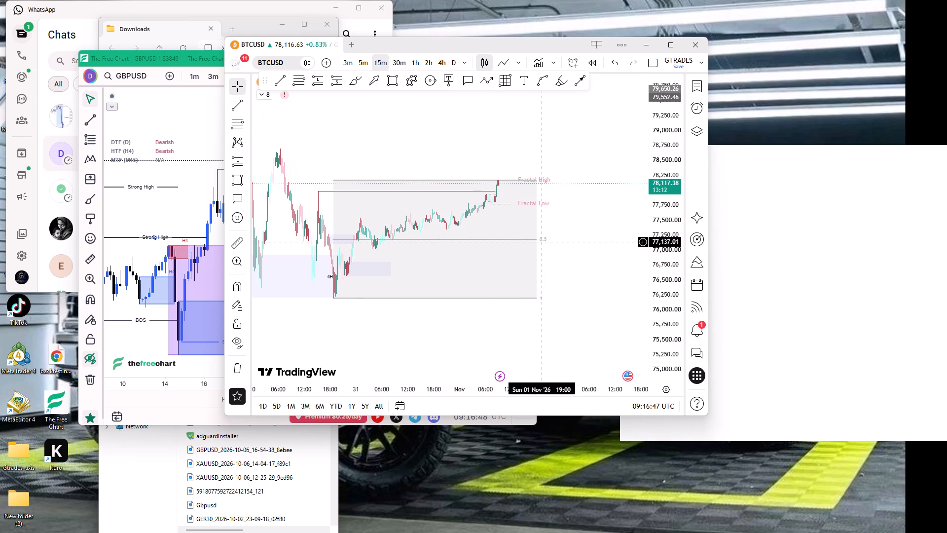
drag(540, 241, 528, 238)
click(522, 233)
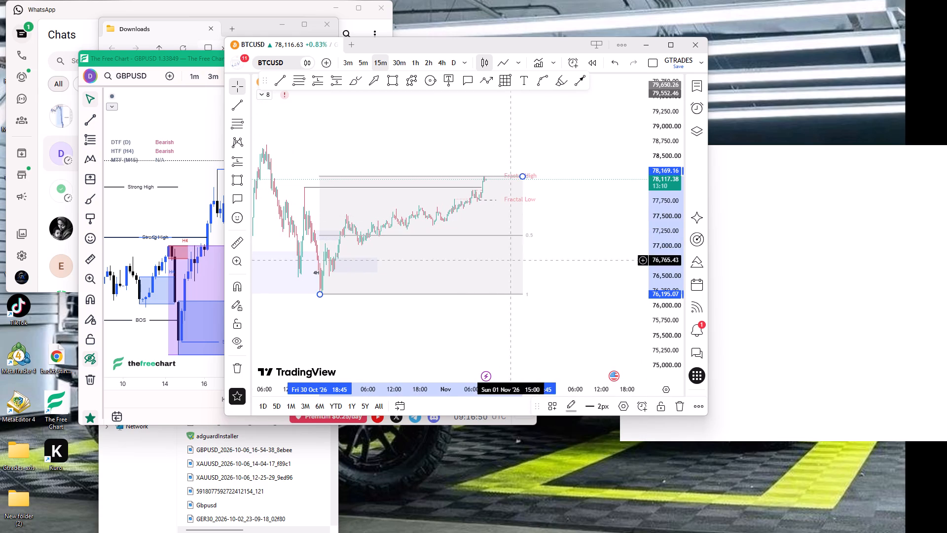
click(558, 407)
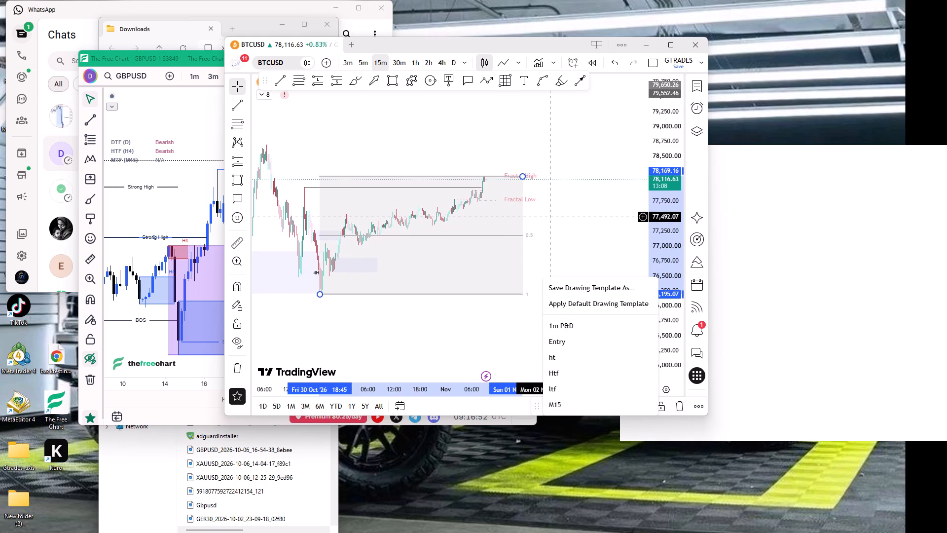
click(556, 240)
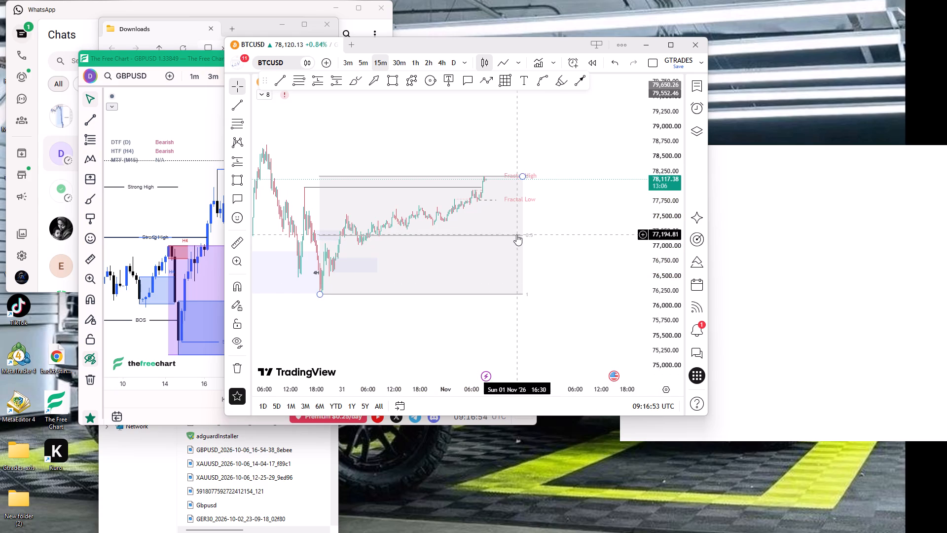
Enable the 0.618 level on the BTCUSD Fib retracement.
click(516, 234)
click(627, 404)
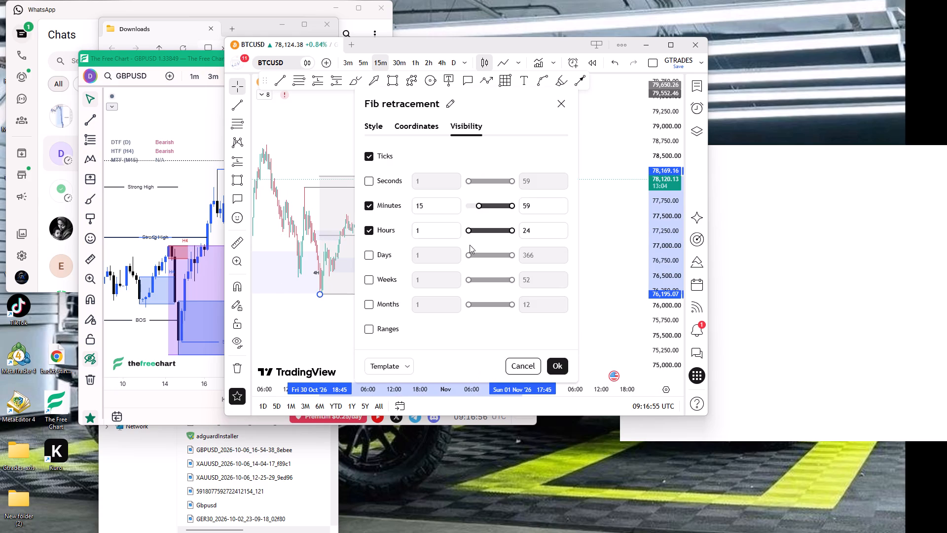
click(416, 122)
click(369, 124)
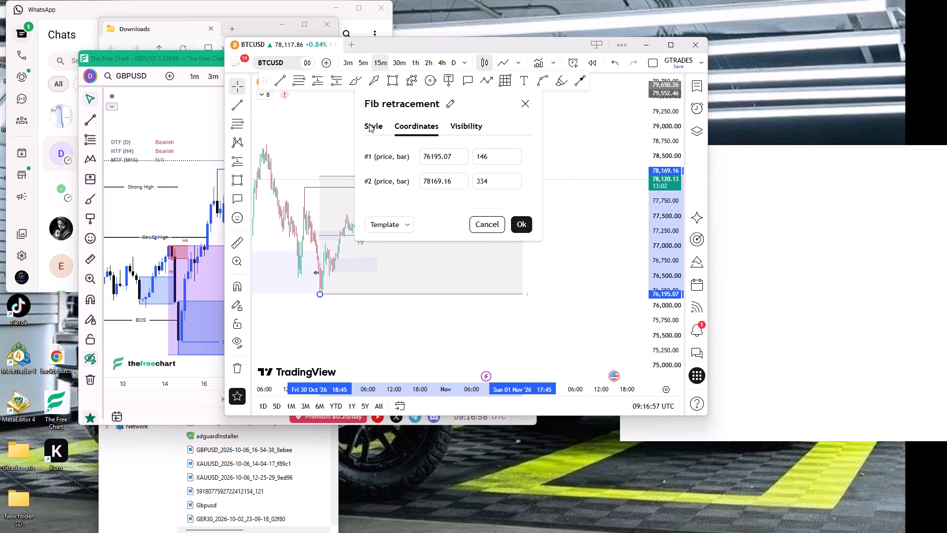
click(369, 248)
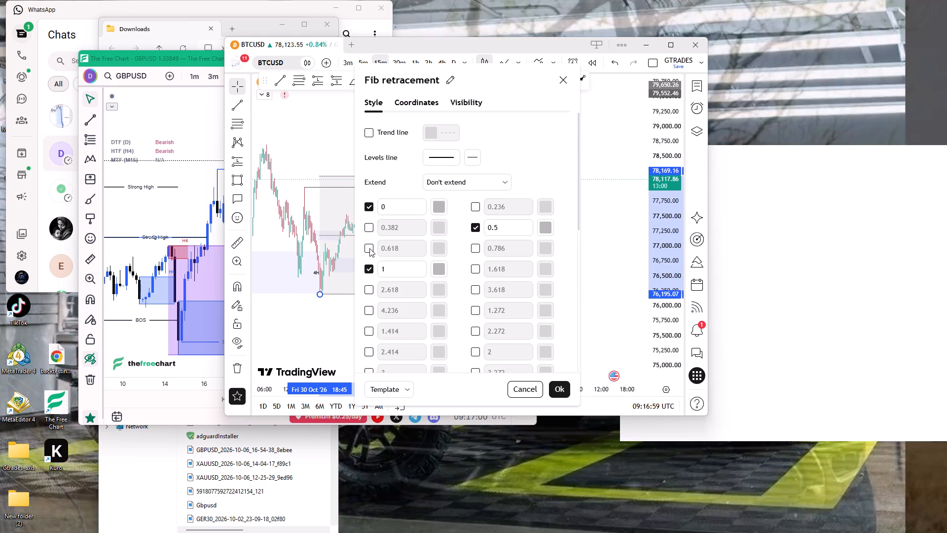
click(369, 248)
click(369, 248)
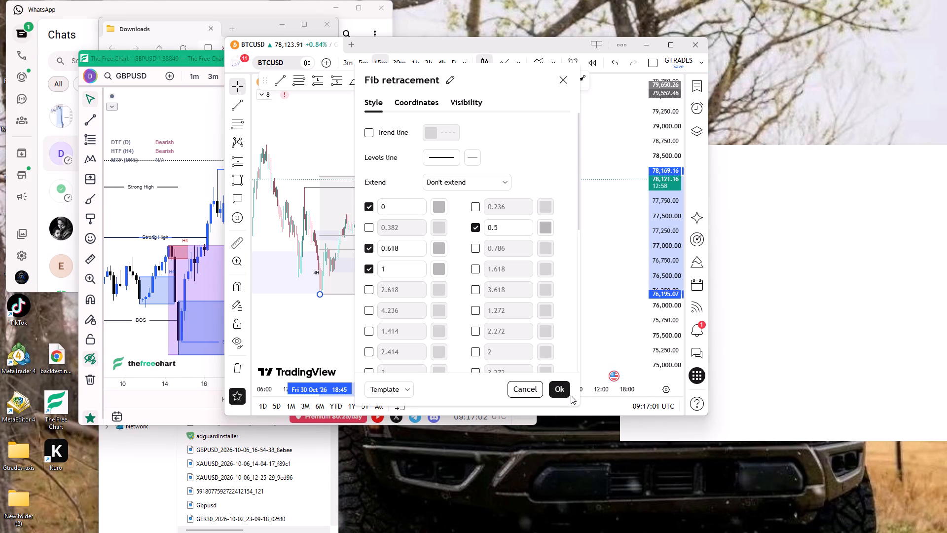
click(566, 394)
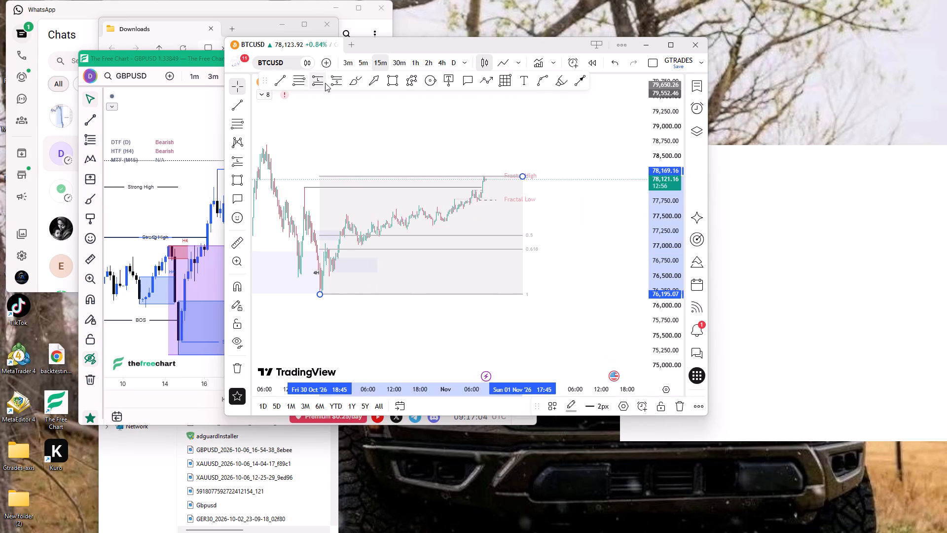
Place a long position at the 0.618 retracement with entry 76,938.84, stop 76,121.37 and target 79,911.43.
click(325, 83)
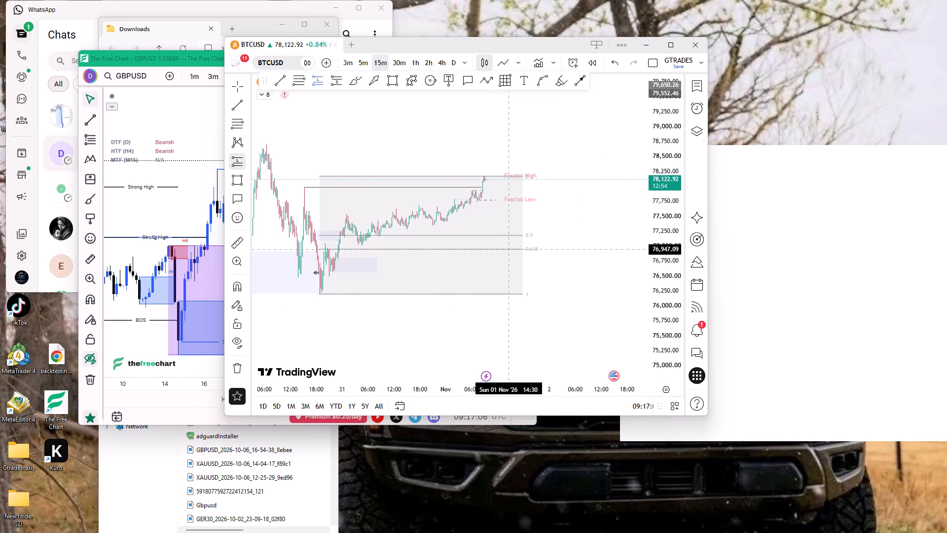
click(508, 250)
drag(509, 281, 509, 299)
drag(508, 213, 465, 241)
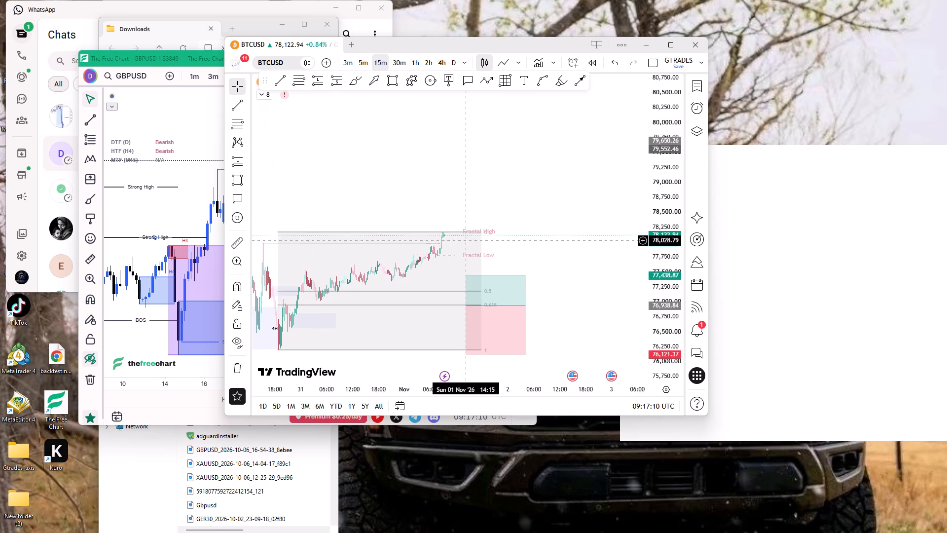
drag(466, 275, 466, 163)
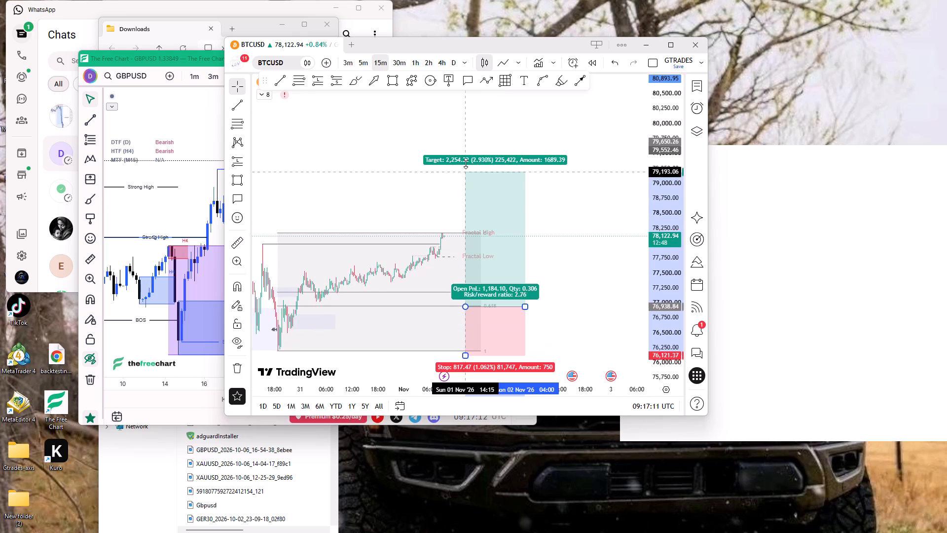
drag(466, 163, 466, 129)
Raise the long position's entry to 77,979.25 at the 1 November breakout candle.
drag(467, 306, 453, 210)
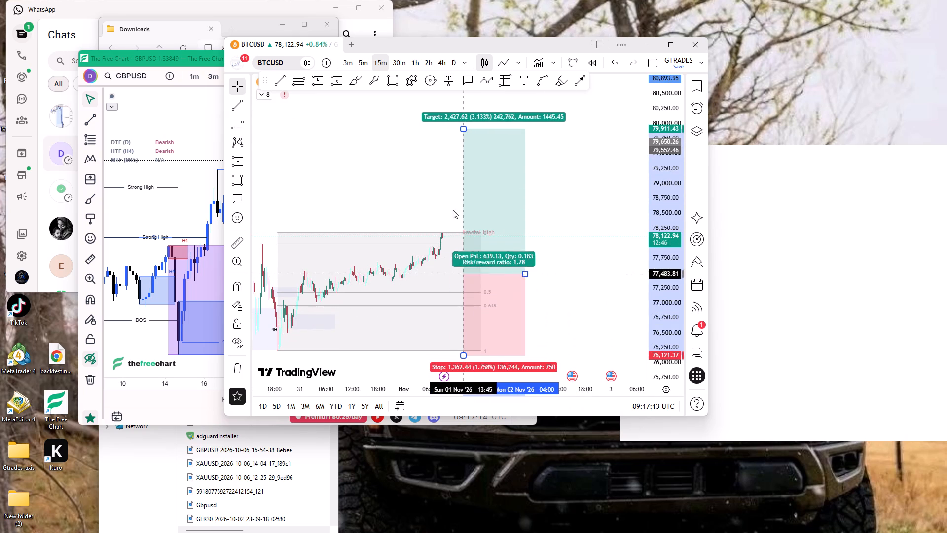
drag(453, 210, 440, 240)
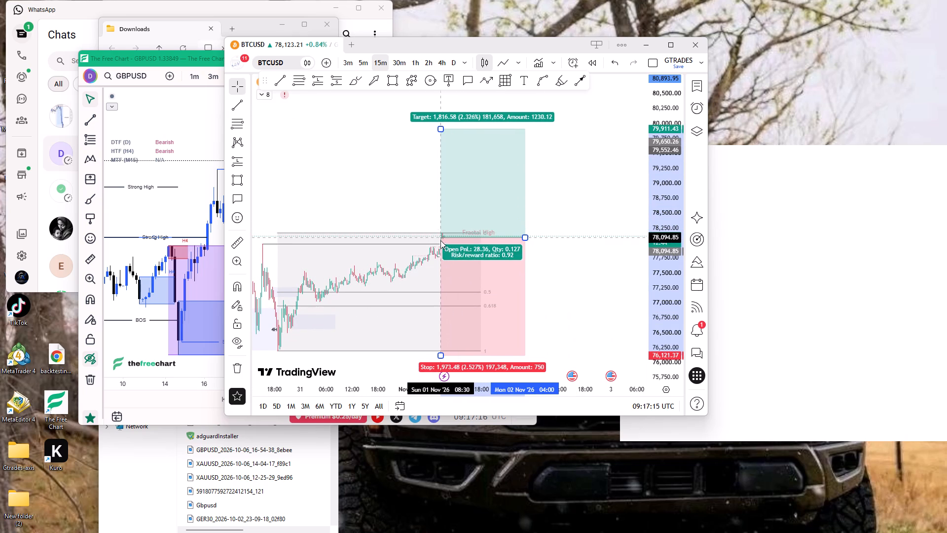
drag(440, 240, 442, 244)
On the 2-hour chart, copy the price 87,572.98 just above the October swing high.
drag(554, 277, 511, 217)
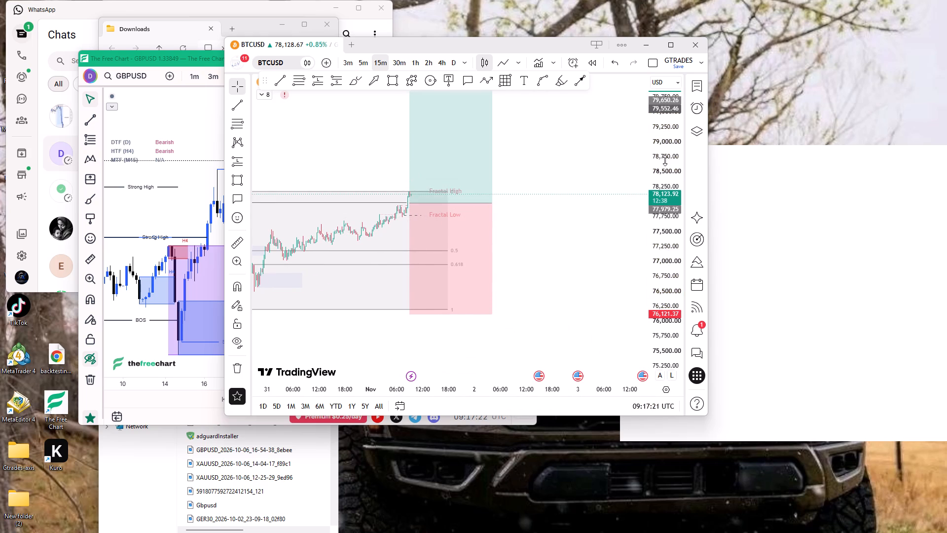
drag(665, 160, 652, 229)
click(401, 57)
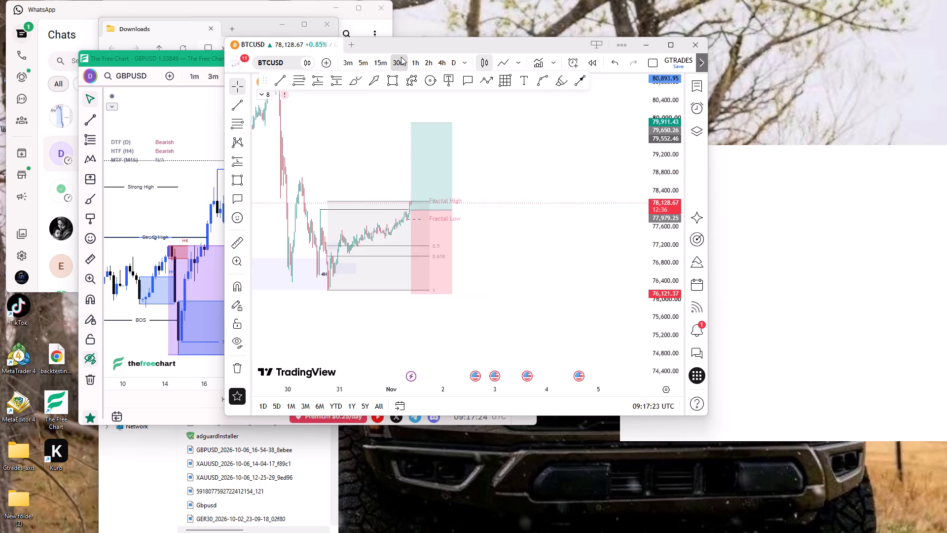
drag(664, 139, 610, 317)
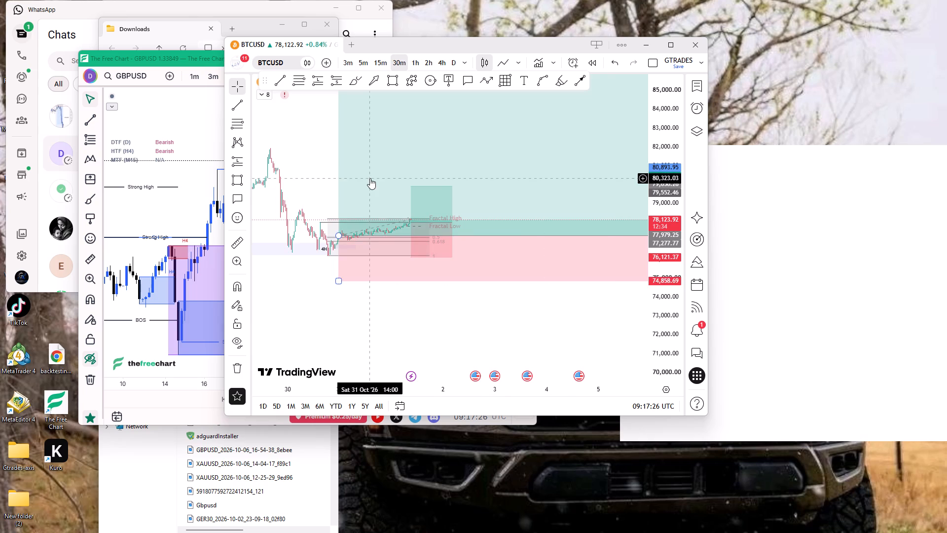
scroll(370, 178, down, 5)
click(425, 67)
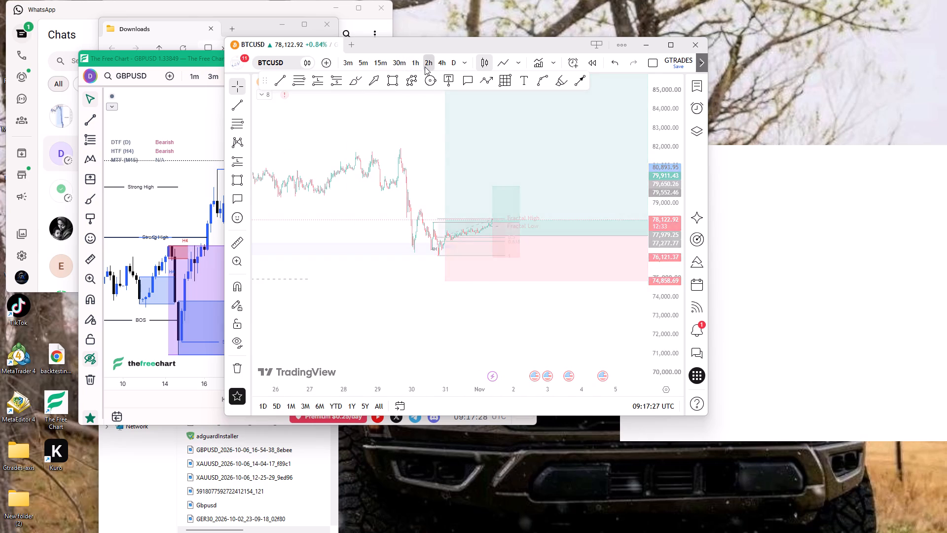
drag(658, 149, 651, 253)
drag(548, 177, 552, 292)
ctrl+scroll(529, 232, down, 11)
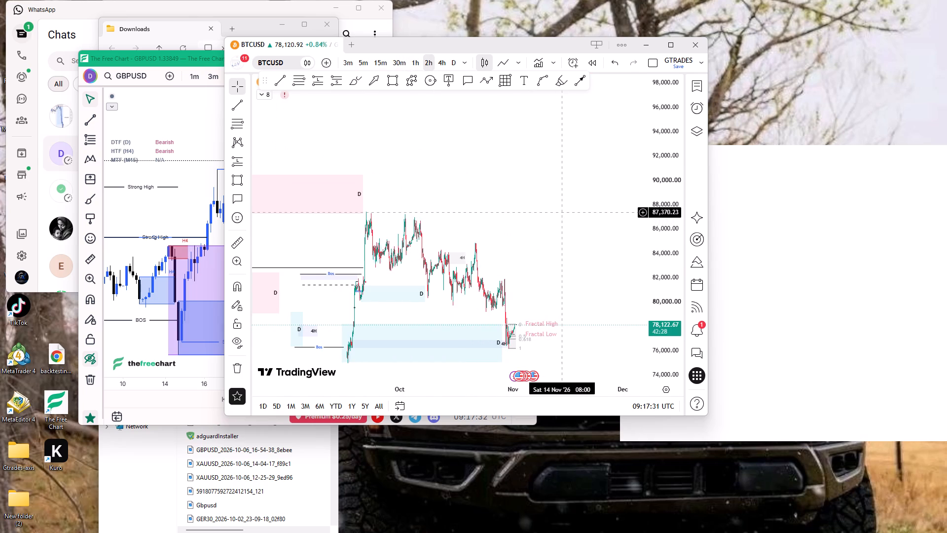
right_click(562, 210)
click(592, 183)
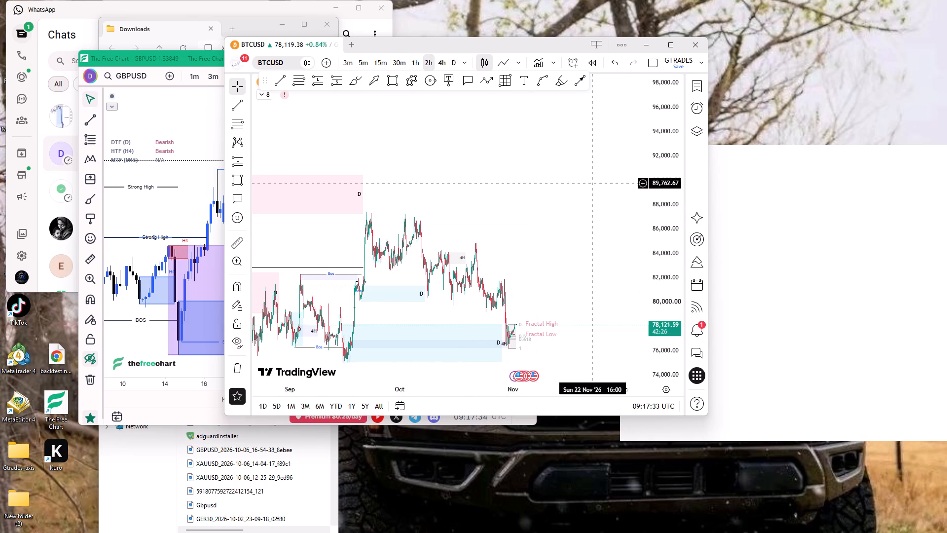
On the 15-minute chart, set the long position's profit level price to 87572.98.
click(378, 62)
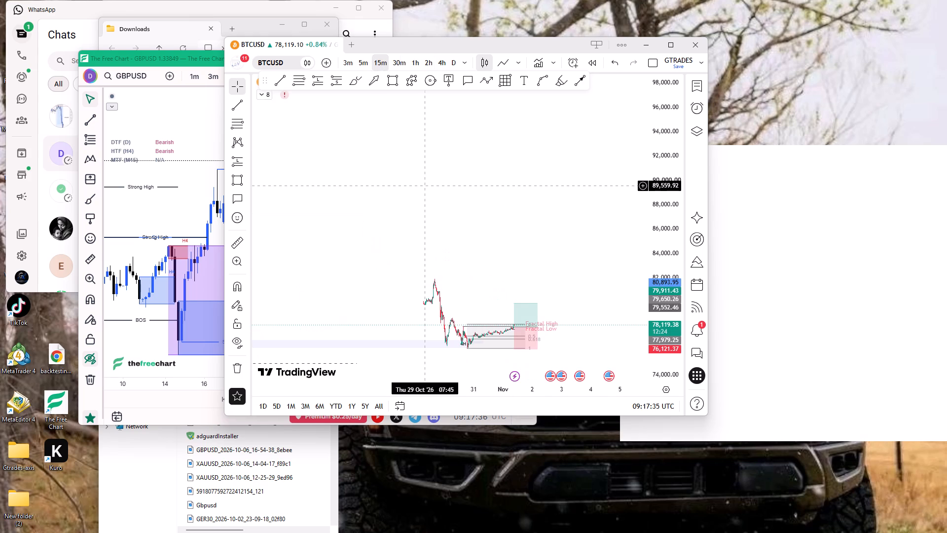
scroll(483, 225, up, 9)
drag(671, 341, 627, 182)
drag(510, 290, 548, 28)
double_click(412, 184)
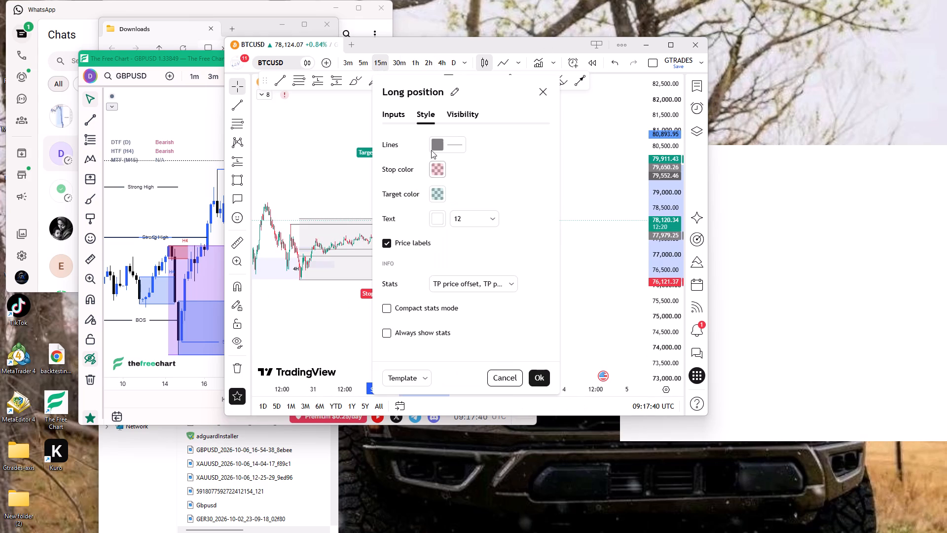
click(400, 112)
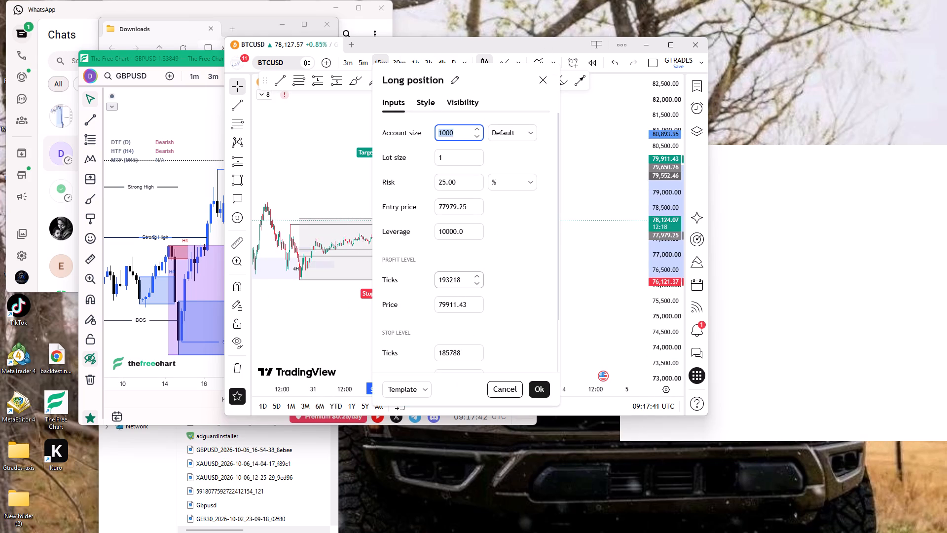
click(475, 303)
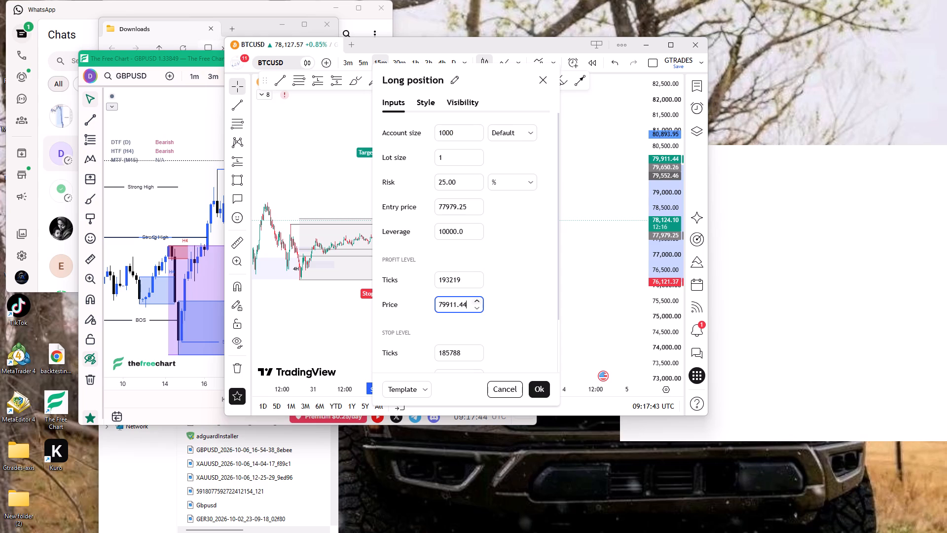
key(ctrl+a)
key(ctrl+v)
click(538, 384)
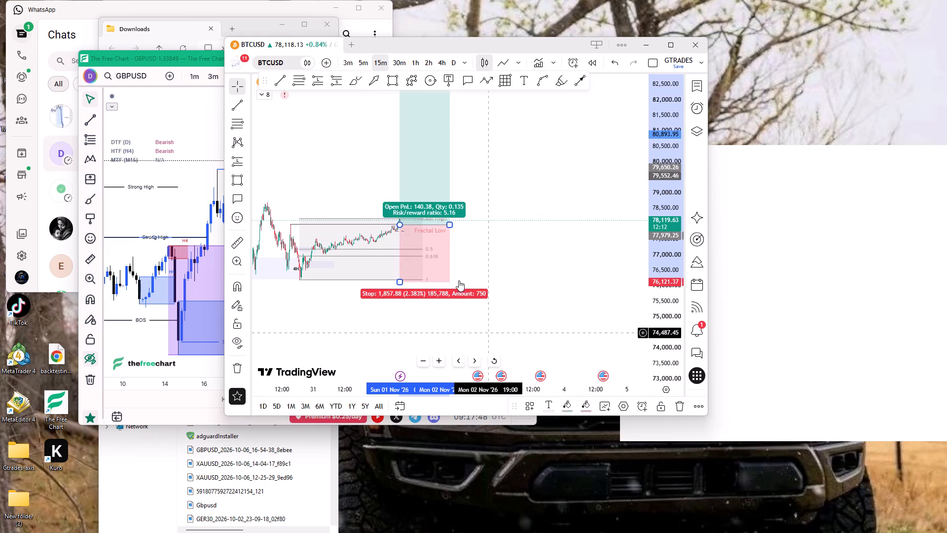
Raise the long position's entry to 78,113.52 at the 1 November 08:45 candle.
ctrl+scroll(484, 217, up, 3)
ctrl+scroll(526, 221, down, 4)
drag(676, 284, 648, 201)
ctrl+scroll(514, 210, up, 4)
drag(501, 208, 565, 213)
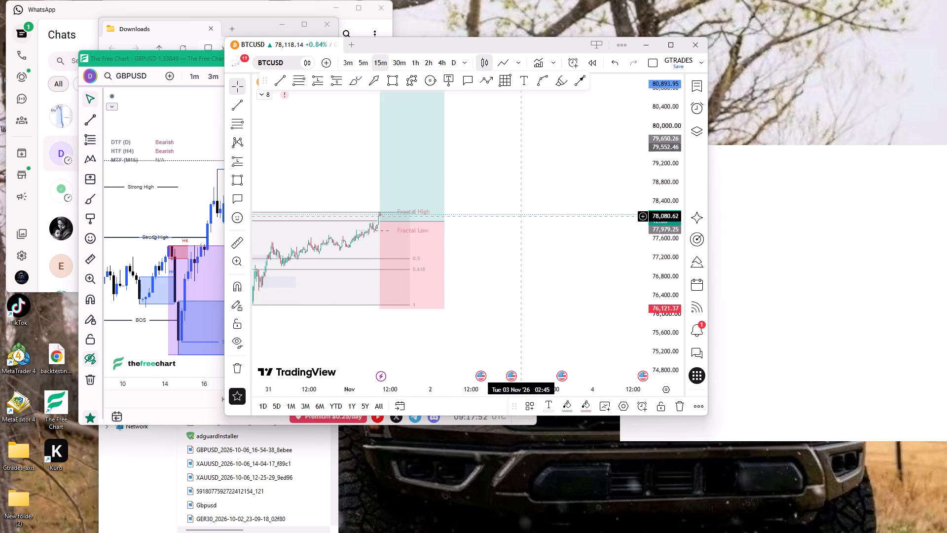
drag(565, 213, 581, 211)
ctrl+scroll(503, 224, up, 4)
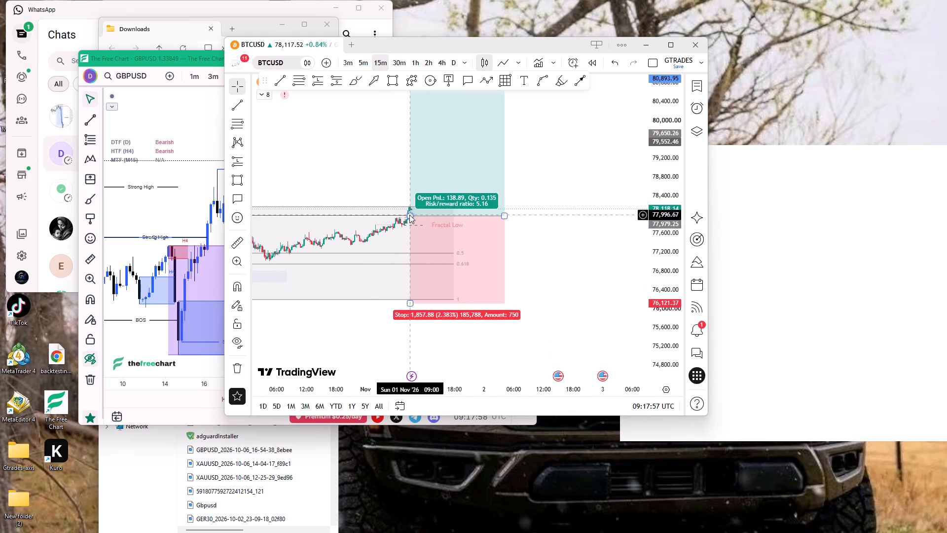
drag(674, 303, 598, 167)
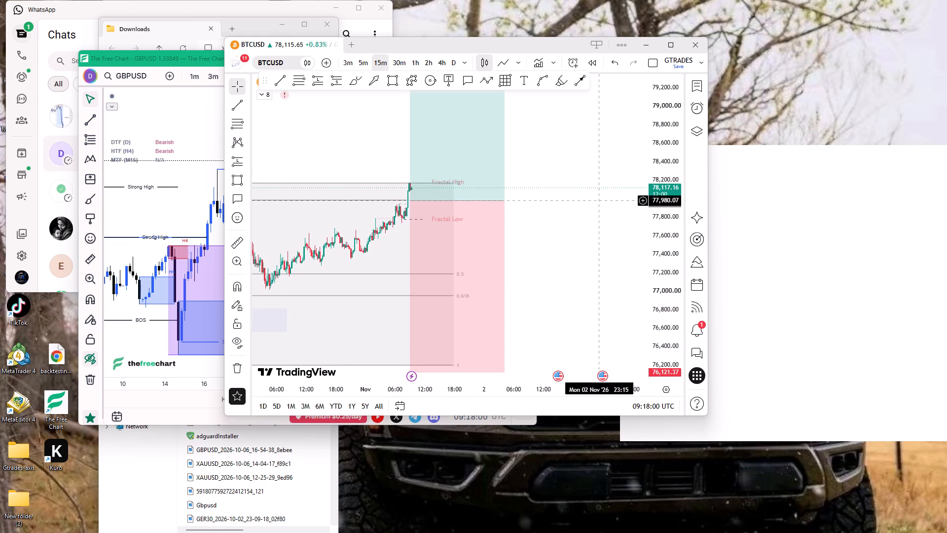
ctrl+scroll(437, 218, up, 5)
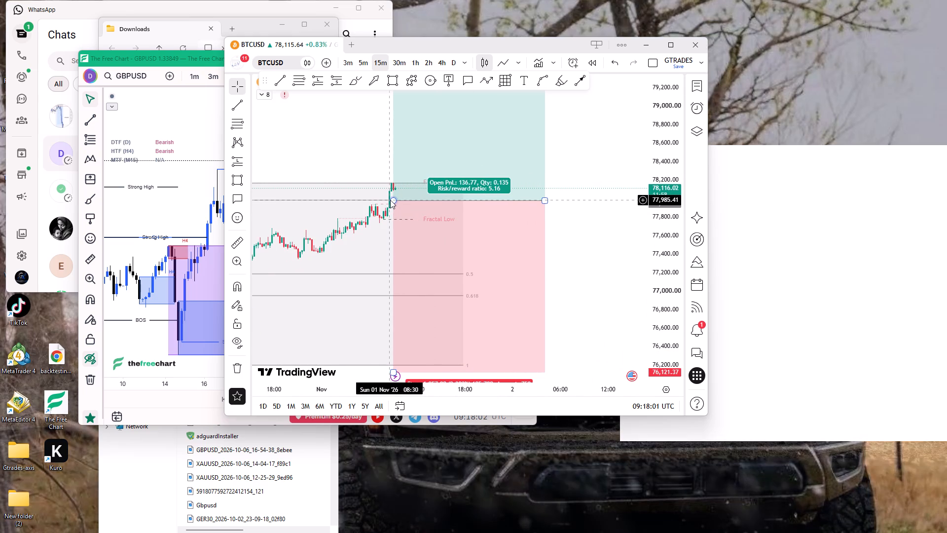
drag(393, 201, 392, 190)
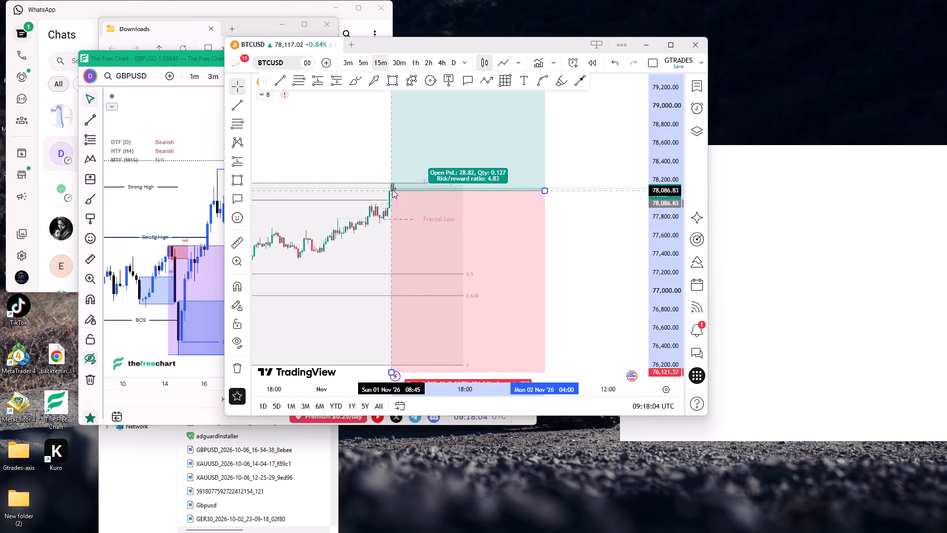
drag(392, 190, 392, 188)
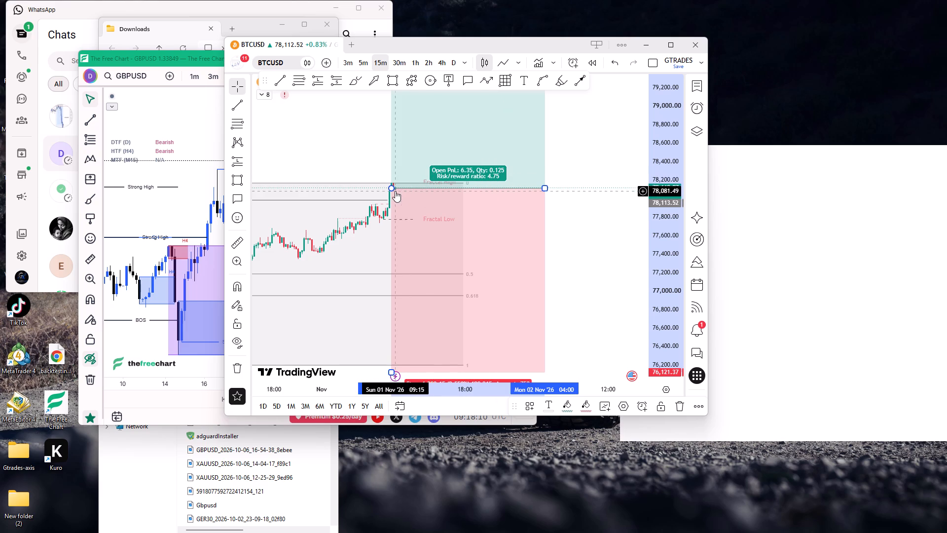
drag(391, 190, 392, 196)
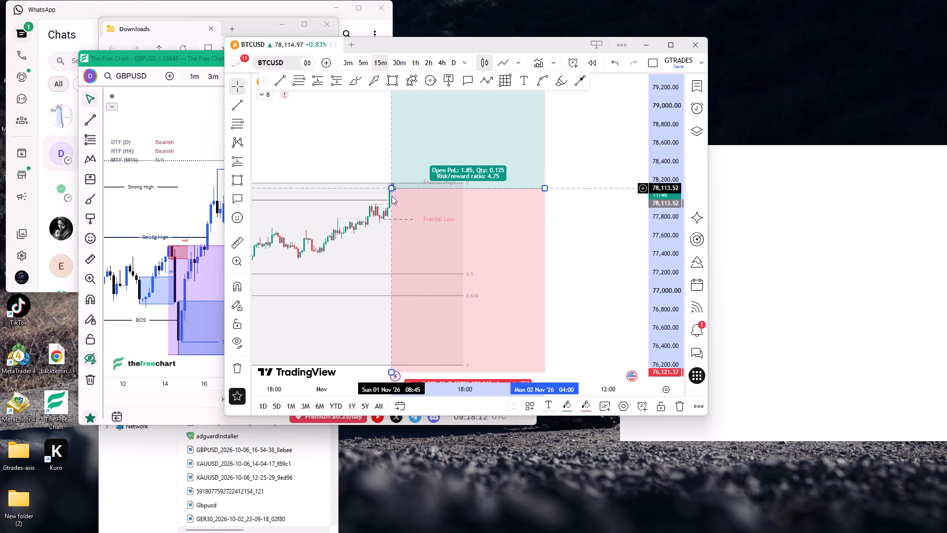
Lower the long position's entry to 76,971.15, just above the 0.618 retracement level.
drag(392, 196, 392, 294)
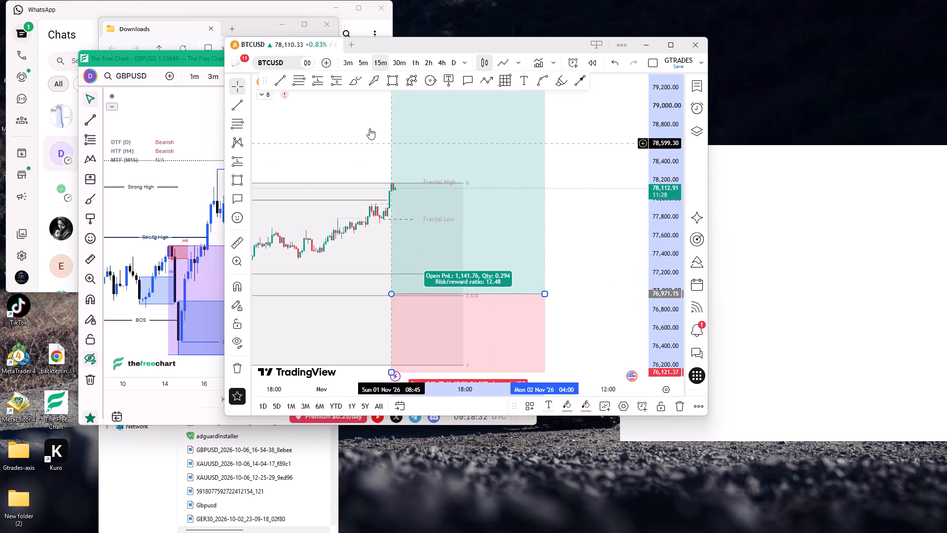
On the 1-hour chart, delete the Fib retracement spanning the 30 October low to the 1 November high.
click(416, 69)
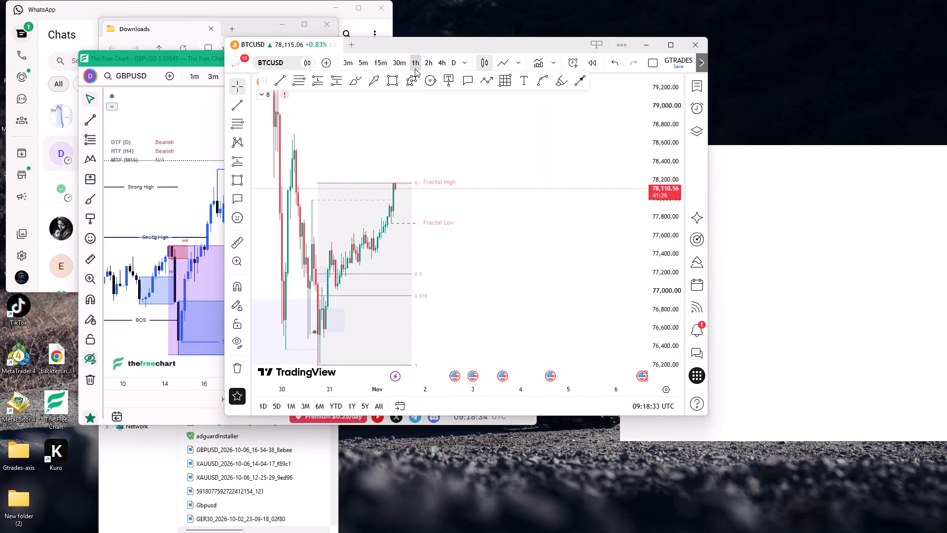
drag(666, 188, 644, 301)
drag(537, 263, 581, 275)
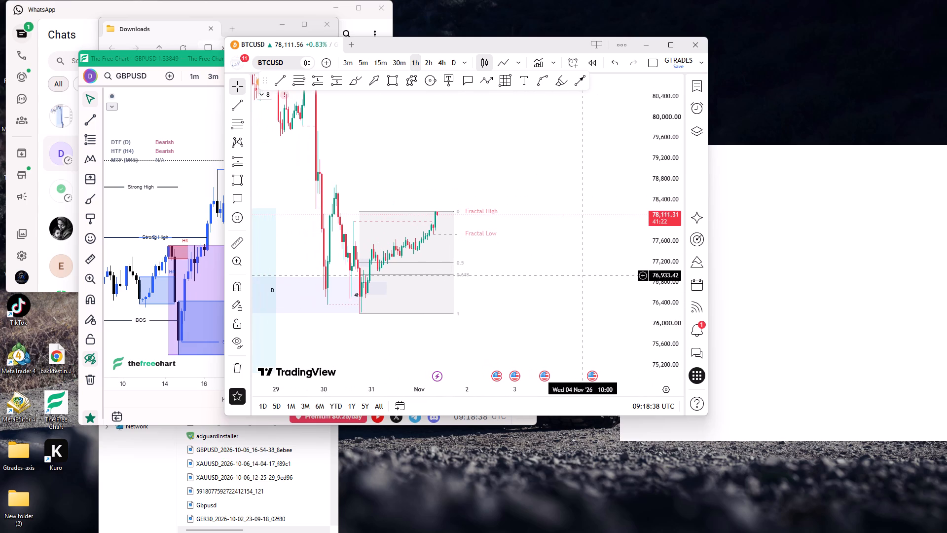
drag(578, 275, 609, 274)
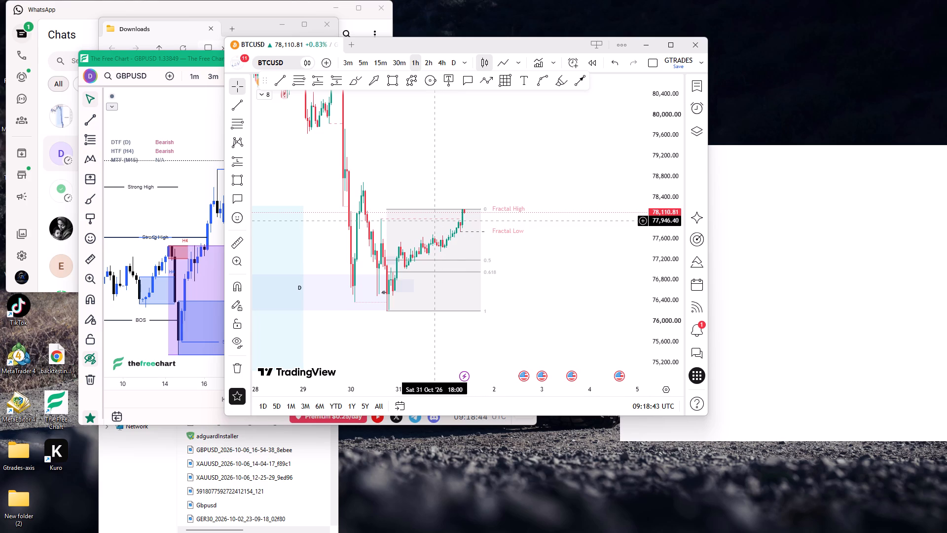
click(387, 207)
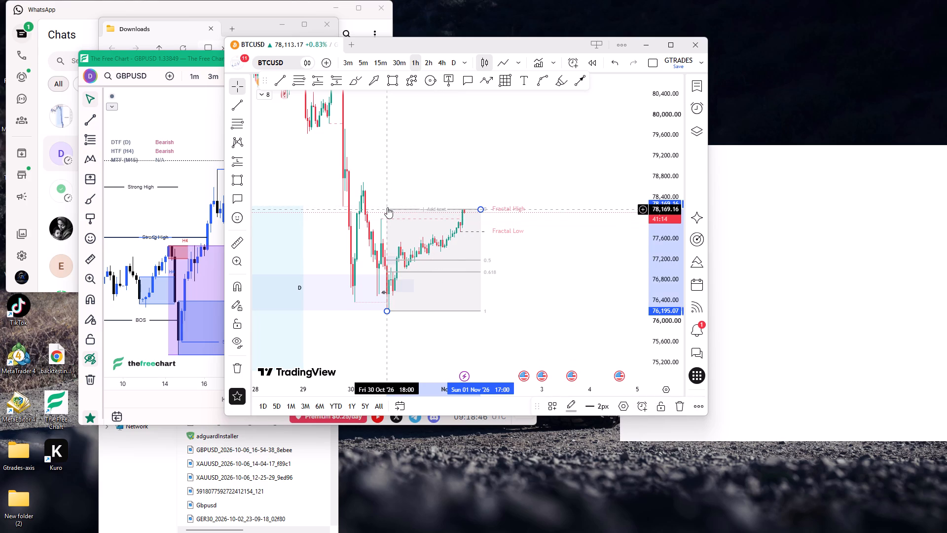
key(Delete)
drag(392, 200, 430, 205)
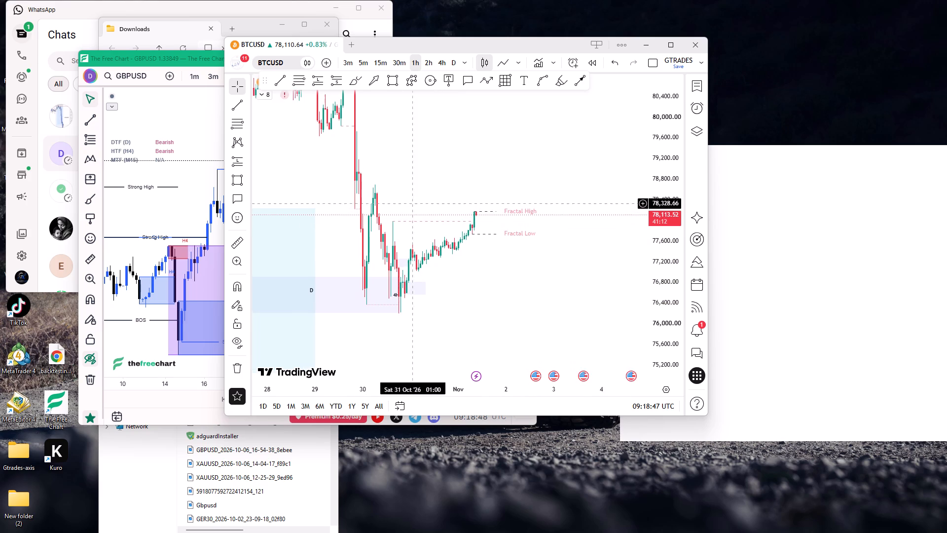
Examine BTCUSD's recent price action on the 1-hour chart and its long positions on the 30-minute chart.
drag(430, 205, 509, 214)
drag(657, 181, 654, 261)
drag(541, 183, 531, 234)
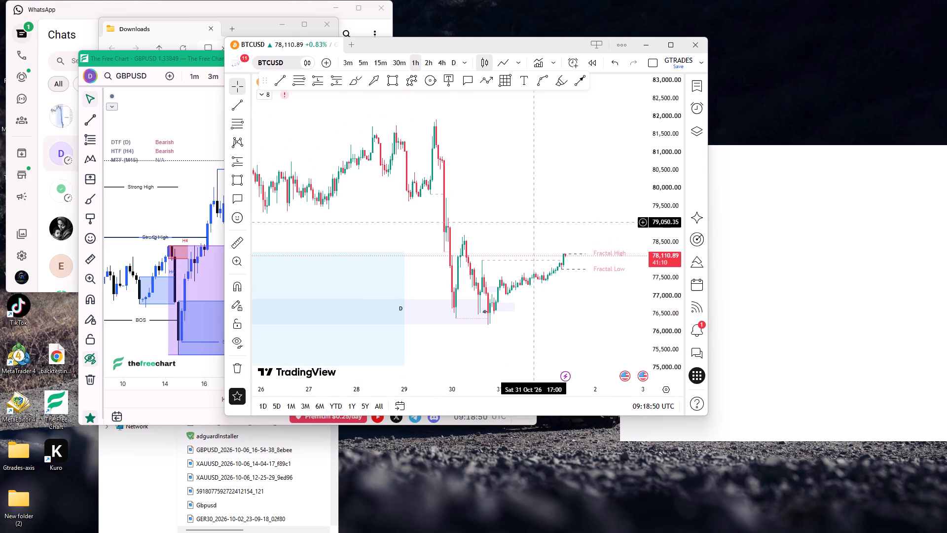
drag(531, 234, 530, 238)
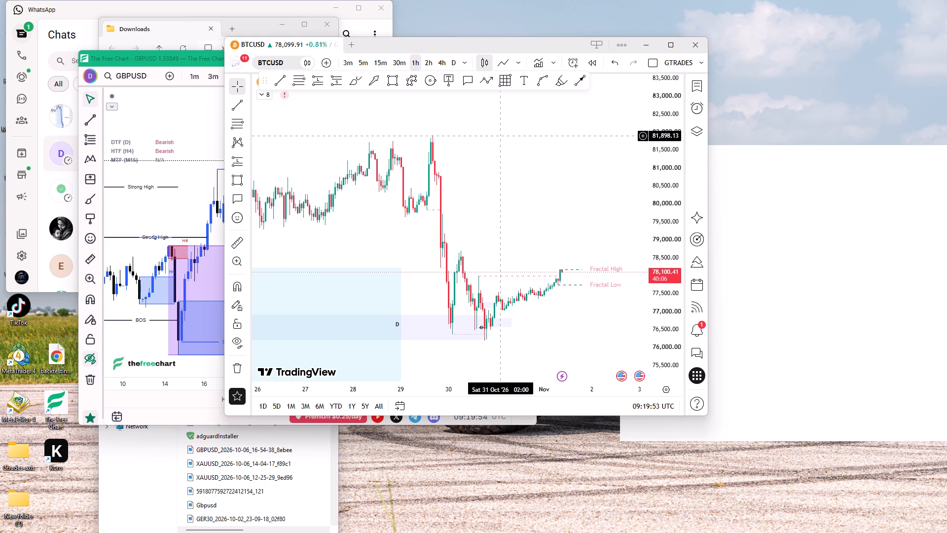
click(429, 58)
click(404, 63)
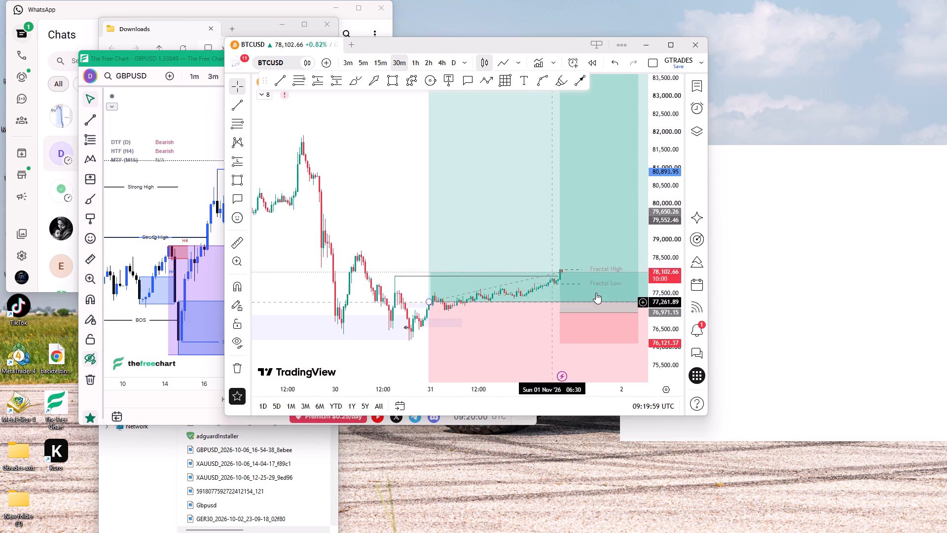
drag(665, 264, 598, 353)
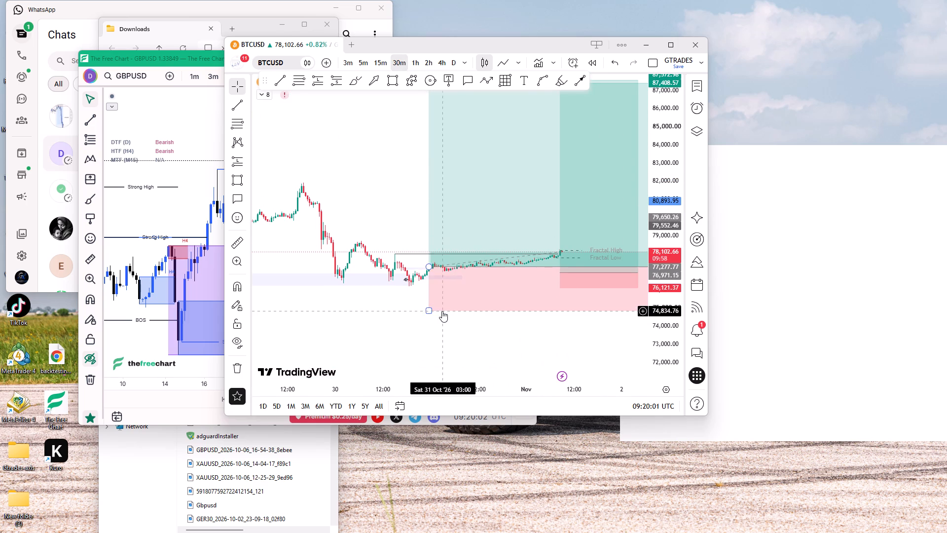
scroll(442, 311, down, 5)
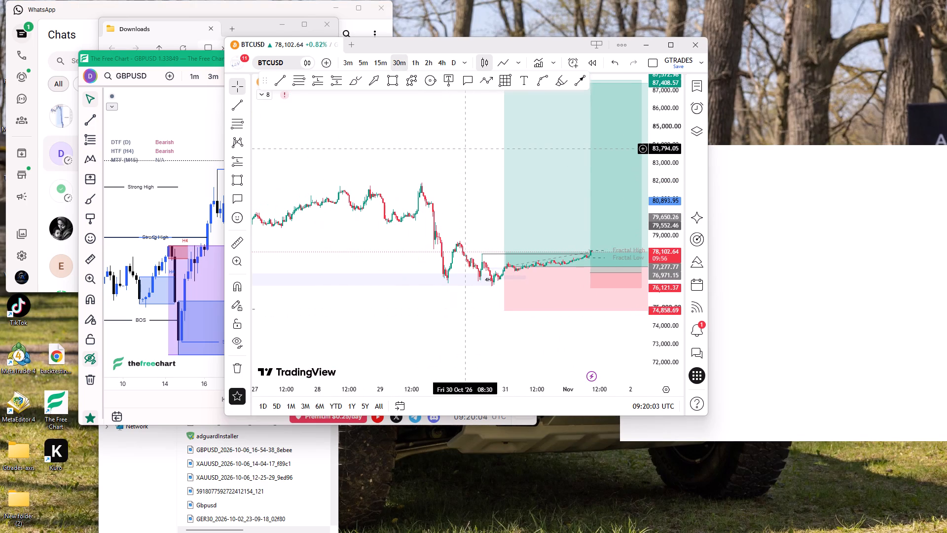
click(464, 147)
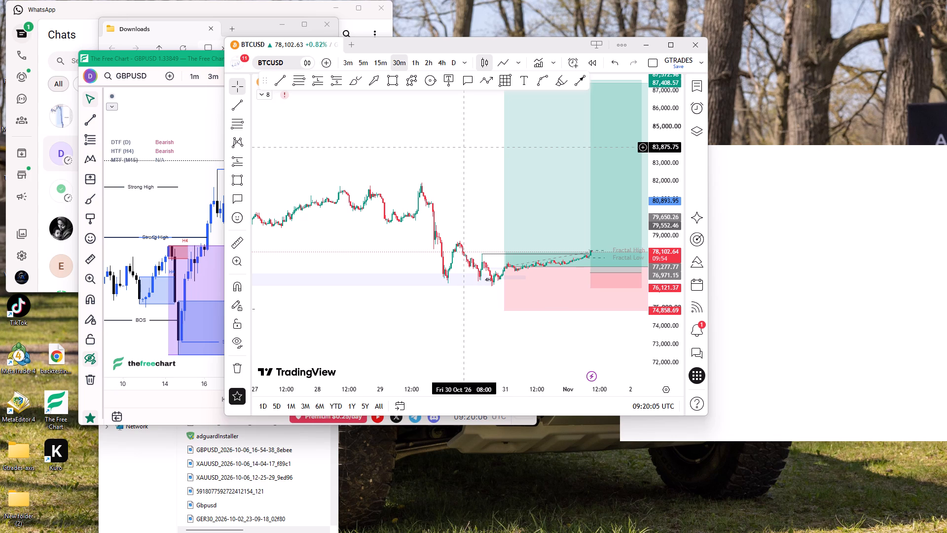
Load the AUDCAD forex listing named Australian Dollar vs. Canadian Dollar and show it on the daily timeframe with the view reset.
key(a)
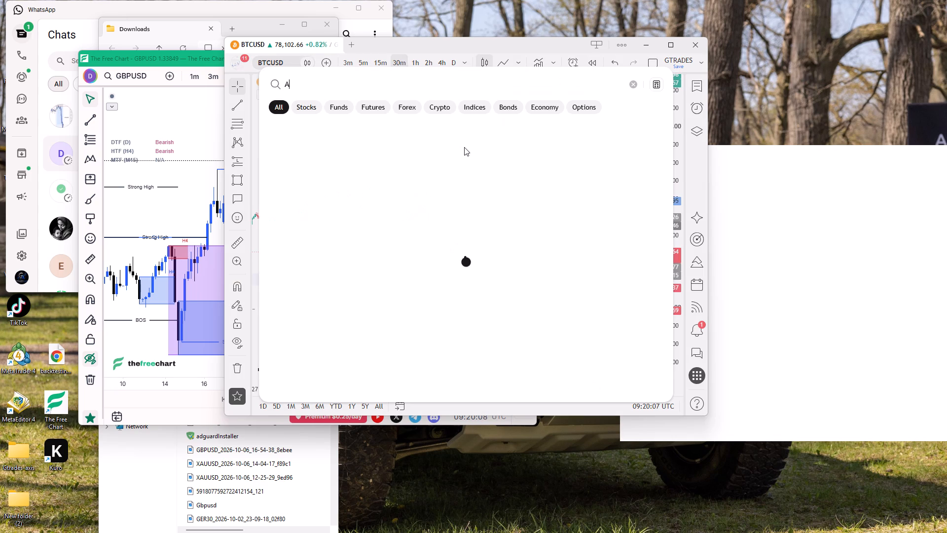
text(udcad)
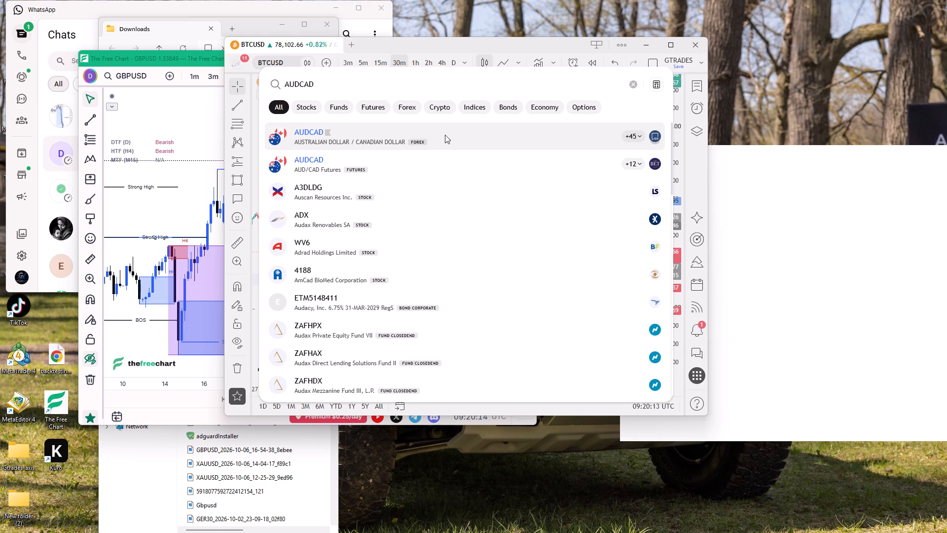
click(638, 140)
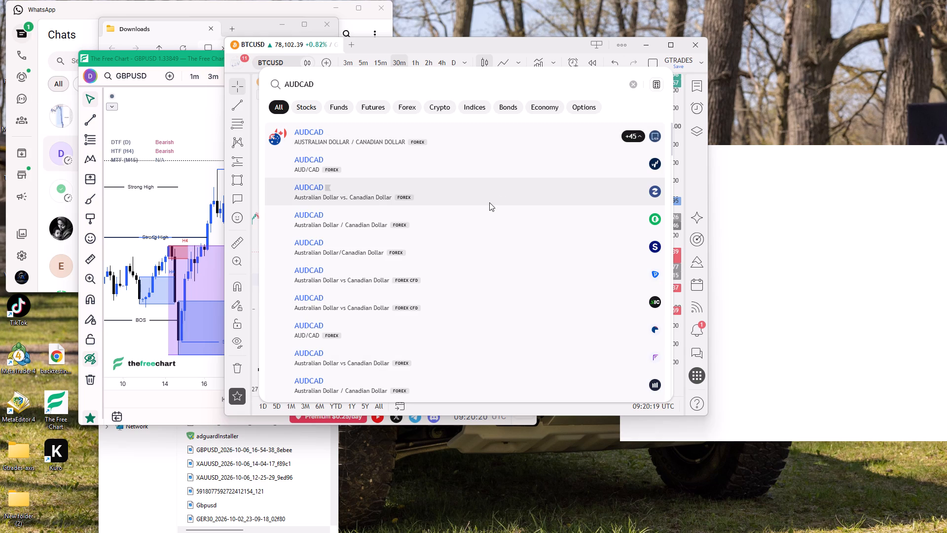
click(473, 200)
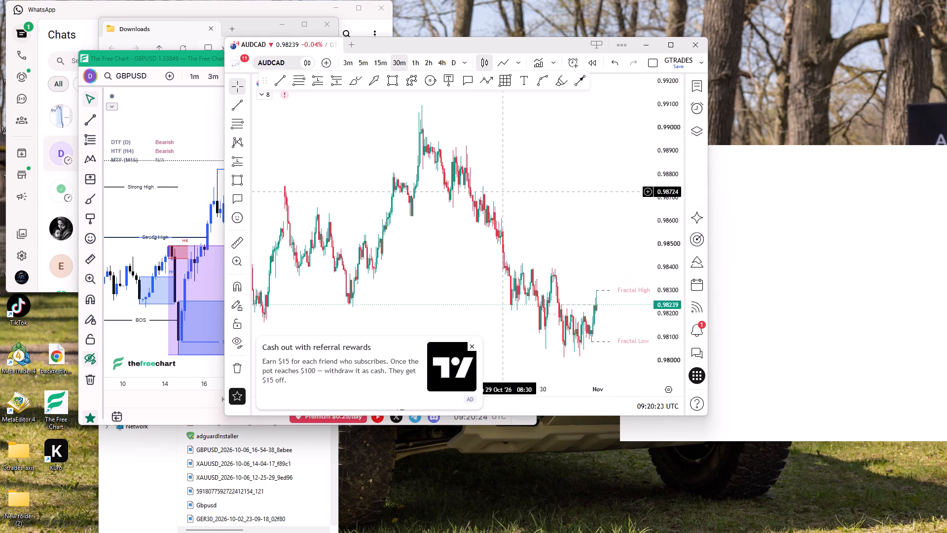
click(454, 64)
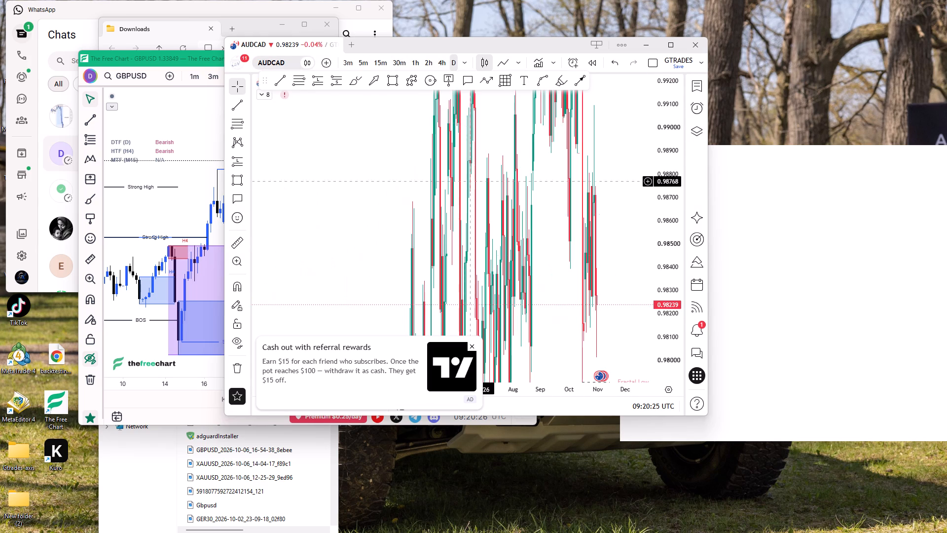
click(470, 345)
right_click(349, 164)
click(366, 173)
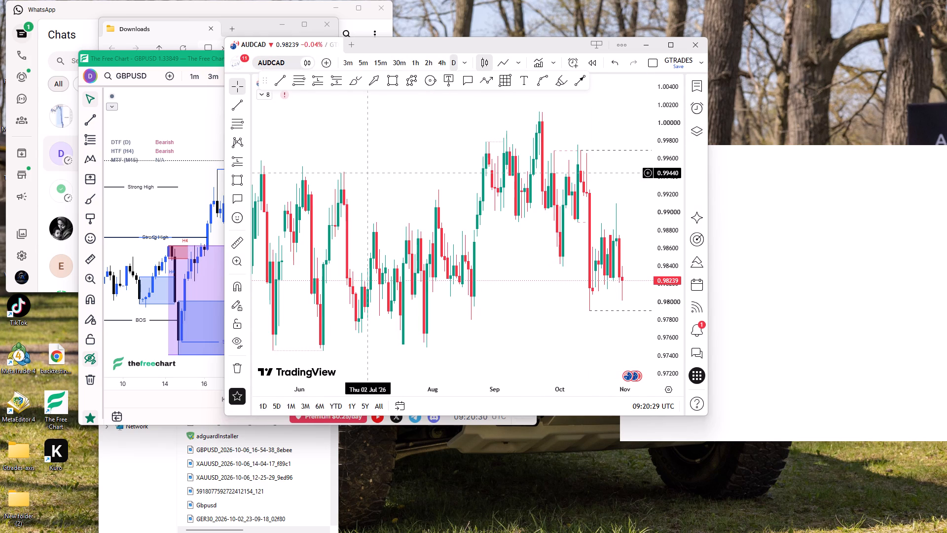
Examine AUDCAD's daily price history back to 2018 and compare it with the 2026 highs.
scroll(366, 173, down, 5)
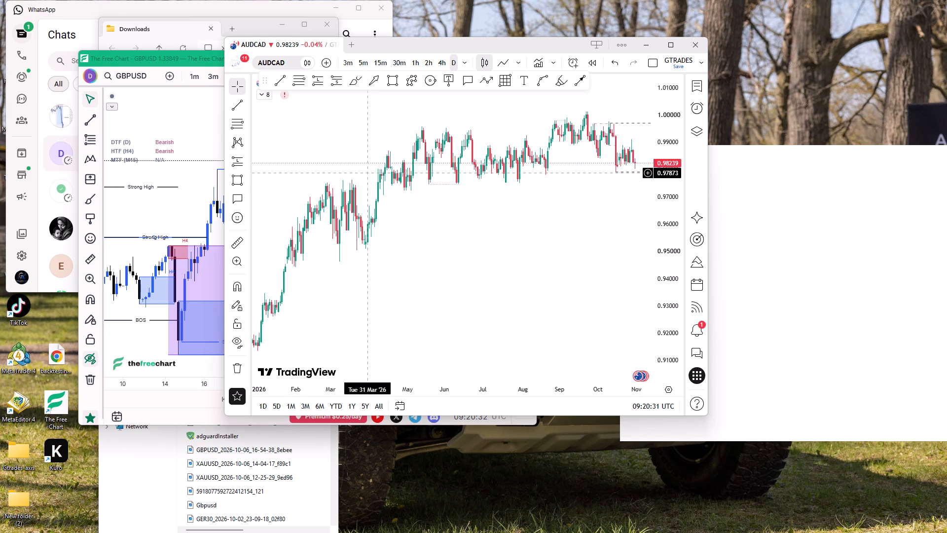
scroll(424, 167, down, 12)
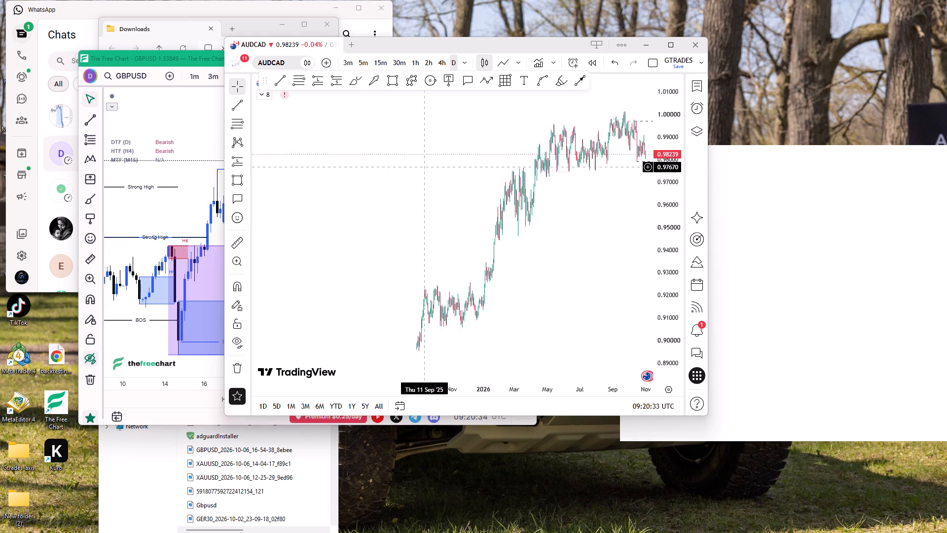
scroll(424, 167, down, 16)
drag(672, 139, 607, 290)
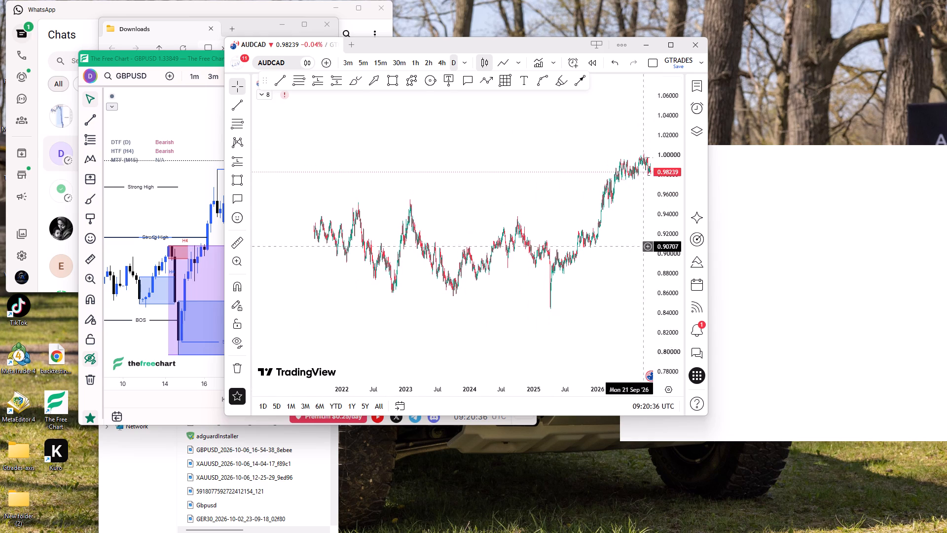
drag(607, 290, 536, 299)
scroll(461, 239, down, 12)
drag(414, 189, 624, 241)
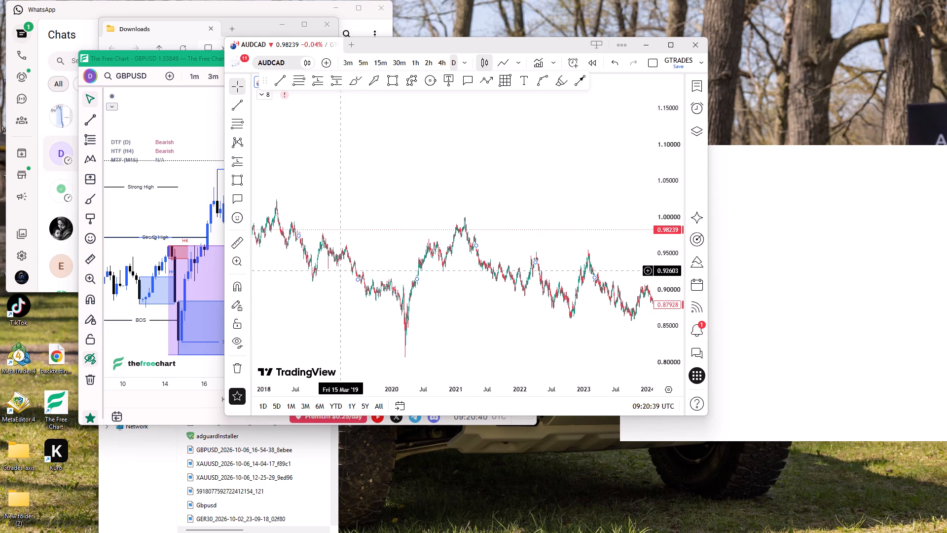
drag(501, 204, 480, 201)
right_click(478, 194)
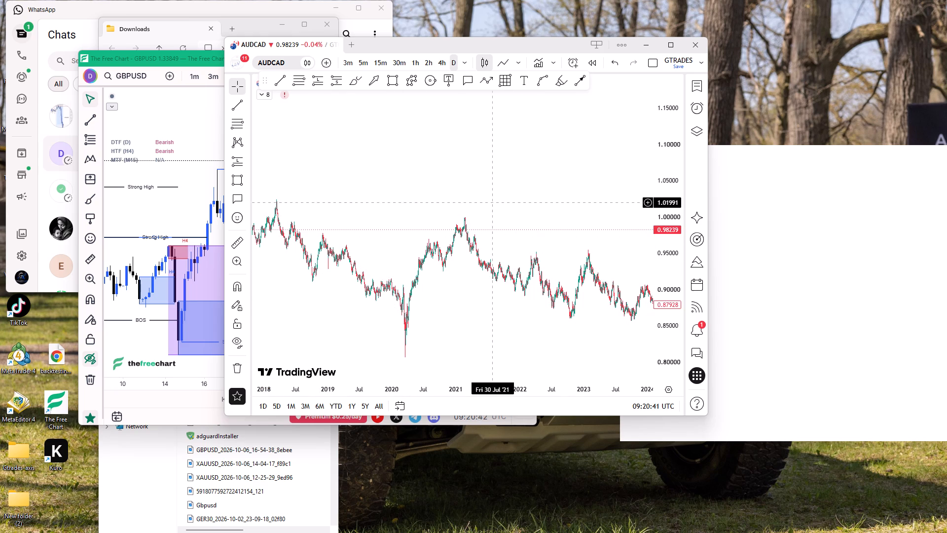
click(512, 137)
drag(551, 155, 298, 174)
scroll(553, 192, up, 4)
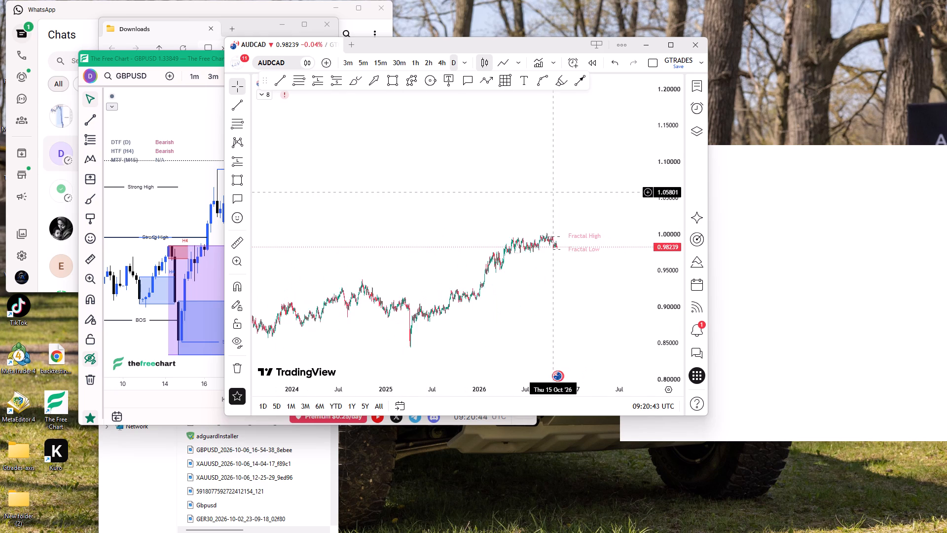
scroll(553, 192, up, 5)
drag(679, 304, 619, 130)
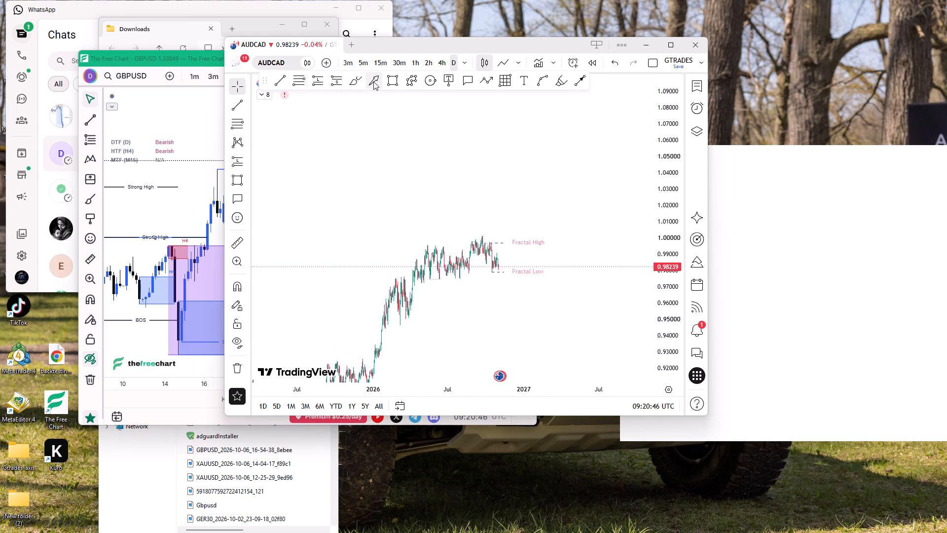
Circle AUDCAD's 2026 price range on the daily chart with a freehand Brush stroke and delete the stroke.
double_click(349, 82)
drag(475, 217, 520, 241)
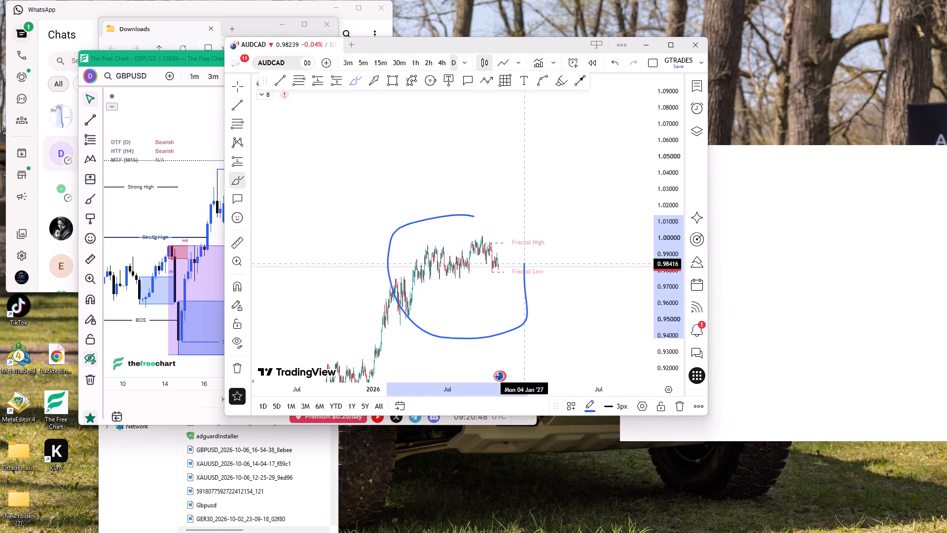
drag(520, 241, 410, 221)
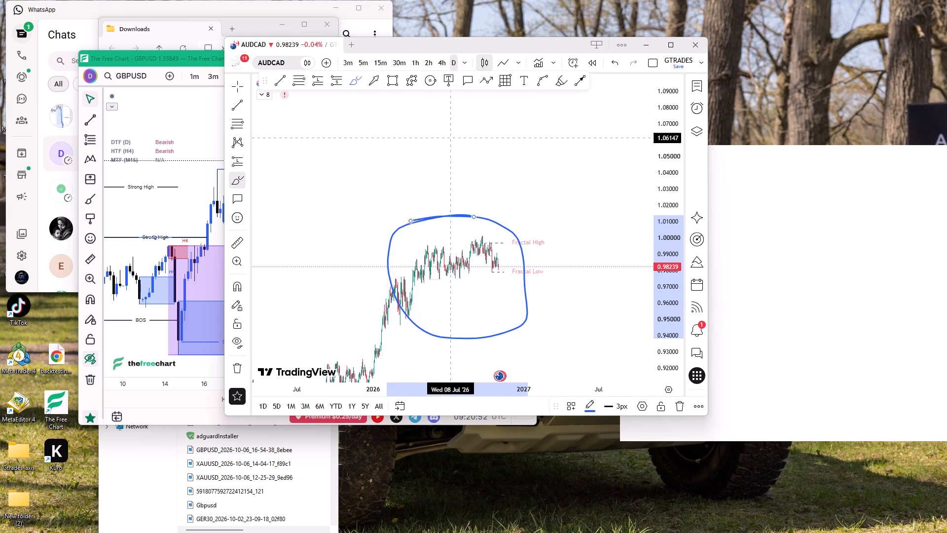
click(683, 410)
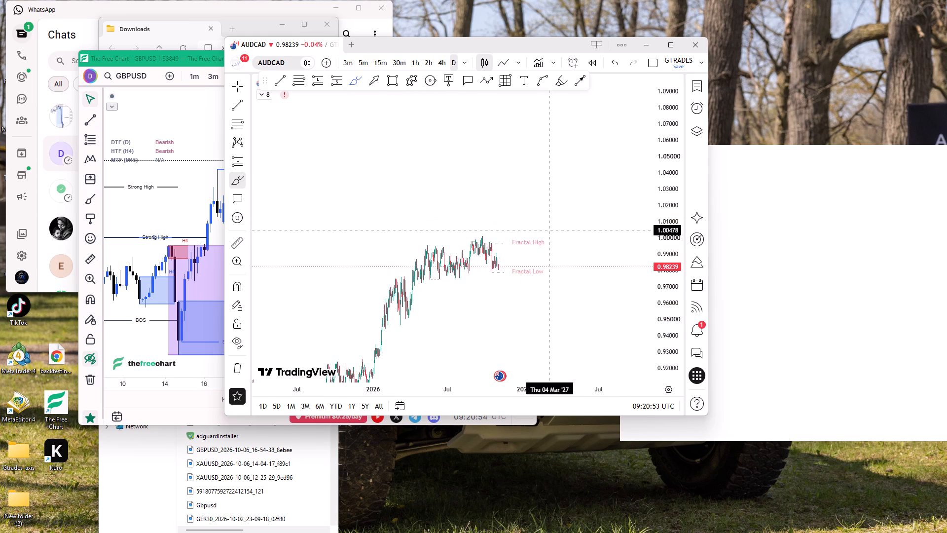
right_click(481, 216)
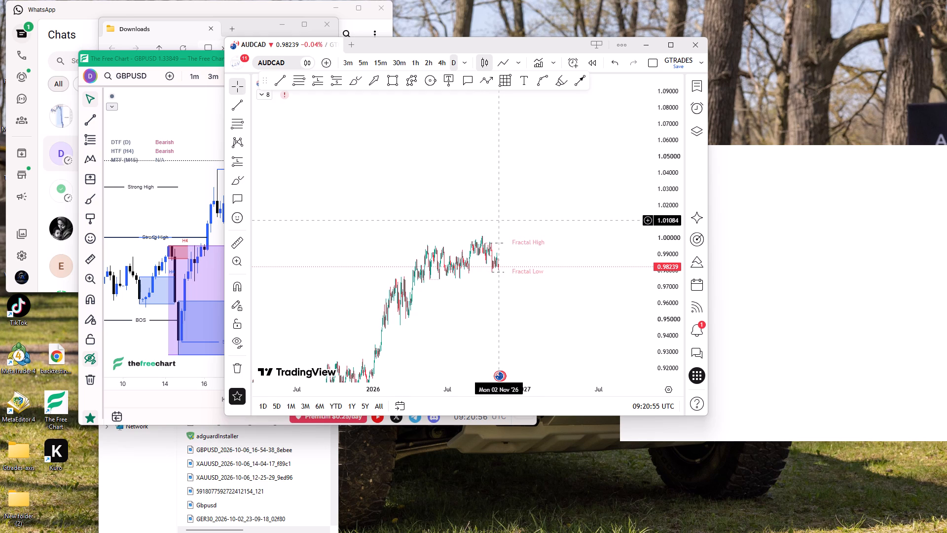
Reset the daily chart view and examine AUDCAD's price structure from April to November 2026.
right_click(499, 220)
click(516, 183)
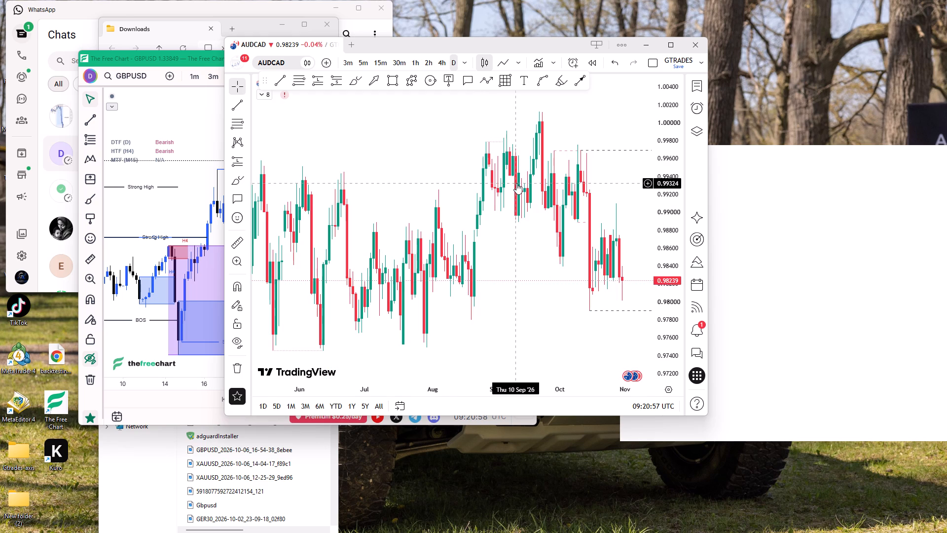
scroll(516, 183, down, 5)
drag(679, 249, 673, 189)
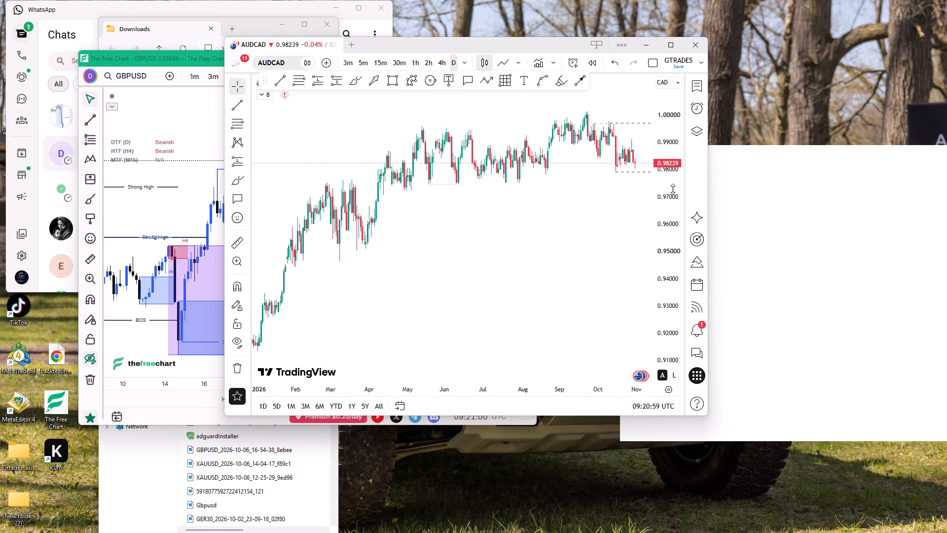
drag(673, 189, 661, 137)
drag(523, 171, 474, 321)
drag(482, 263, 473, 290)
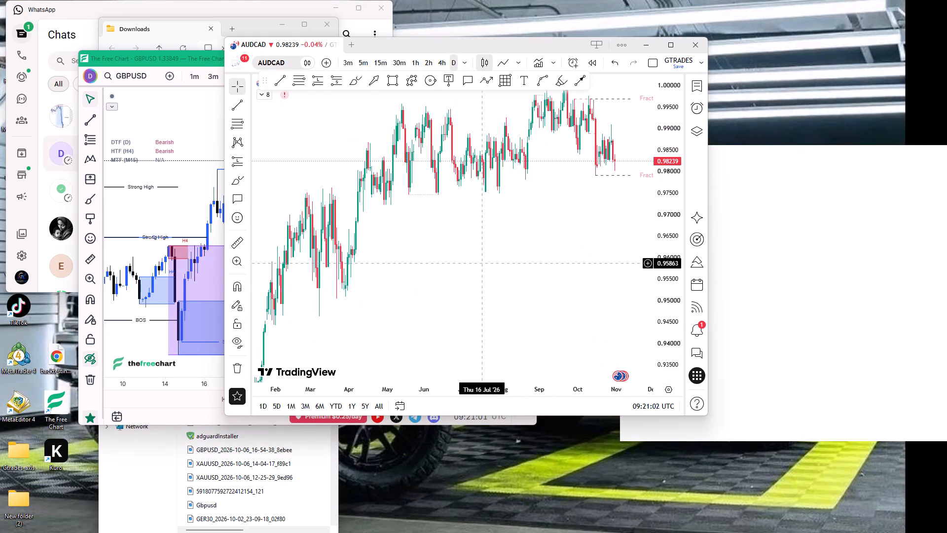
drag(473, 290, 400, 327)
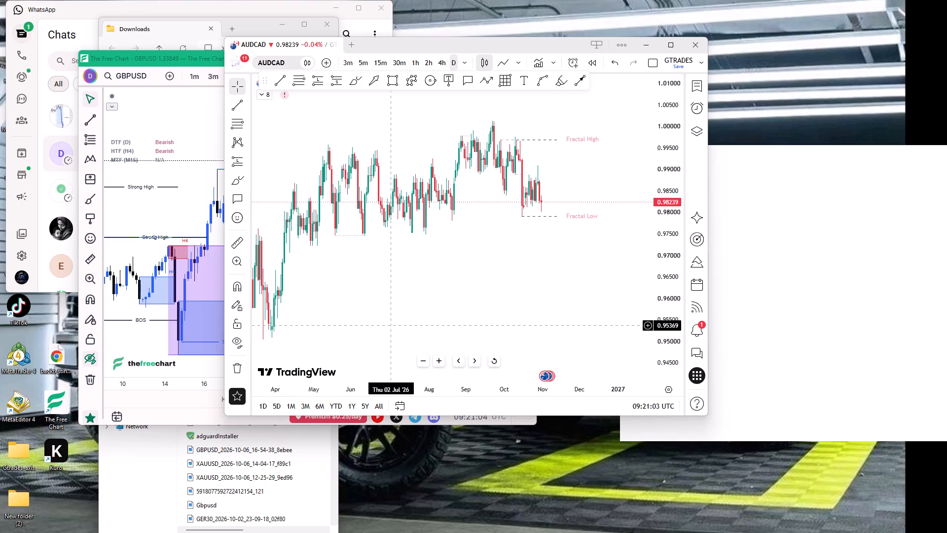
drag(389, 316, 401, 332)
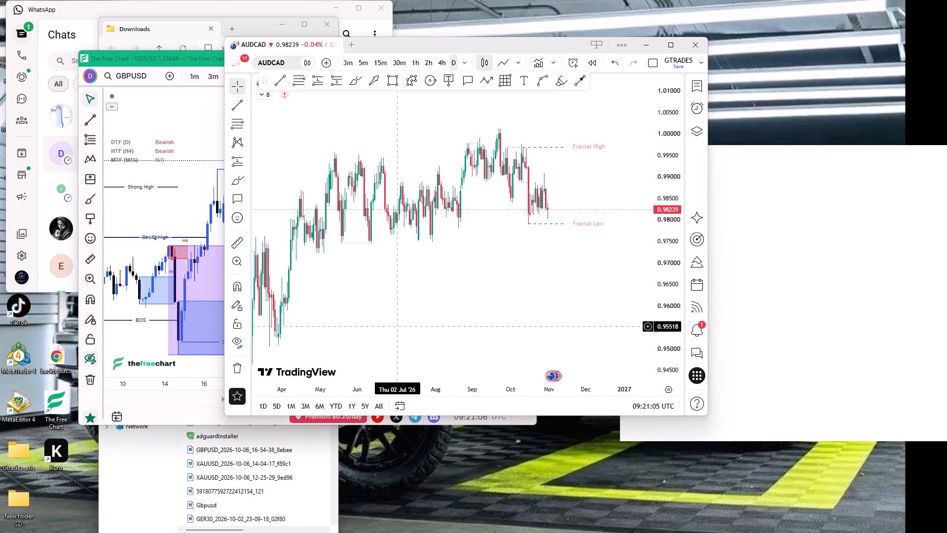
drag(401, 332, 412, 356)
ctrl+scroll(413, 344, up, 3)
drag(663, 301, 657, 255)
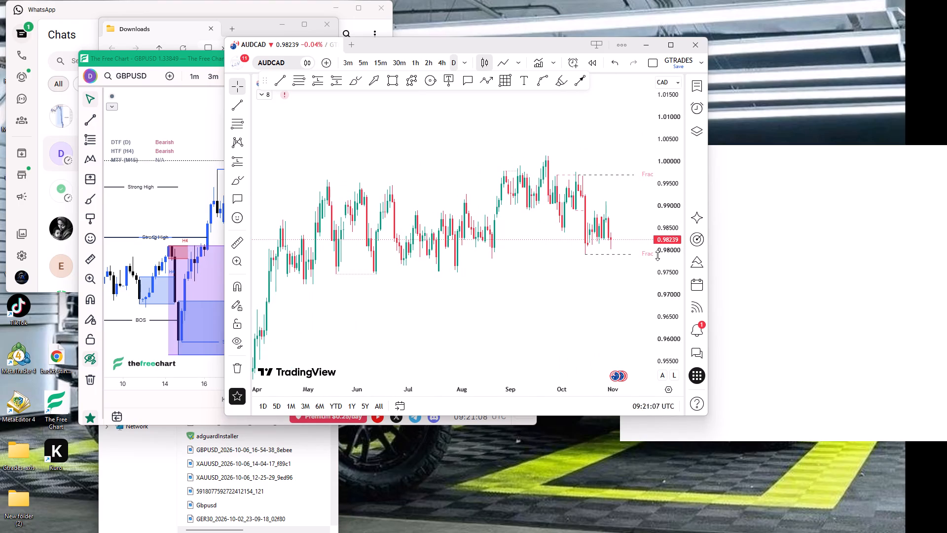
drag(657, 255, 649, 219)
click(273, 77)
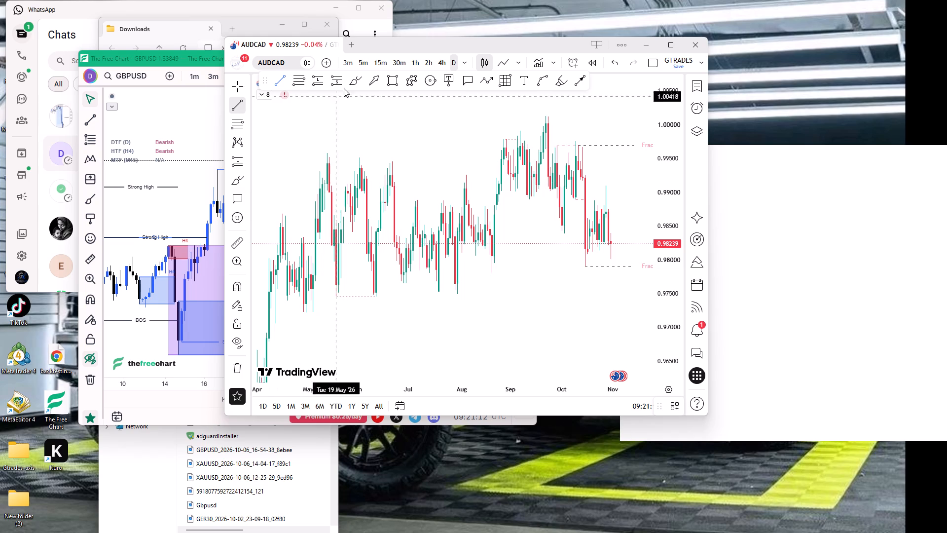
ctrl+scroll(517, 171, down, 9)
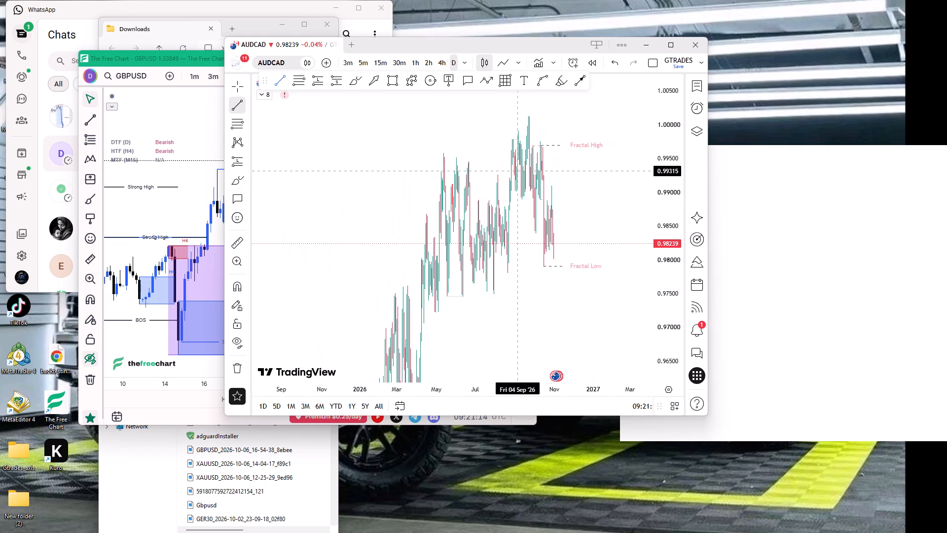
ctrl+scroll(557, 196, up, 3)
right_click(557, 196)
Examine AUDCAD's daily swings around the fractal high and fractal low of October 2026.
ctrl+scroll(580, 195, up, 4)
ctrl+scroll(580, 195, down, 2)
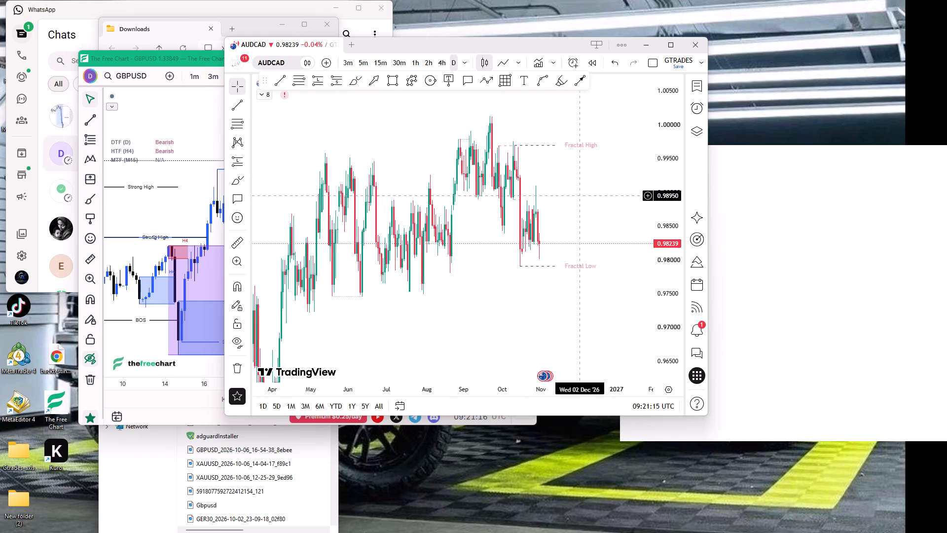
ctrl+scroll(580, 195, down, 12)
ctrl+scroll(580, 195, up, 15)
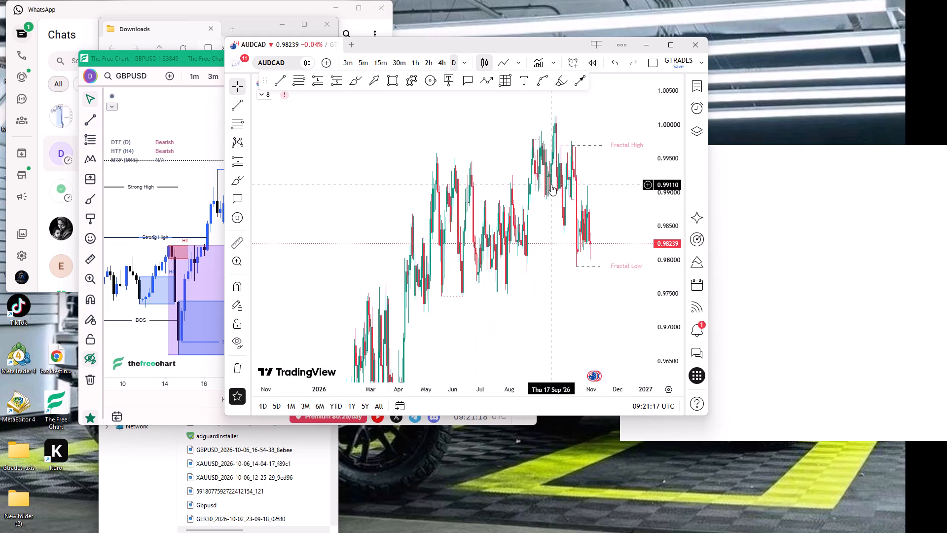
ctrl+scroll(551, 185, up, 1)
drag(657, 183, 649, 218)
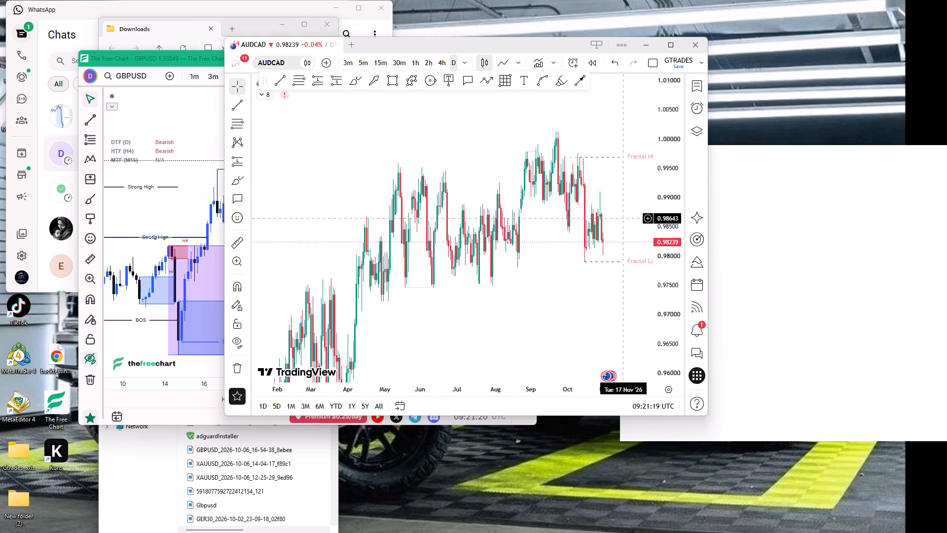
drag(542, 253, 484, 256)
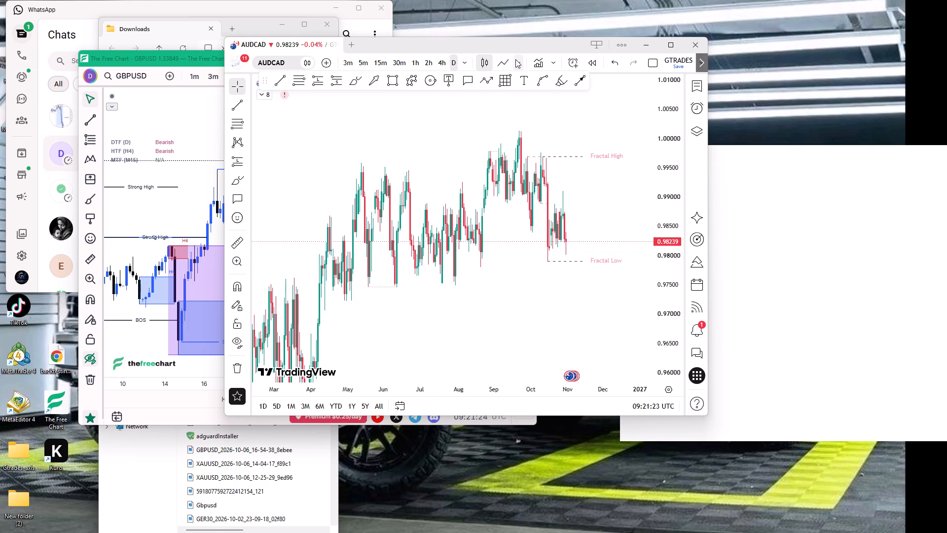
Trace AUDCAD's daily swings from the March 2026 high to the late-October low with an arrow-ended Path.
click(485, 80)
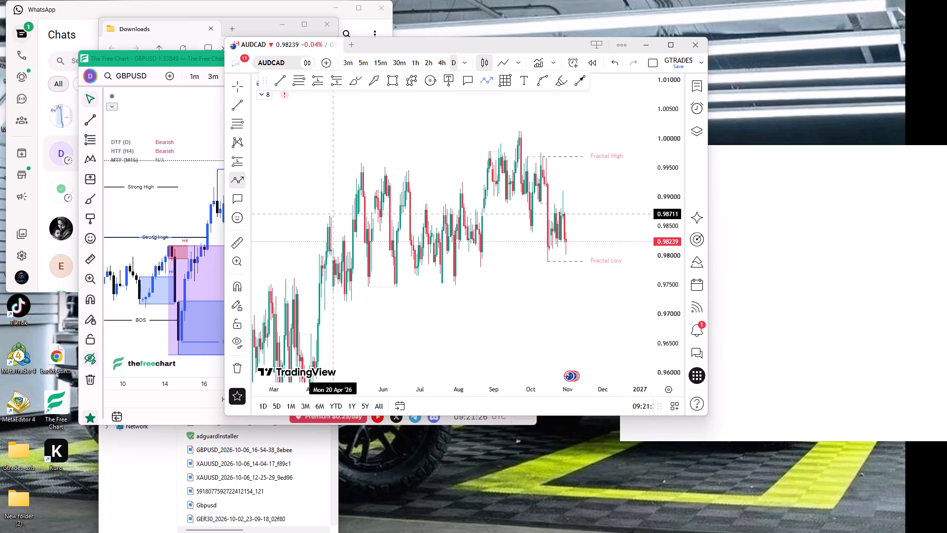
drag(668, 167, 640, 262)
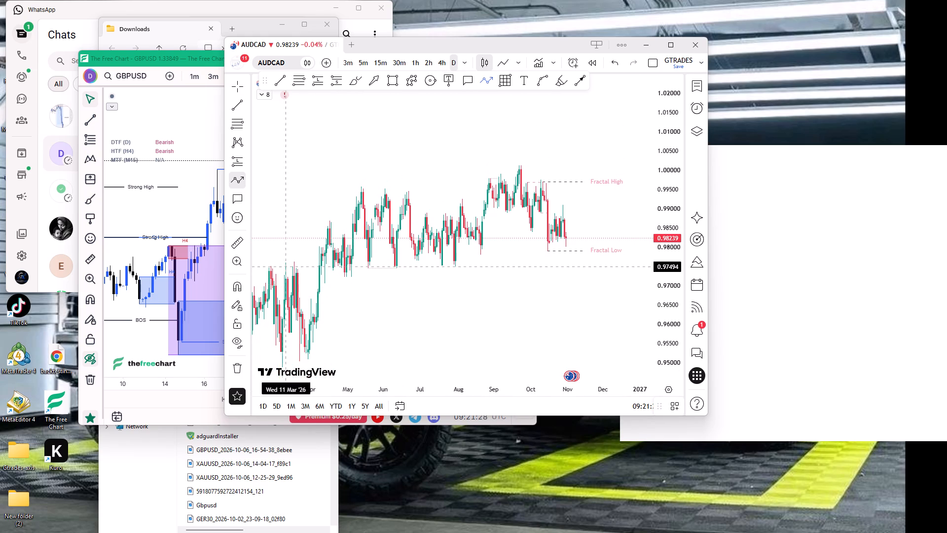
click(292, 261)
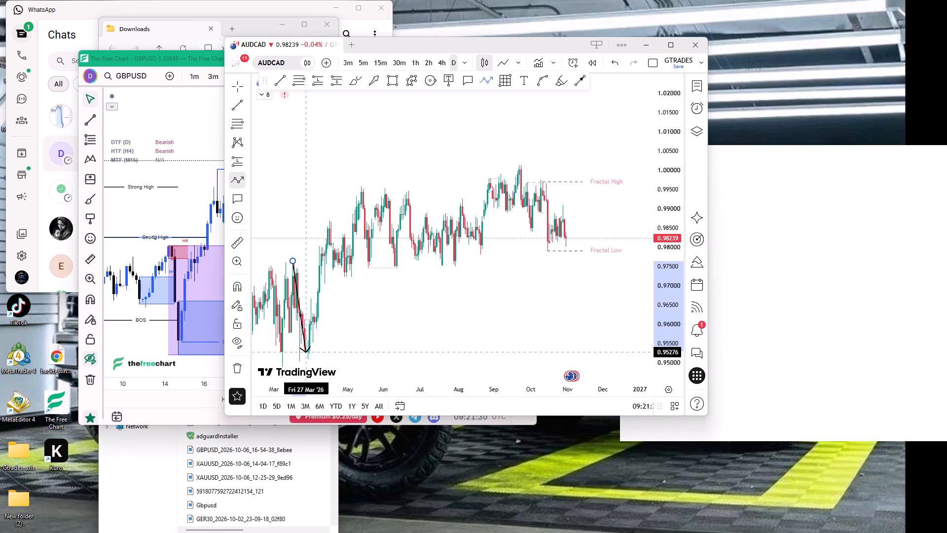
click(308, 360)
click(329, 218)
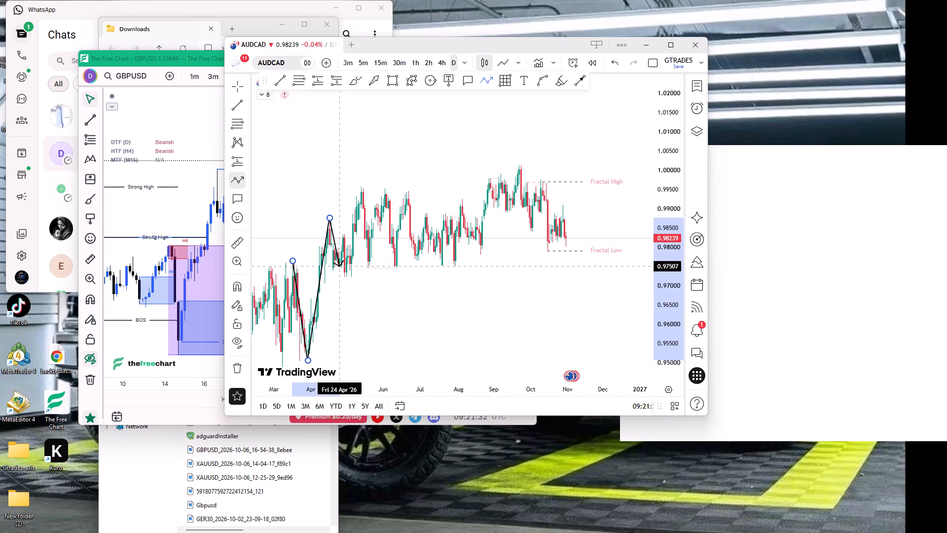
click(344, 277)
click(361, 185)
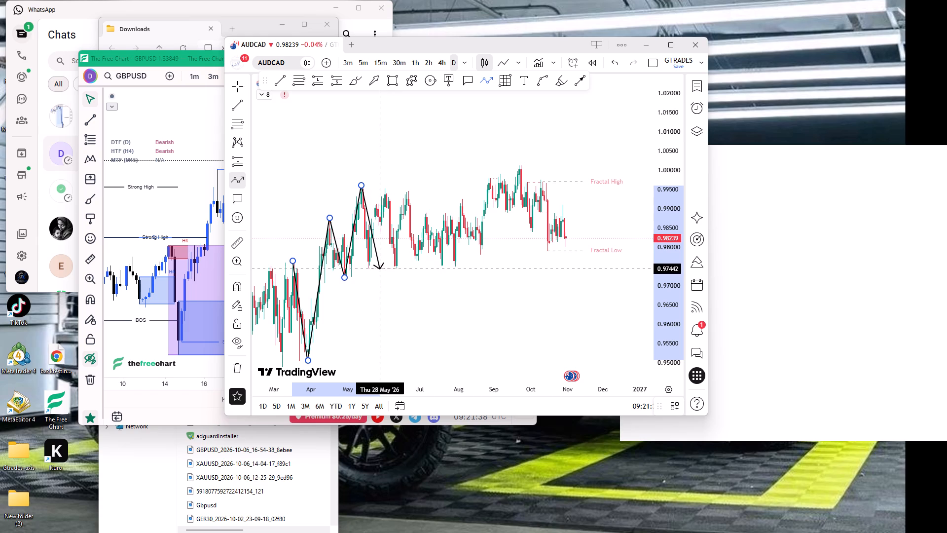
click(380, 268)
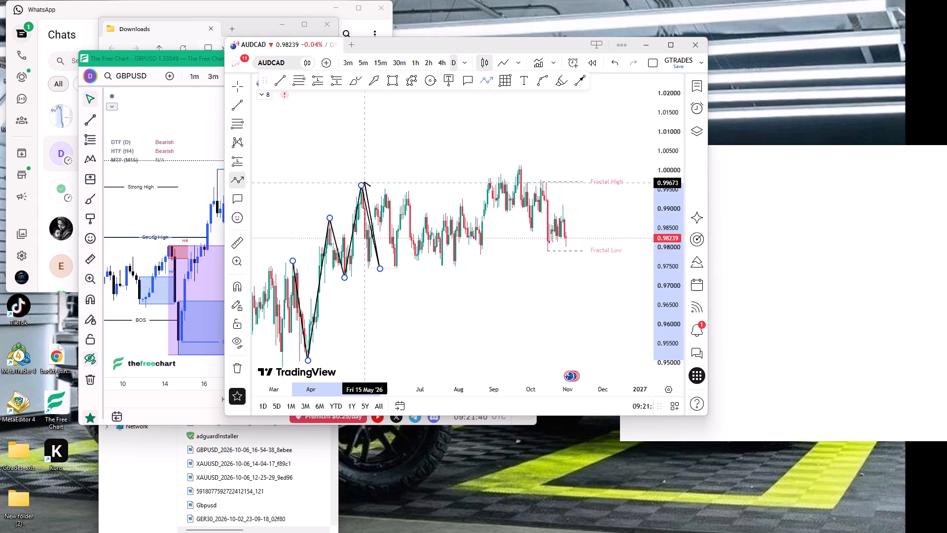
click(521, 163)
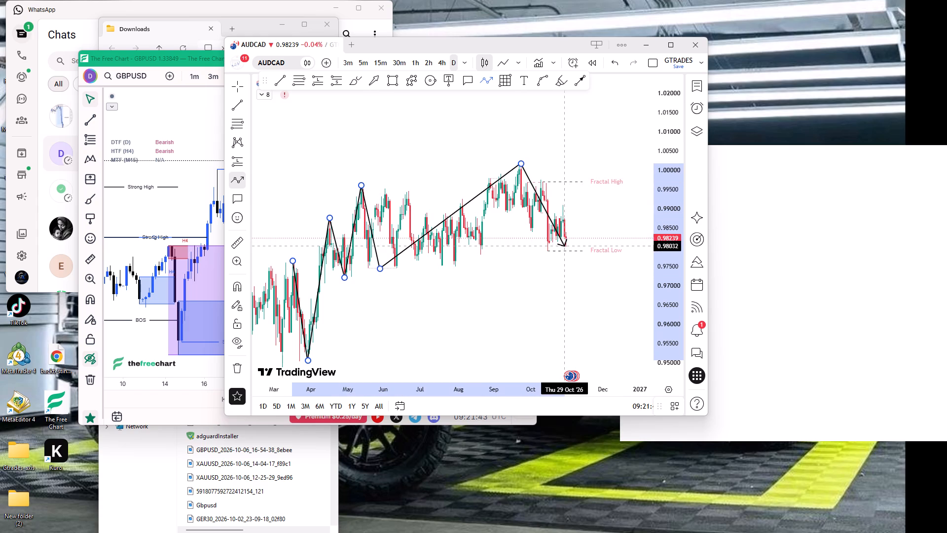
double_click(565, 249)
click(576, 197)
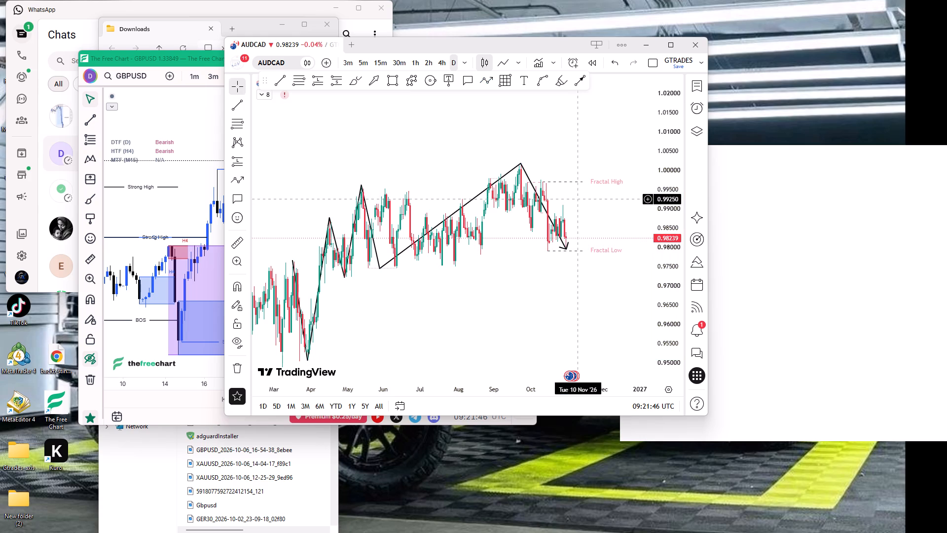
Draw a horizontal trend line at 0.99576 from the 13 May 2026 high to 26 August.
drag(389, 120, 377, 125)
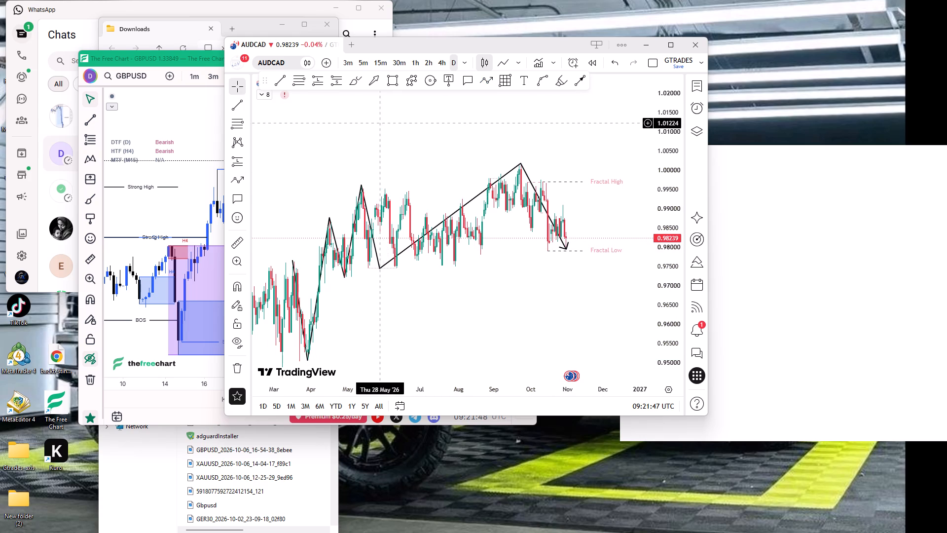
drag(377, 125, 335, 142)
click(280, 81)
ctrl+click(316, 186)
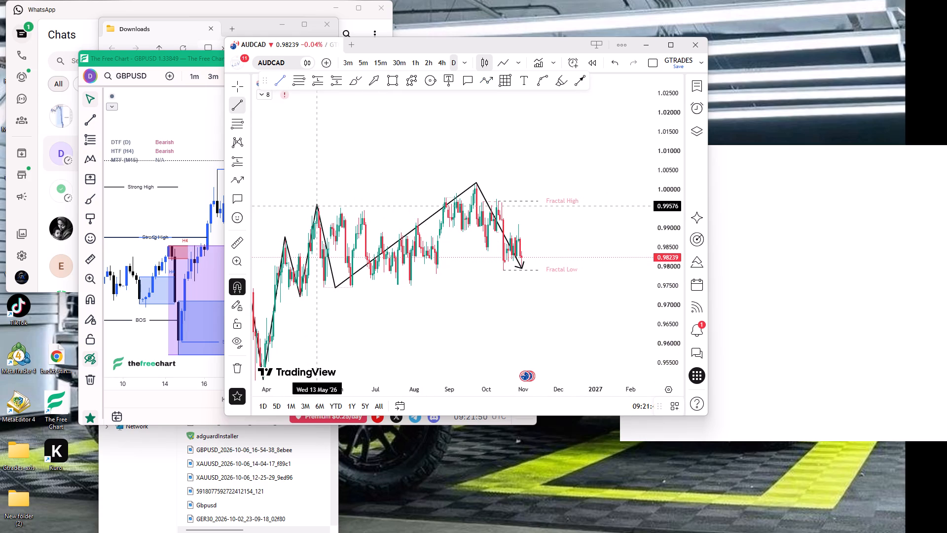
shift+click(442, 232)
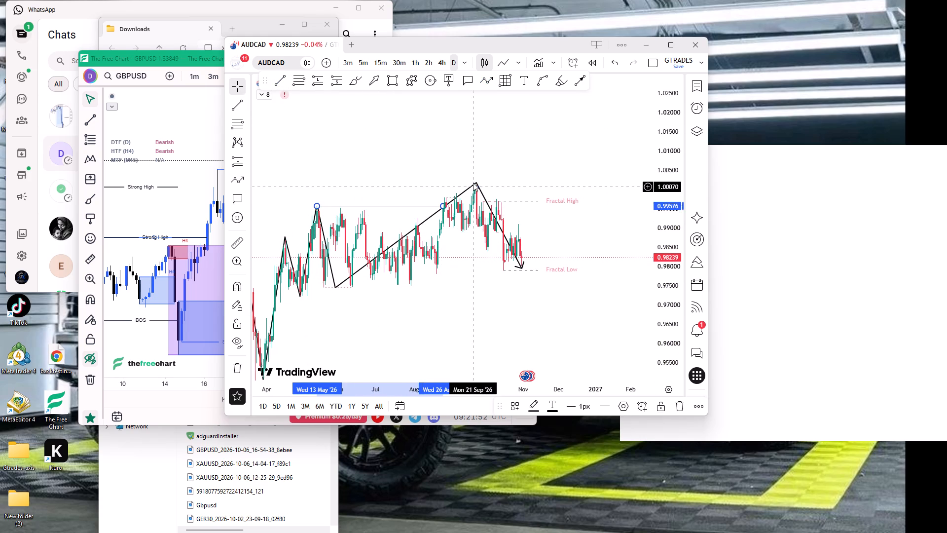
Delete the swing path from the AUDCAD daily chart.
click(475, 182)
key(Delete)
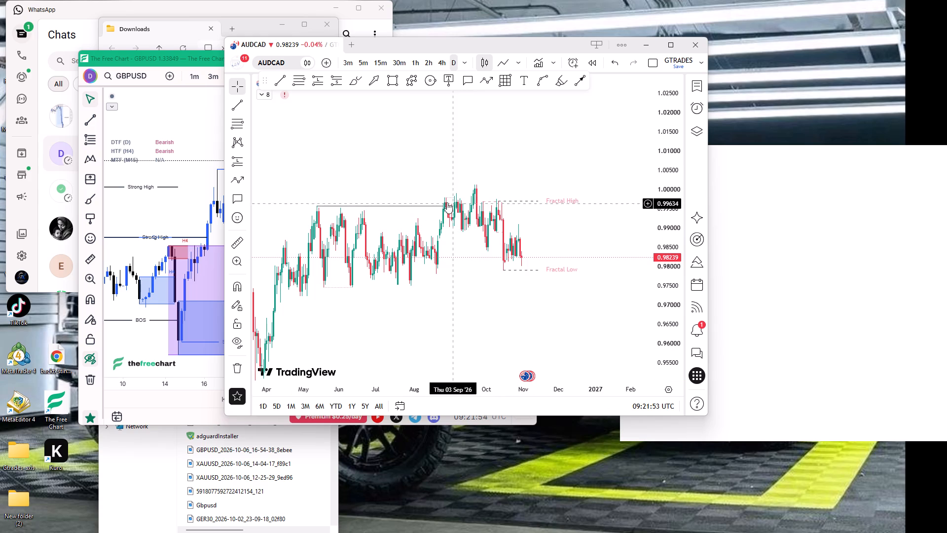
Apply the D.Bos drawing template to the line from the 13 May high.
click(444, 206)
click(518, 403)
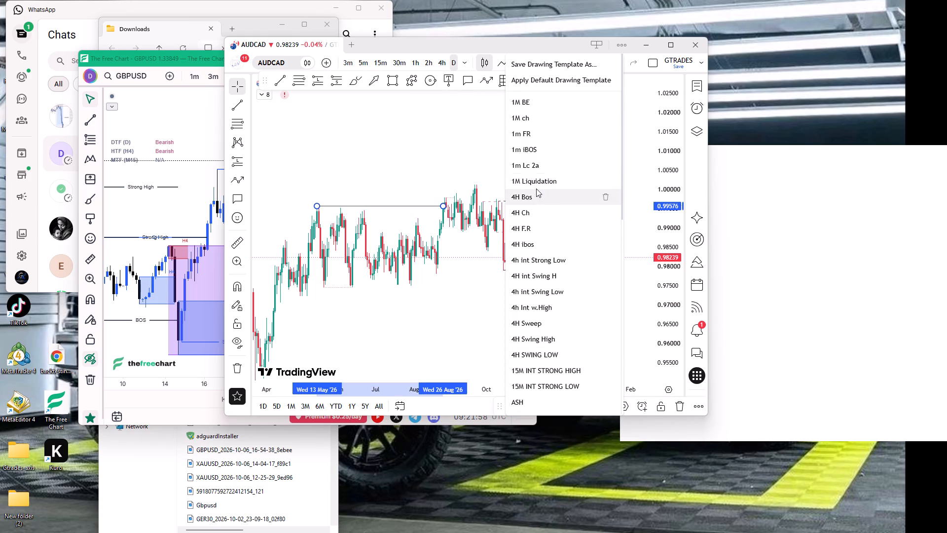
scroll(536, 189, down, 4)
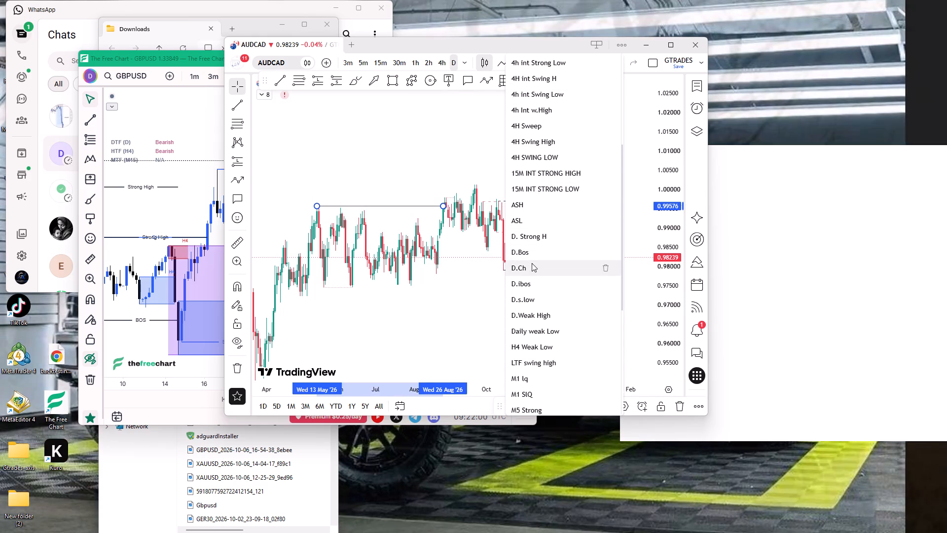
click(531, 255)
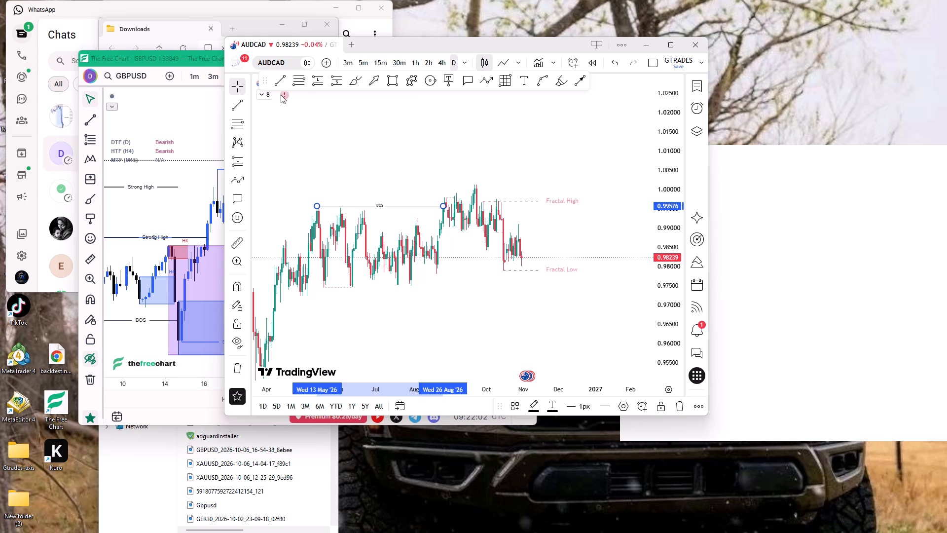
Draw a horizontal line at 0.97450 from the 11 June low to 15 December 2026 and label it Strong Low.
click(280, 84)
ctrl+click(352, 304)
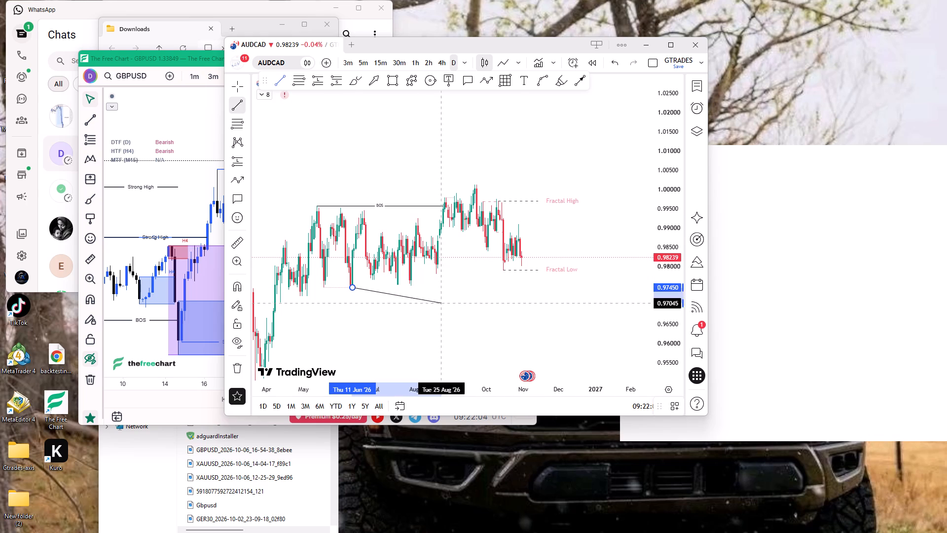
shift+click(576, 320)
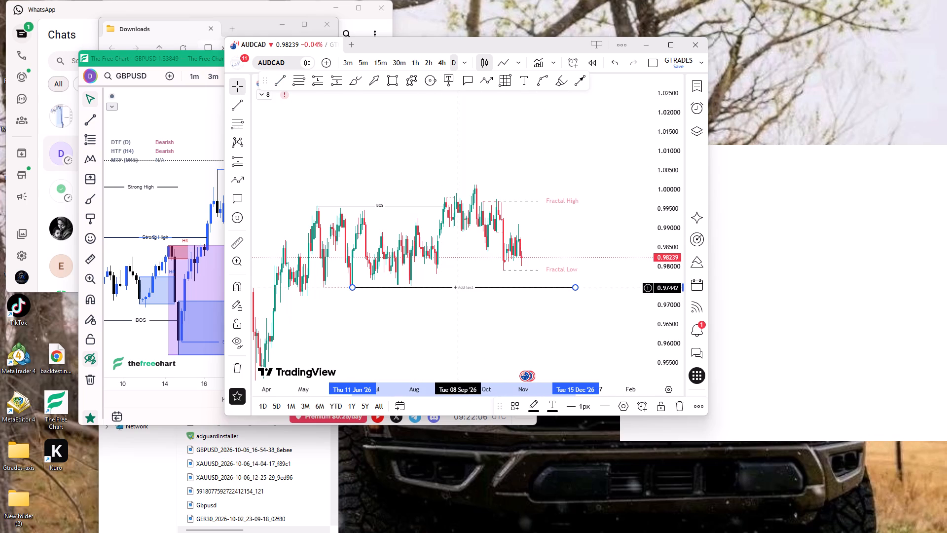
click(458, 288)
key(shift+d)
key(shift+BackSpace)
text(Strong Low)
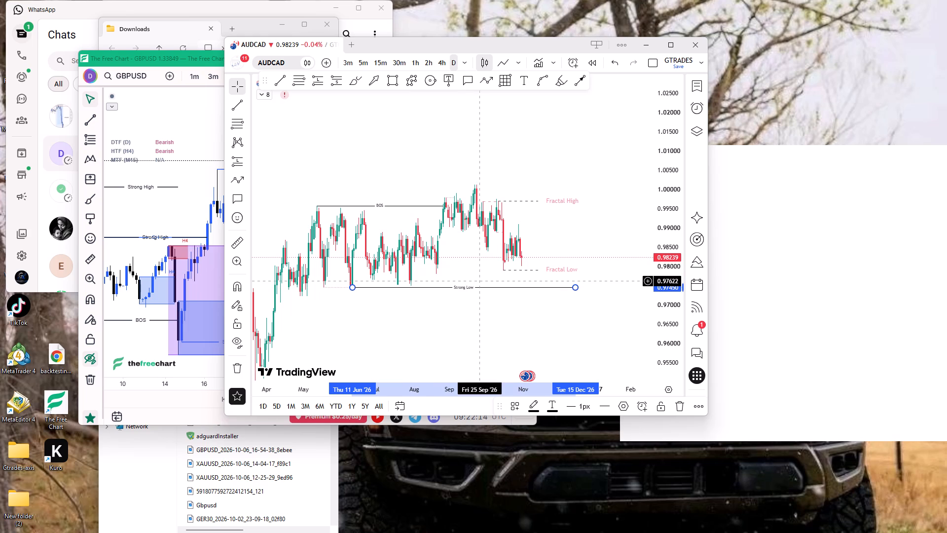
Draw a horizontal line at 1.00126 from the 22 September high to 13 January 2027 and label it Weak High.
drag(663, 336, 626, 196)
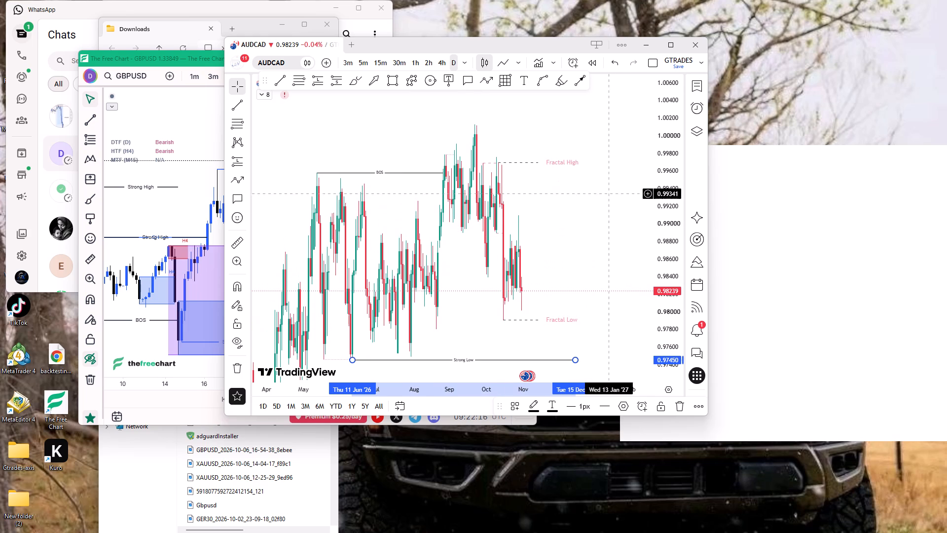
click(281, 81)
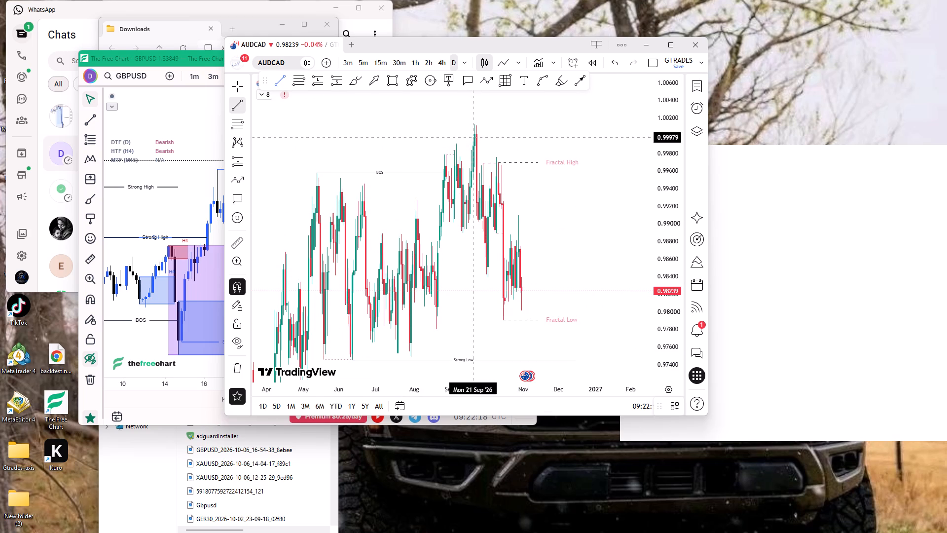
ctrl+click(474, 115)
shift+click(609, 146)
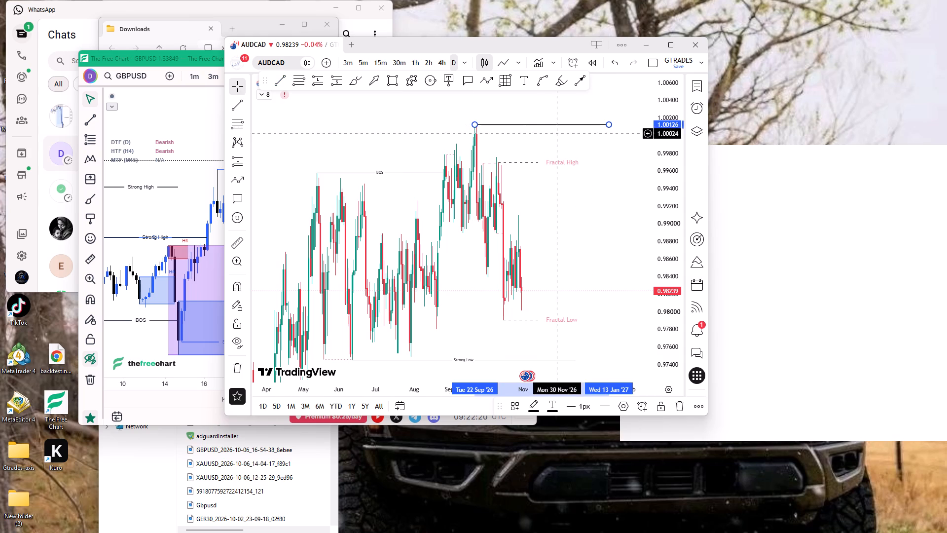
click(542, 124)
text(Weak High)
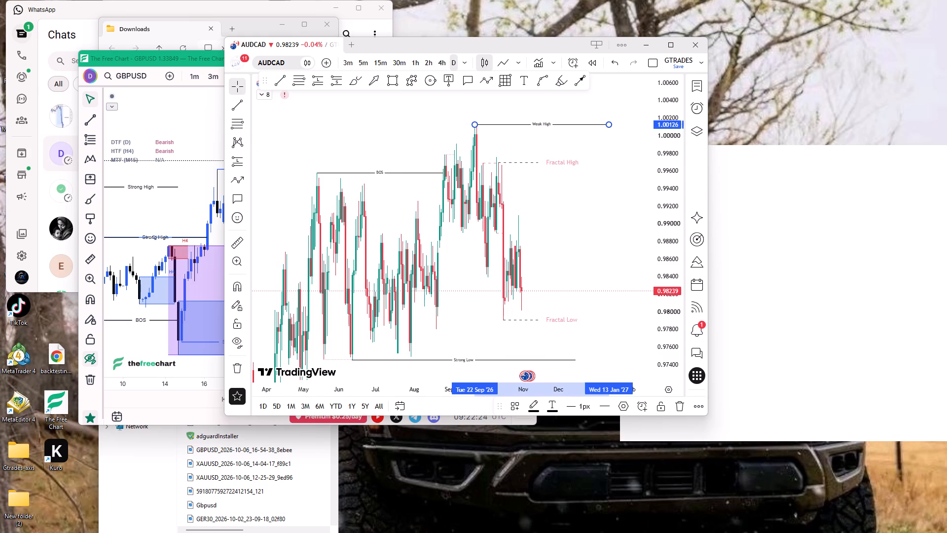
Draw a horizontal line at 0.98390 from the 2 October low to 15 October and apply the D.ibos template.
drag(578, 261, 565, 235)
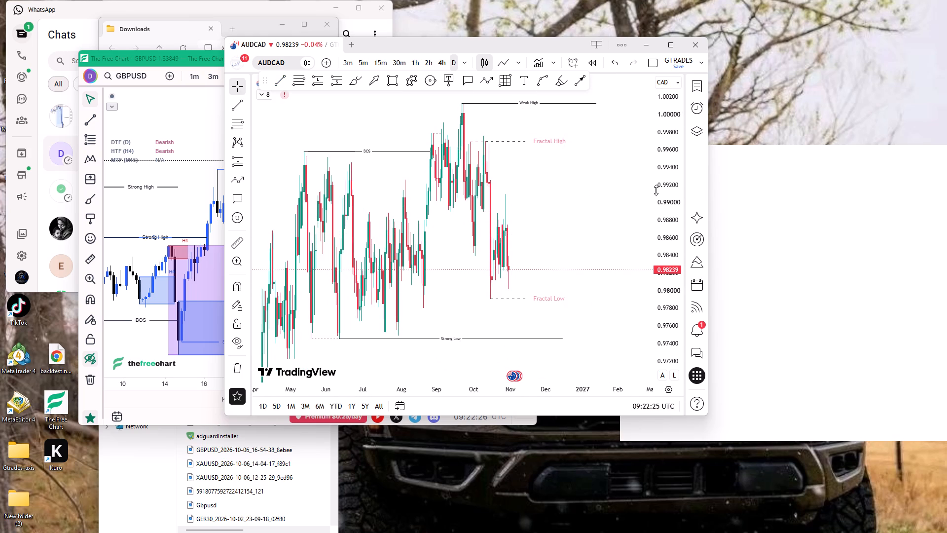
drag(668, 183, 650, 260)
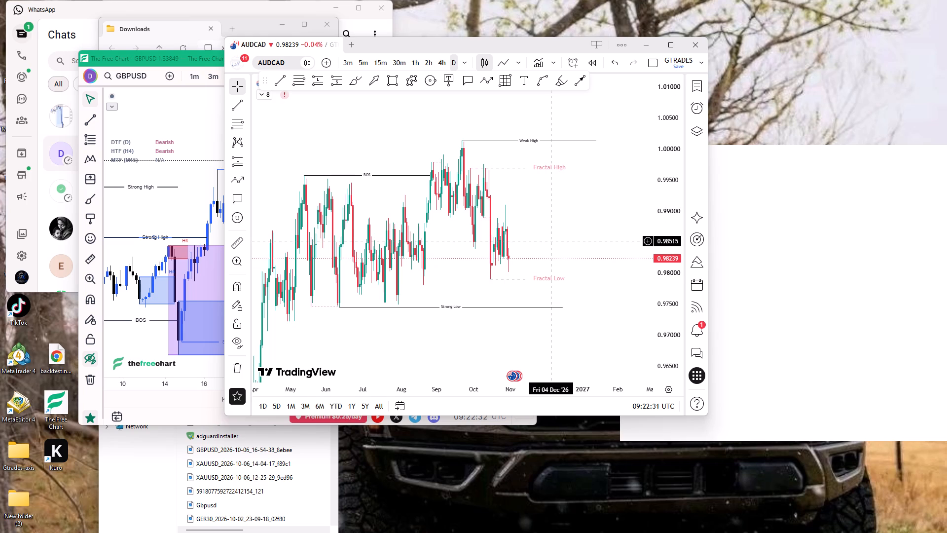
ctrl+scroll(434, 169, up, 8)
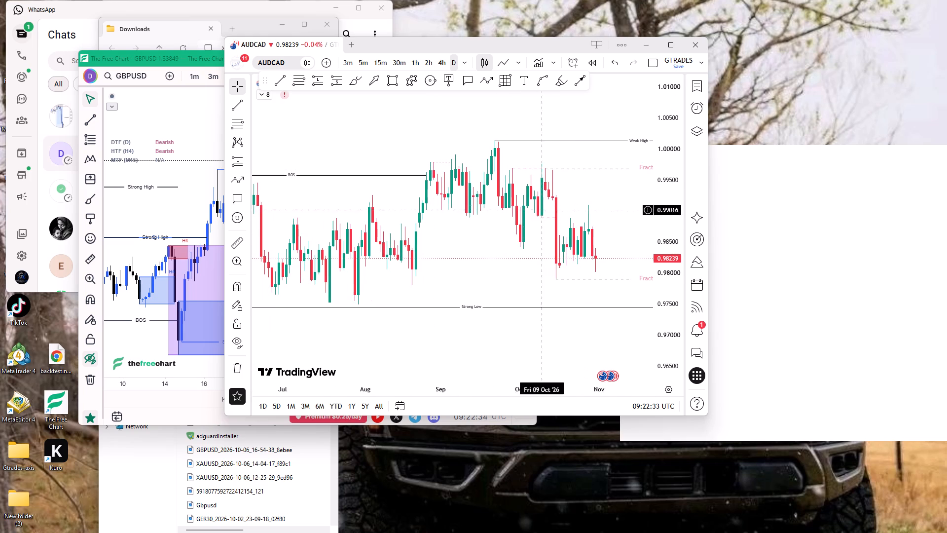
drag(664, 257, 642, 209)
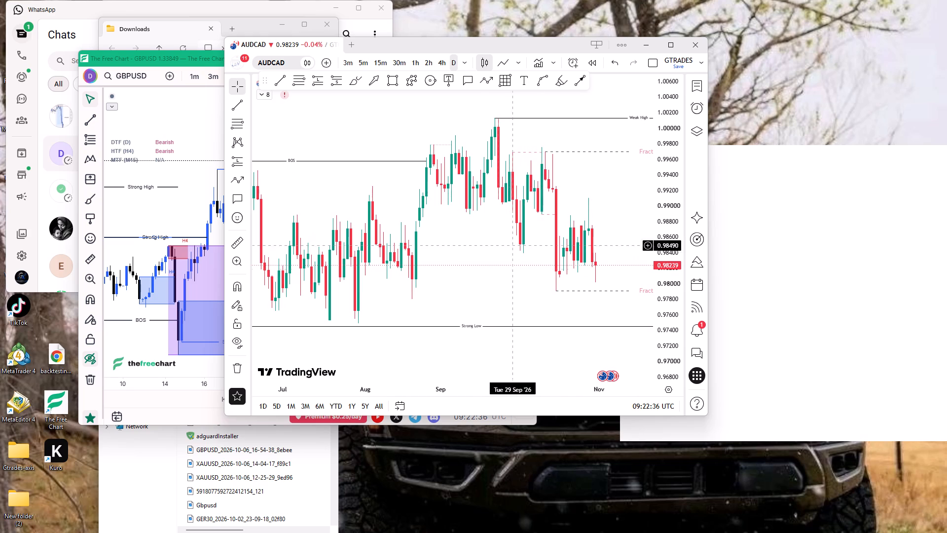
drag(497, 270, 395, 301)
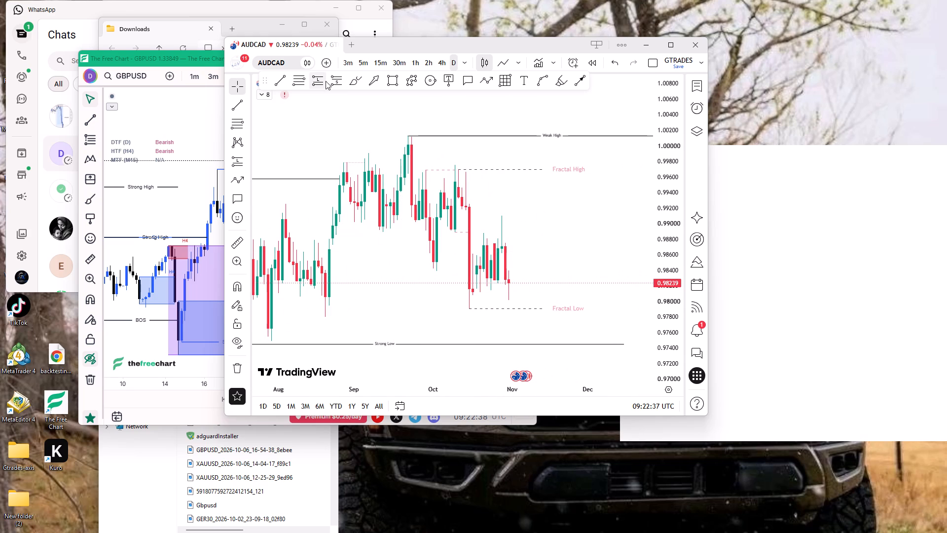
click(485, 84)
click(285, 74)
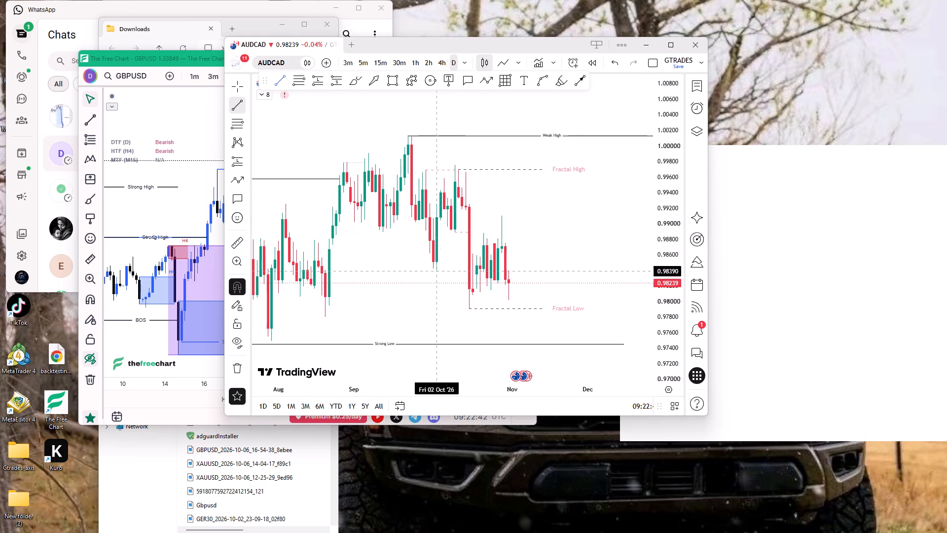
ctrl+click(436, 280)
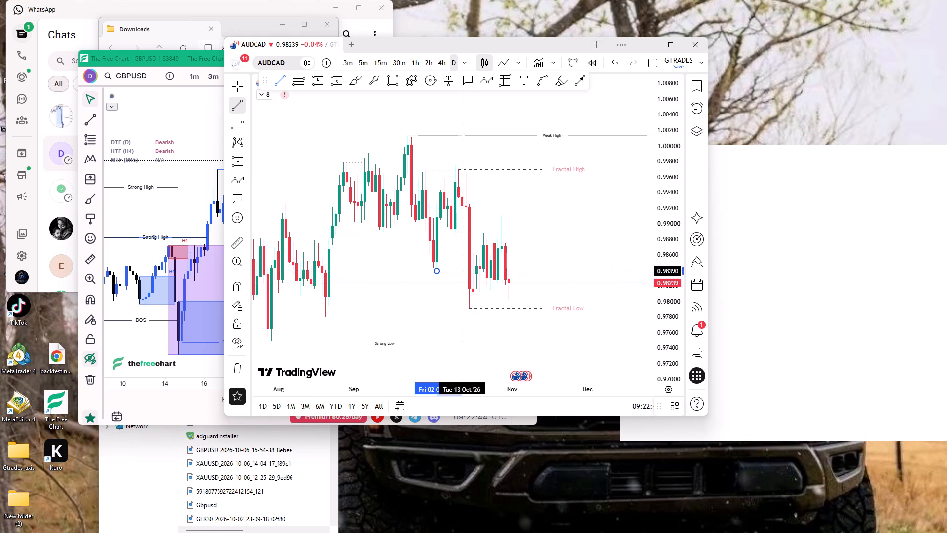
shift+click(469, 280)
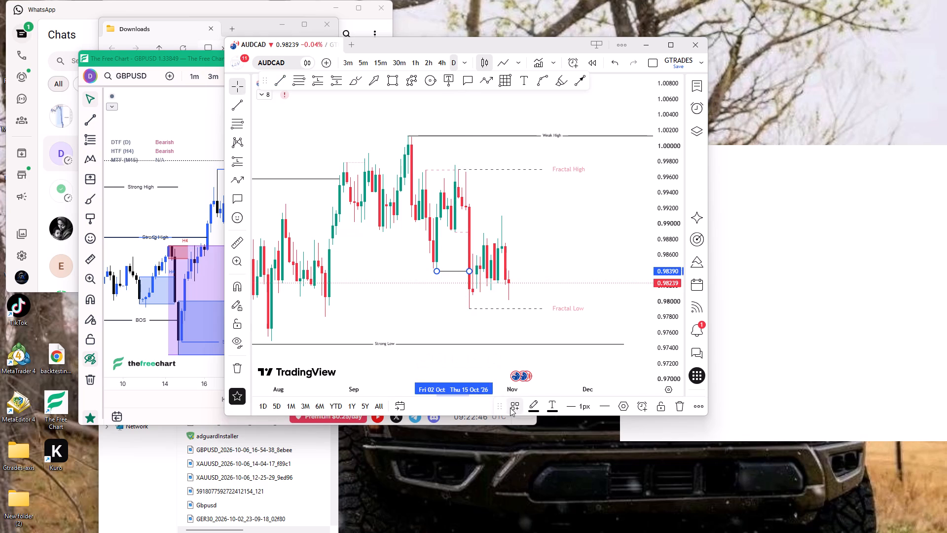
click(510, 408)
scroll(530, 238, down, 4)
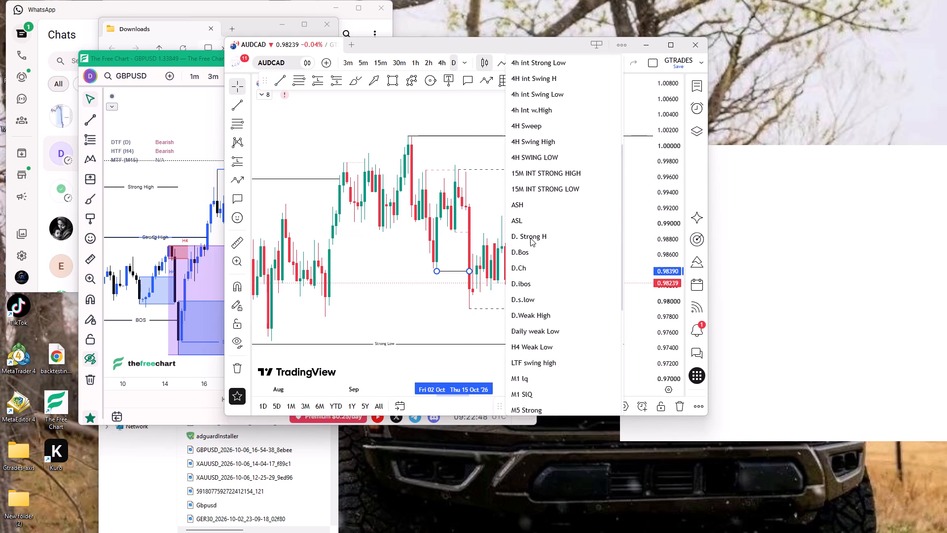
click(527, 280)
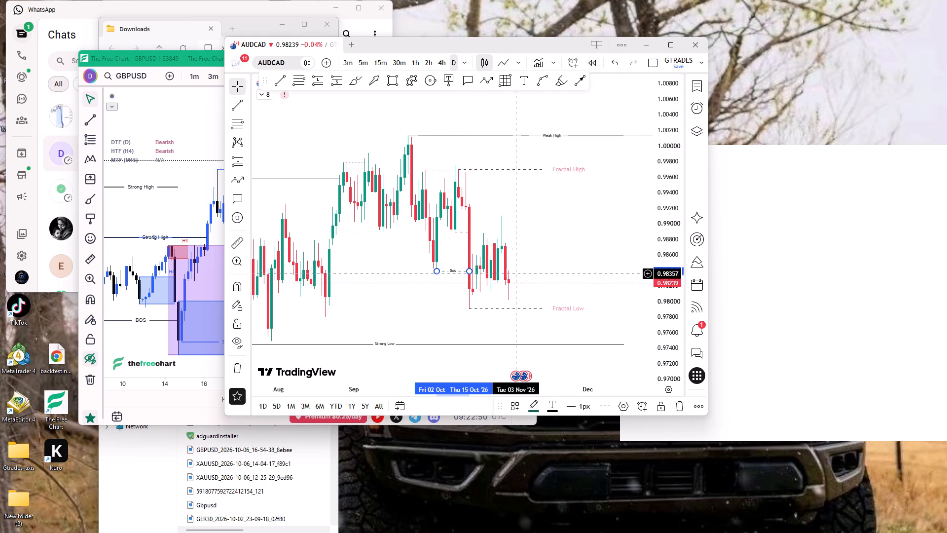
Draw a horizontal line at 0.99753 from the 9 October high to 26 November and label it Strong High.
click(287, 84)
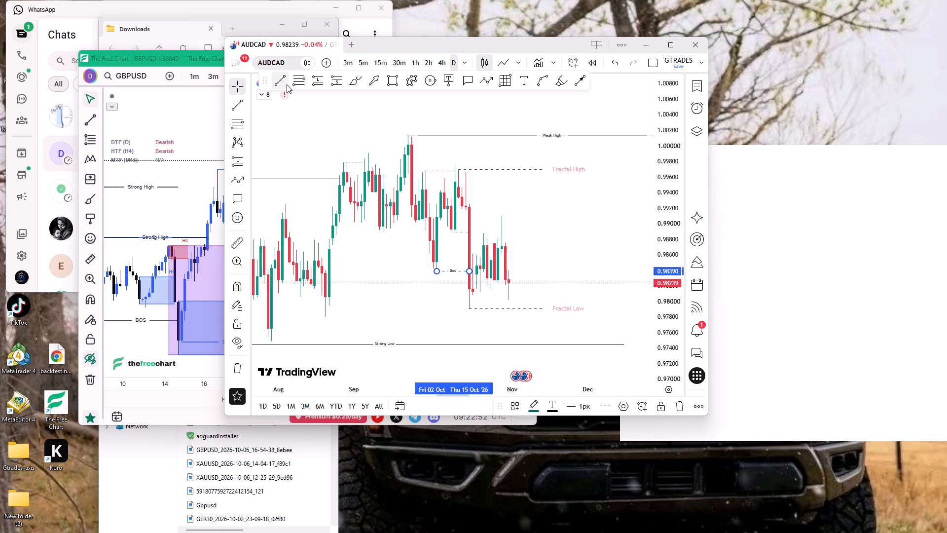
ctrl+scroll(511, 284, up, 5)
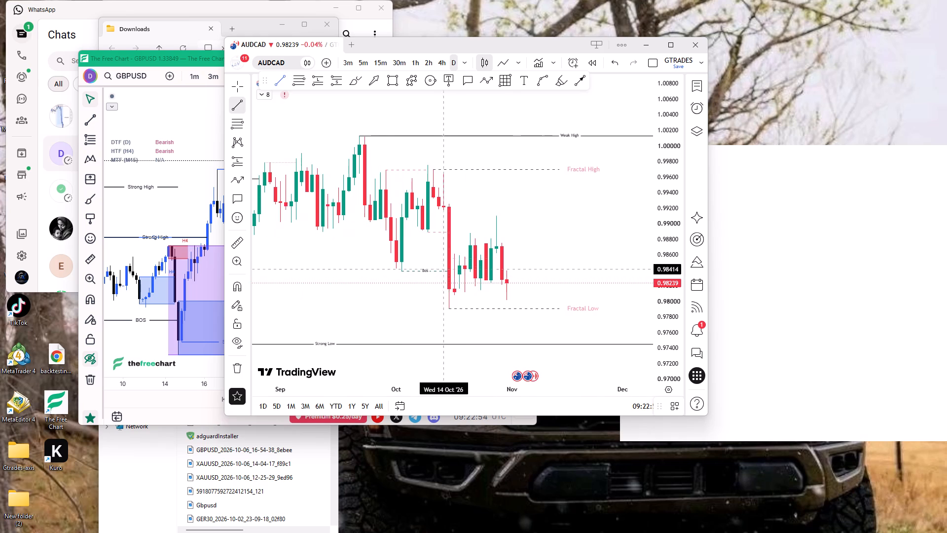
ctrl+click(430, 156)
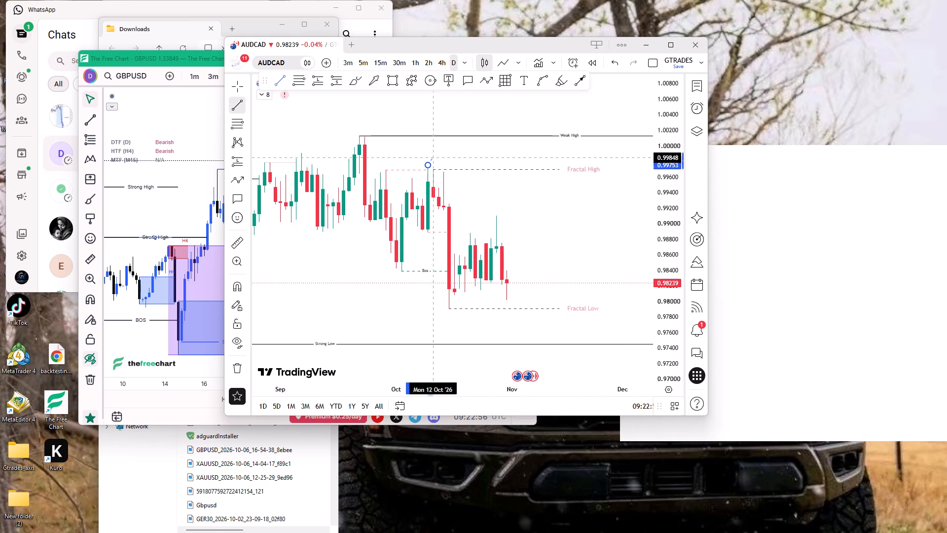
shift+click(609, 191)
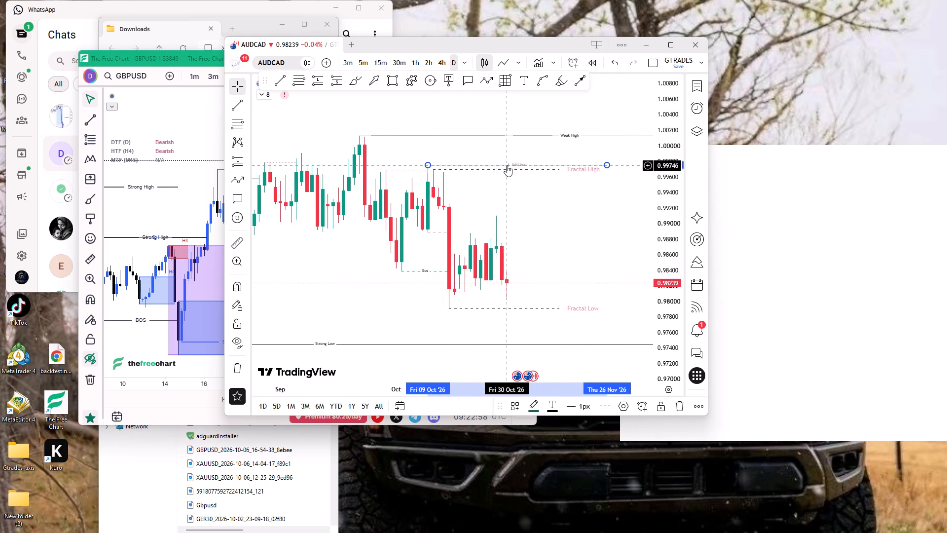
click(509, 165)
text(Strong)
key(space)
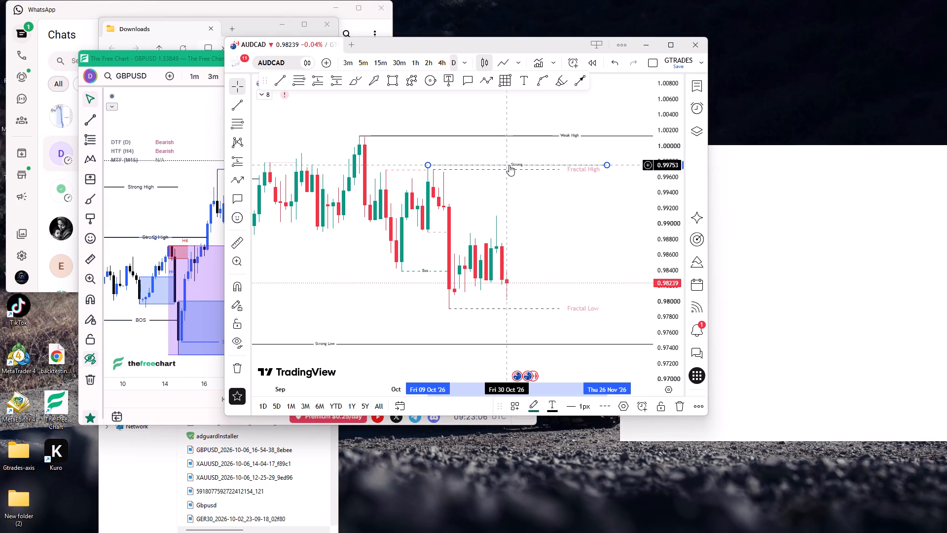
key(space)
text(High)
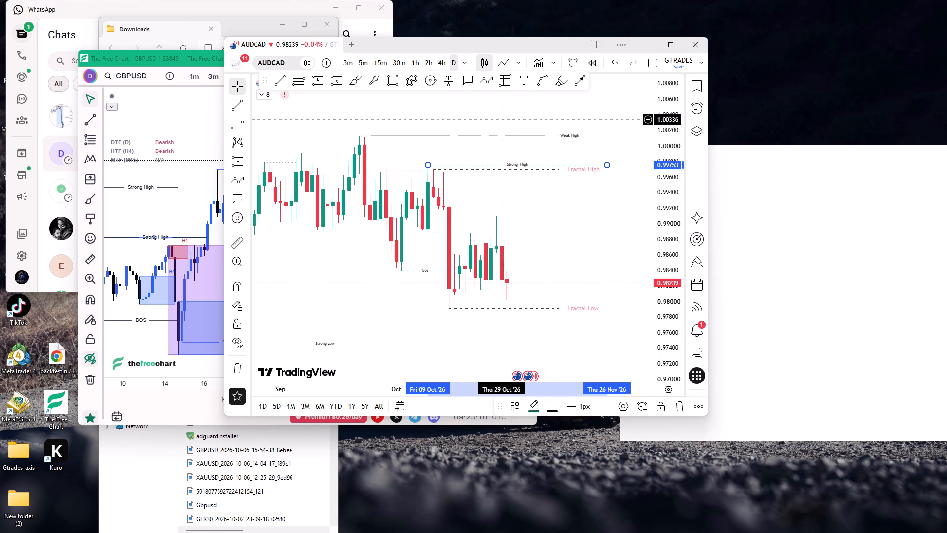
click(455, 317)
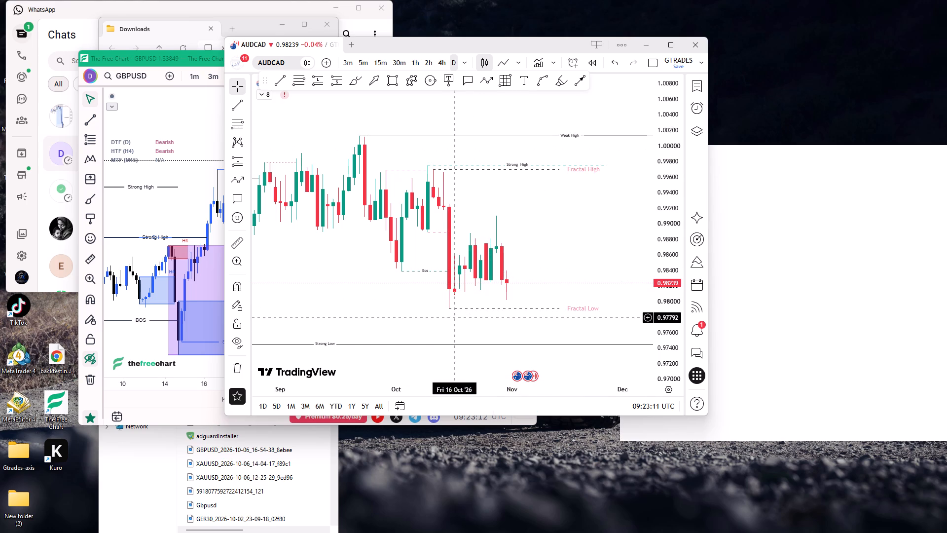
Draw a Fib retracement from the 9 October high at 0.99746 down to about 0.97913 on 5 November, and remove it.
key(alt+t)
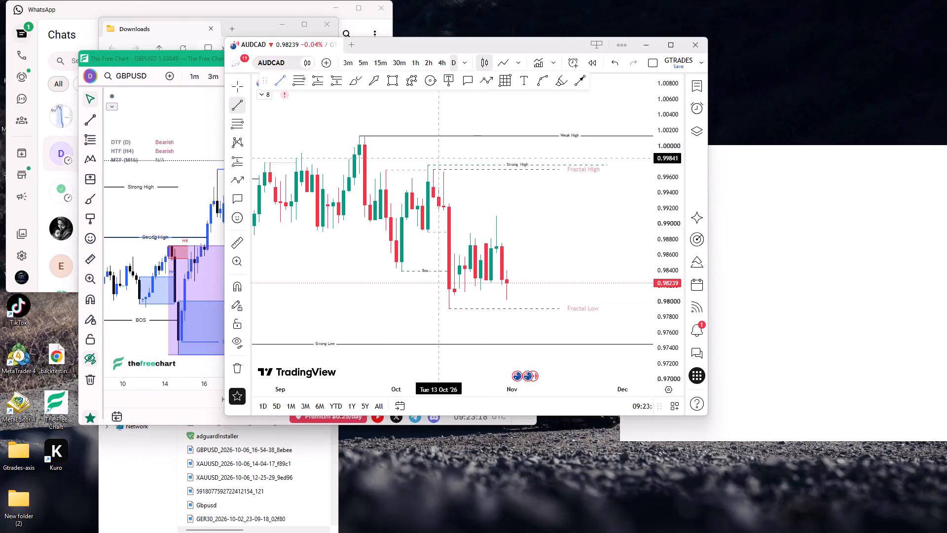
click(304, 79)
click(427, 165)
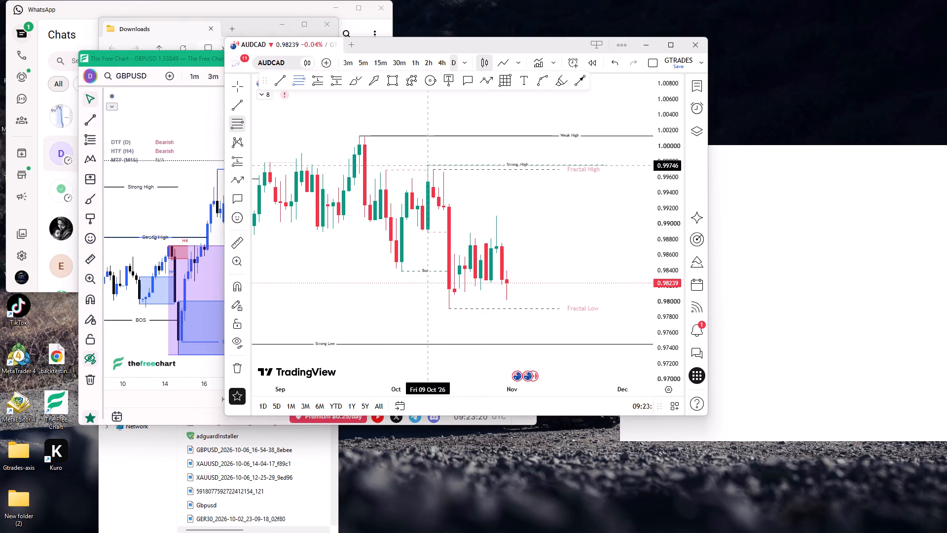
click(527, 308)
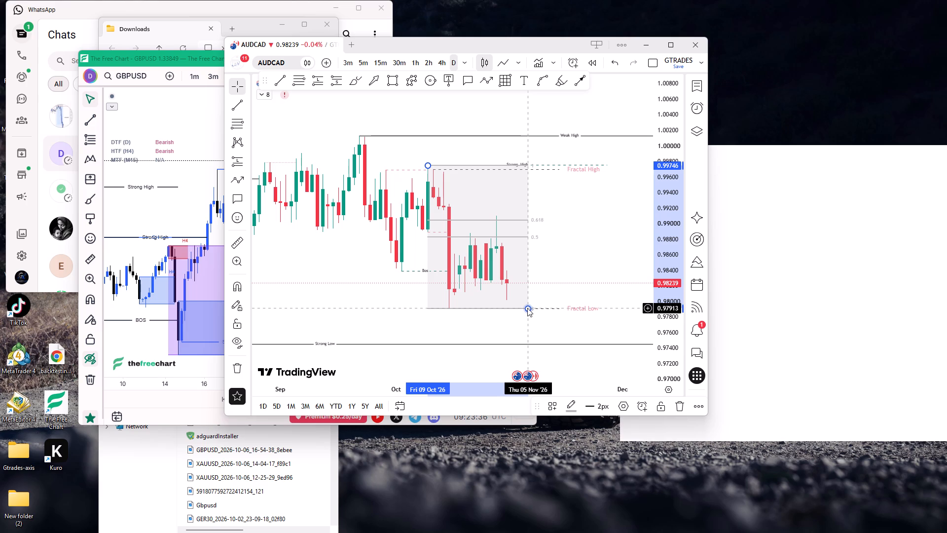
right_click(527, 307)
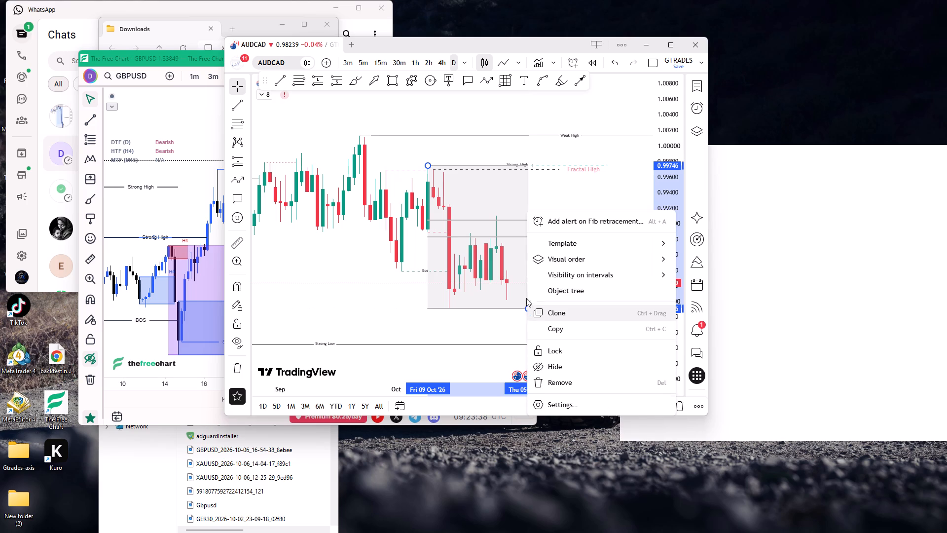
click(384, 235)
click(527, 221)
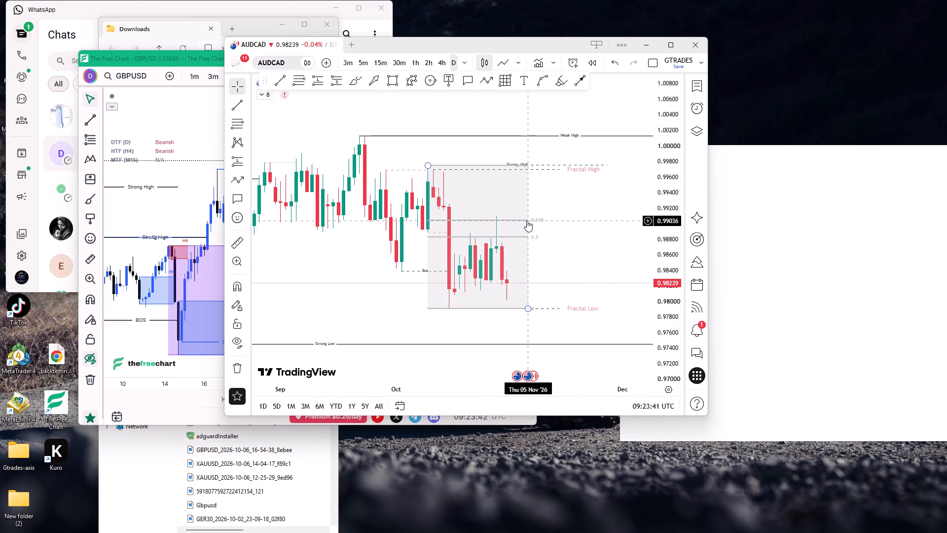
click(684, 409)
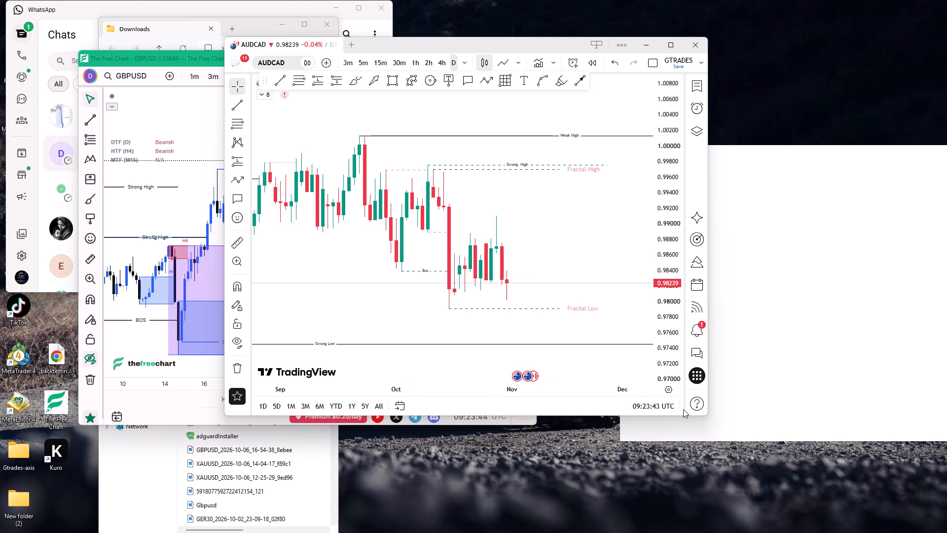
Draw a horizontal line at 0.97898 from the 15 October low to 13 November and label it Weak Low.
key(alt+t)
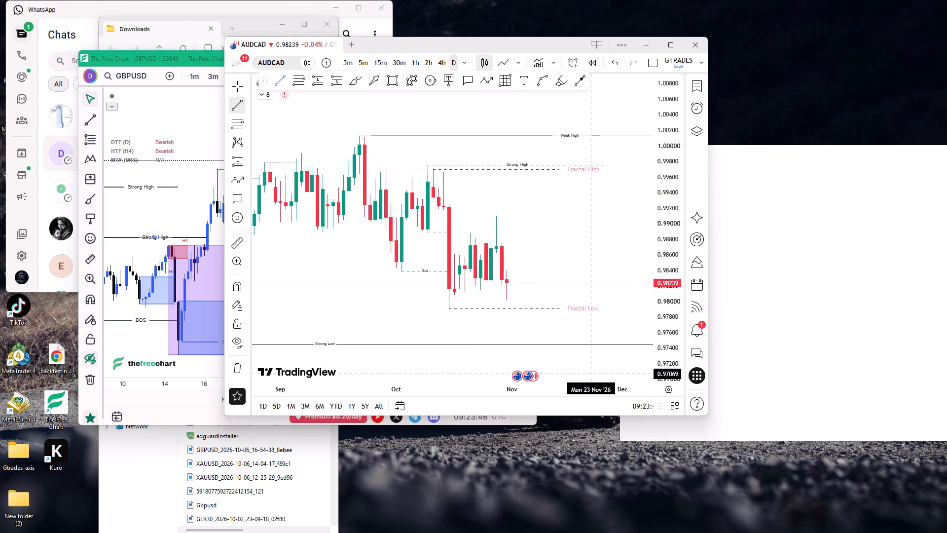
ctrl+click(450, 310)
shift+click(558, 314)
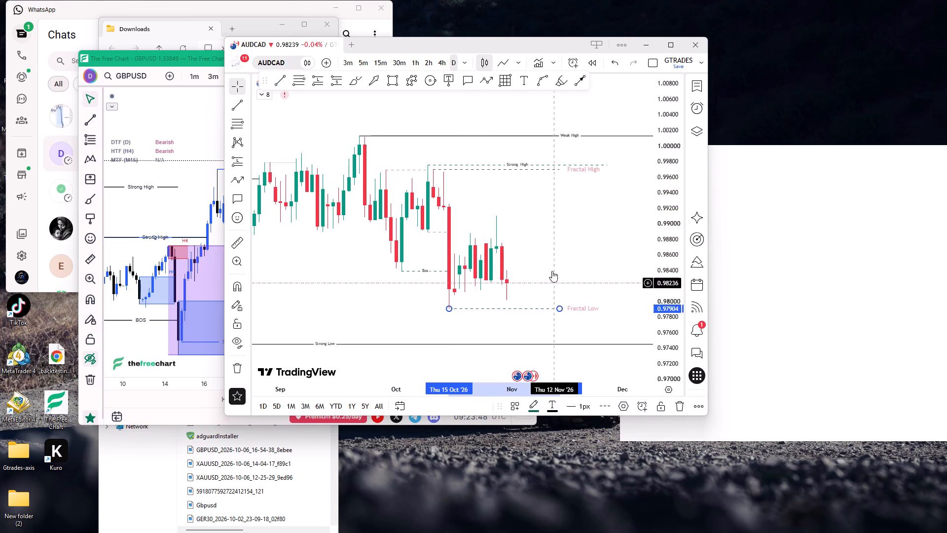
click(552, 269)
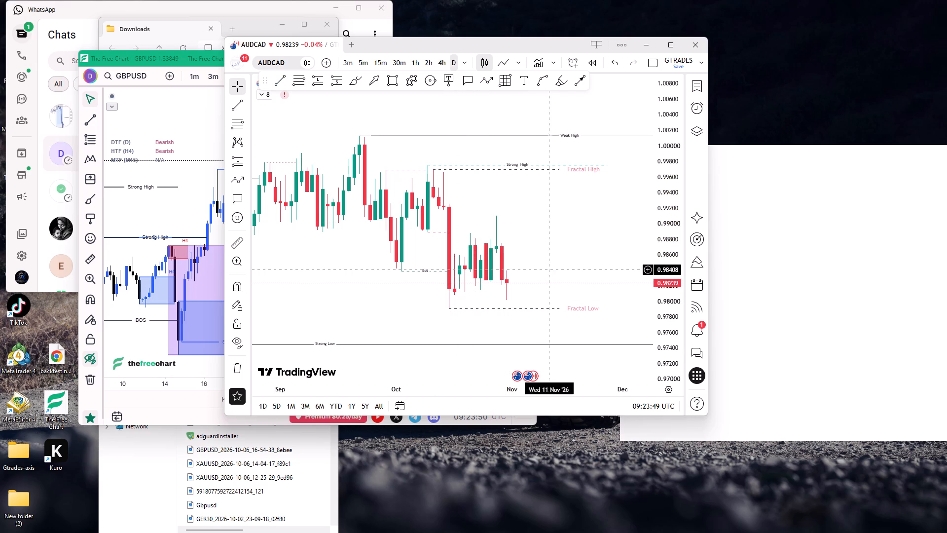
click(502, 308)
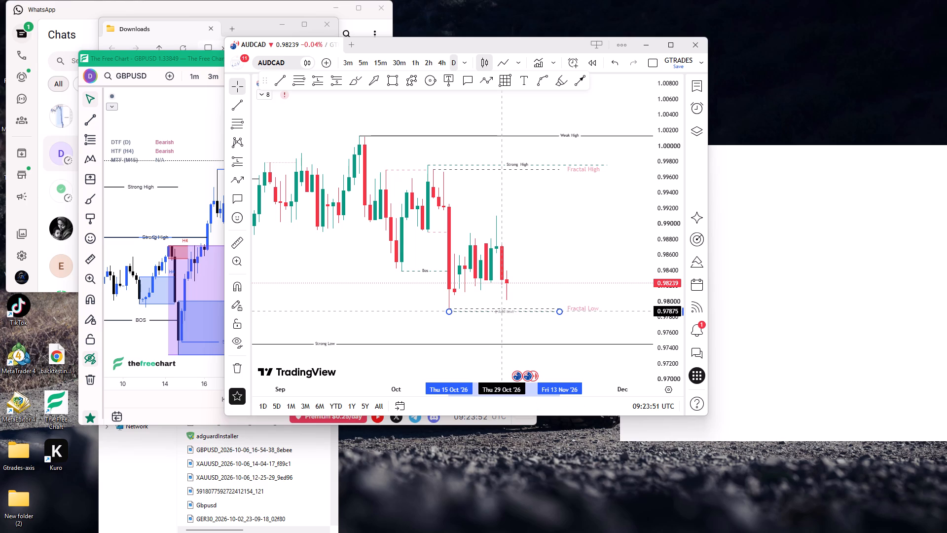
click(500, 309)
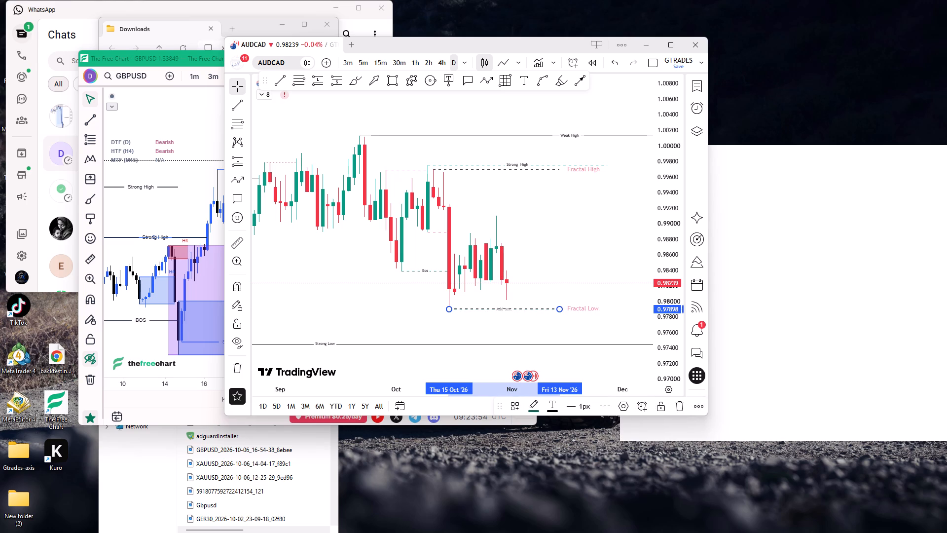
text(Weak Low)
click(549, 246)
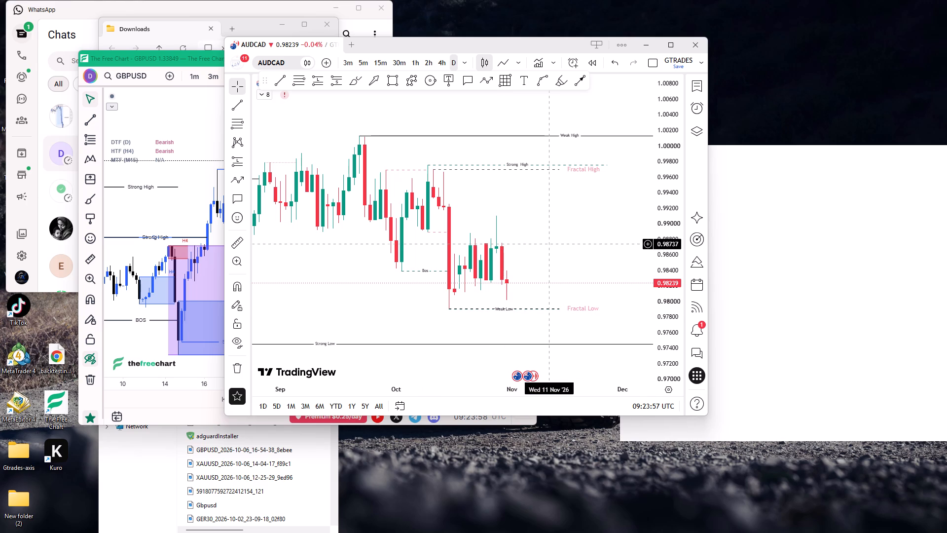
Hide the CHoCH Finder indicator on the AUDCAD chart.
click(262, 93)
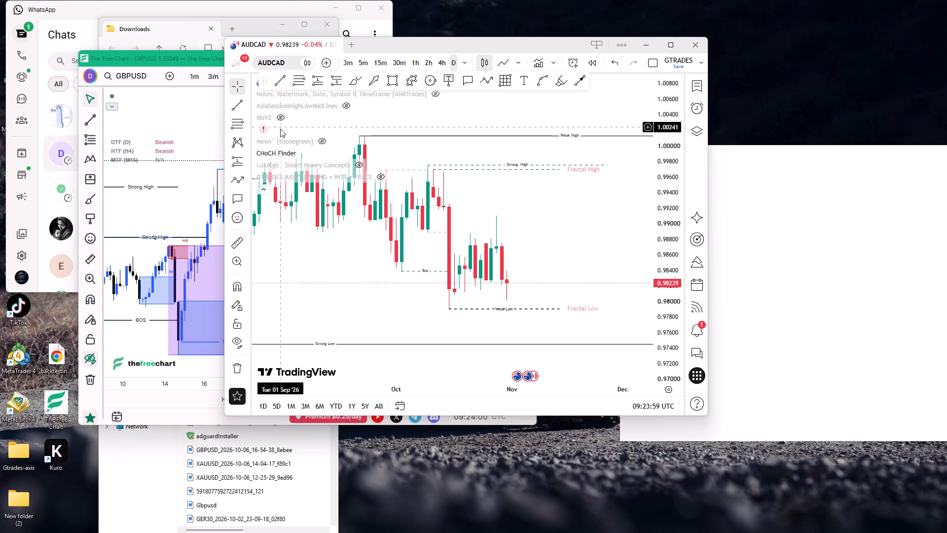
click(304, 151)
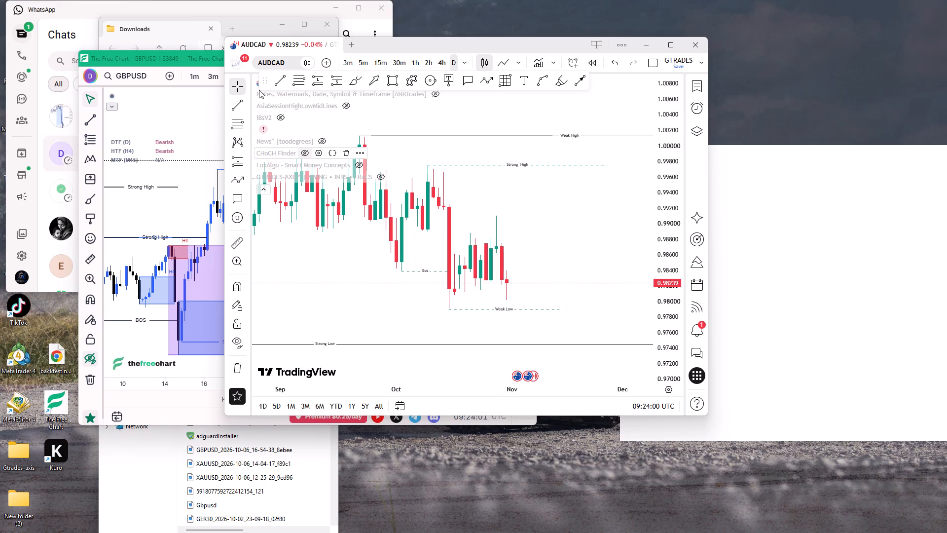
click(268, 190)
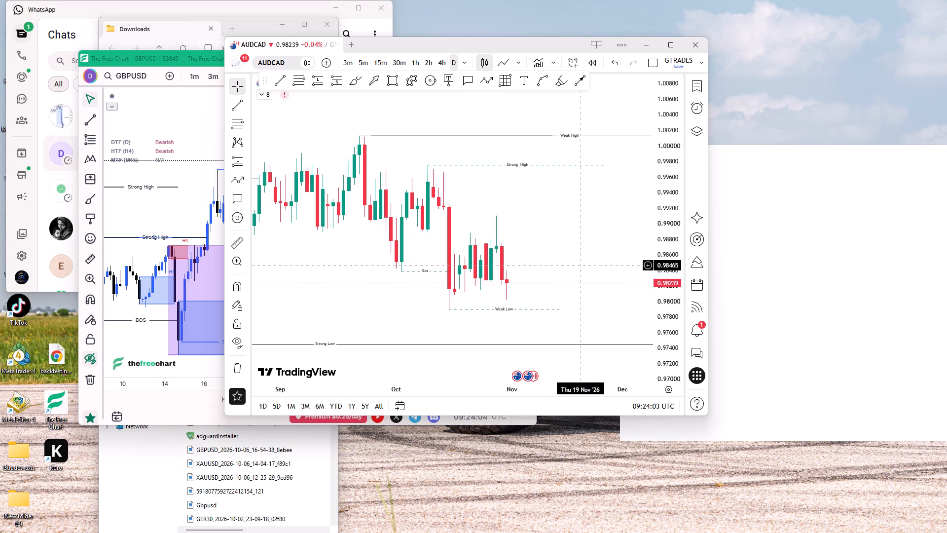
Draw a rectangle zone from 0.97800 to 0.98403 between 20 August and 5 October and apply the D.Demand template.
drag(579, 265, 571, 251)
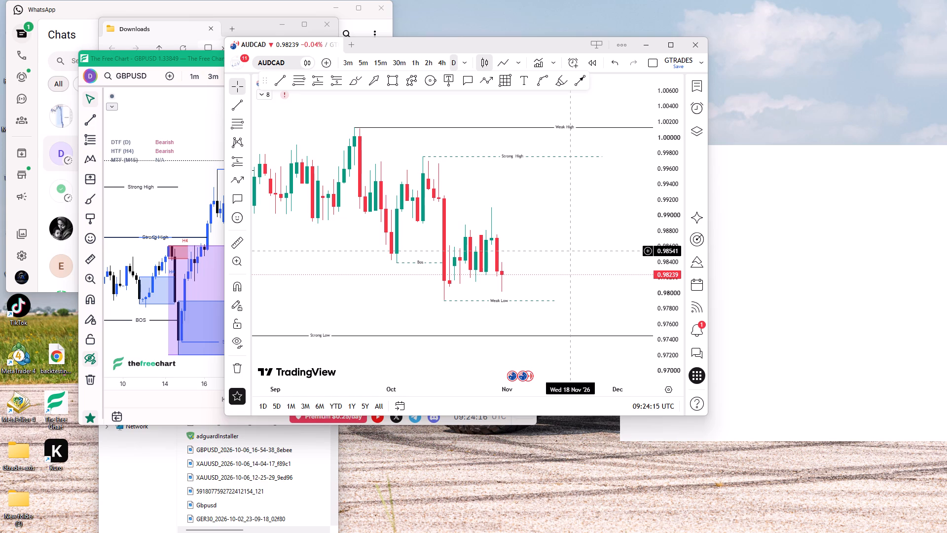
scroll(571, 255, down, 5)
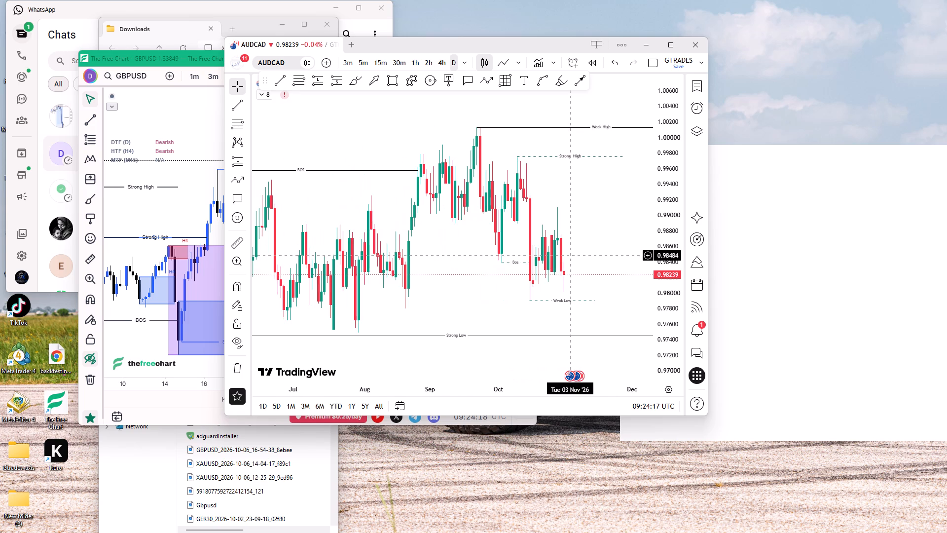
drag(659, 226, 650, 278)
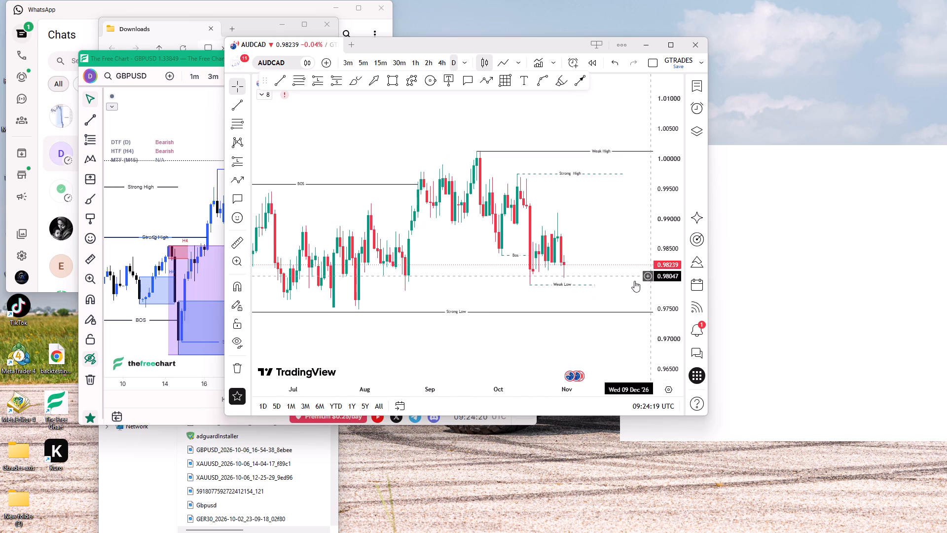
click(390, 86)
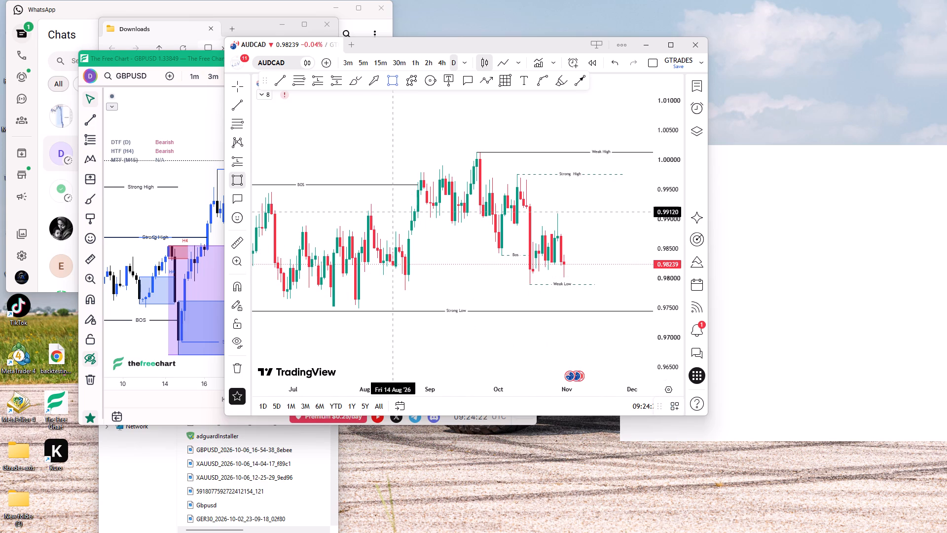
ctrl+click(405, 301)
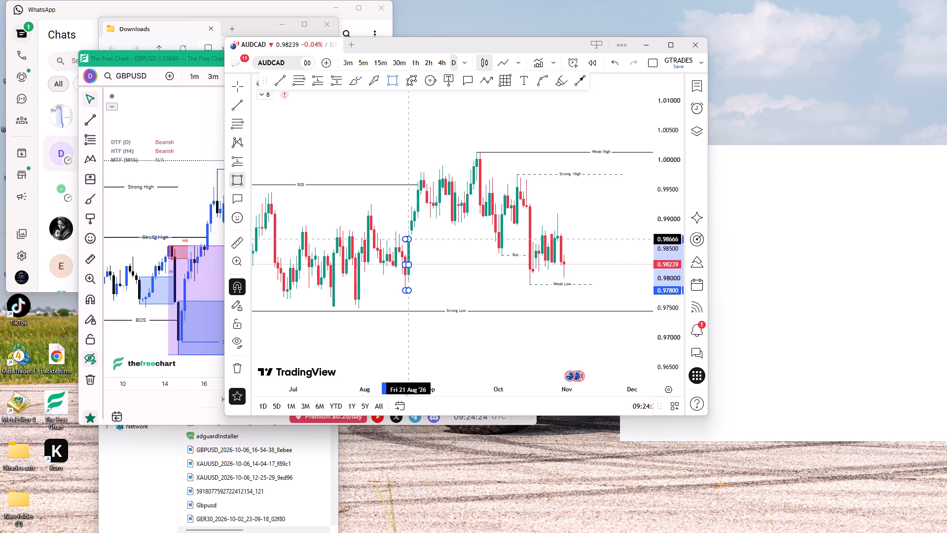
ctrl+click(405, 255)
drag(407, 272, 484, 288)
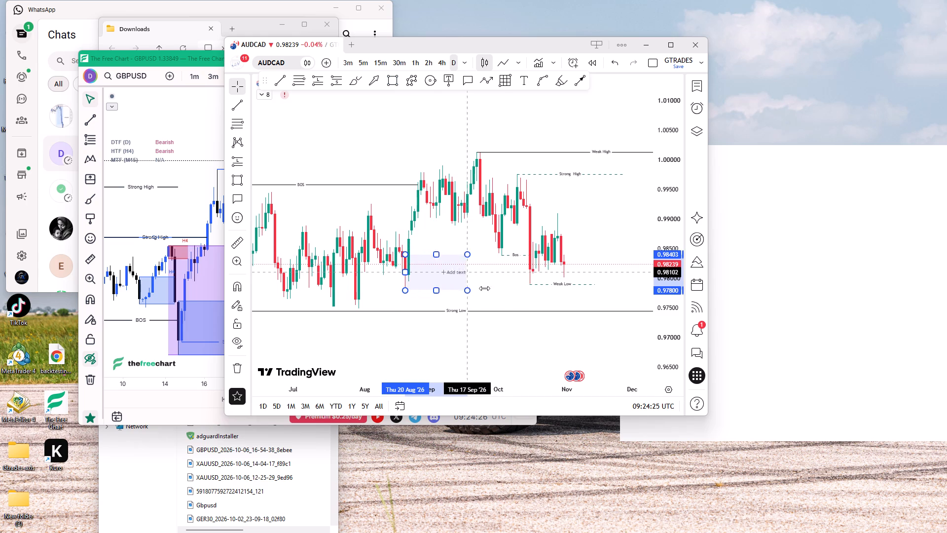
drag(484, 288, 504, 288)
ctrl+scroll(511, 290, up, 5)
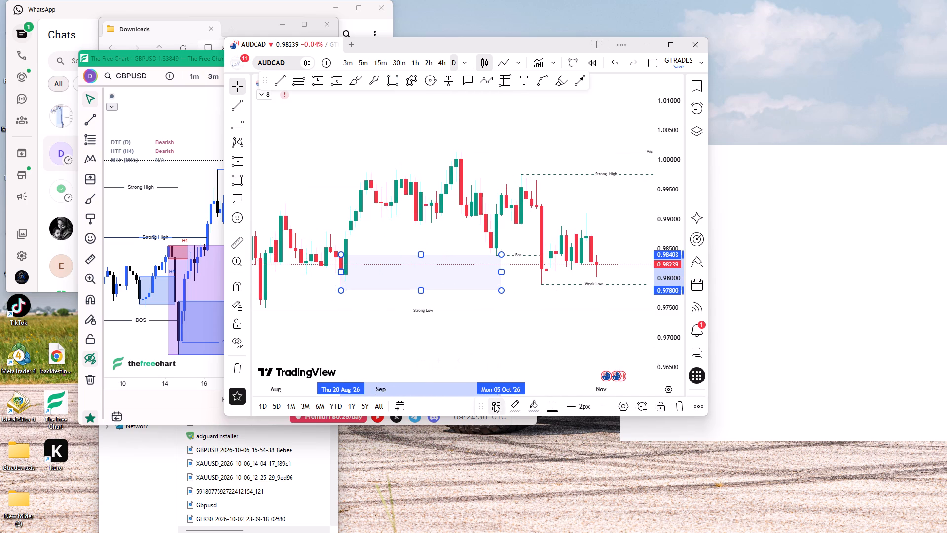
click(494, 404)
click(511, 343)
click(524, 346)
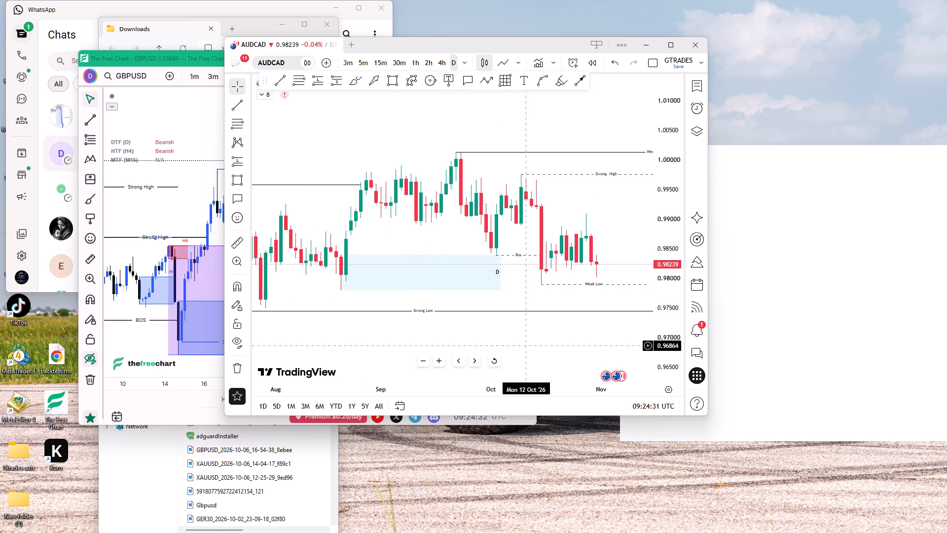
Draw a rectangle zone from 0.98890 to 0.99753 between 9 October and late October and apply the D.Supply template.
drag(574, 213, 494, 223)
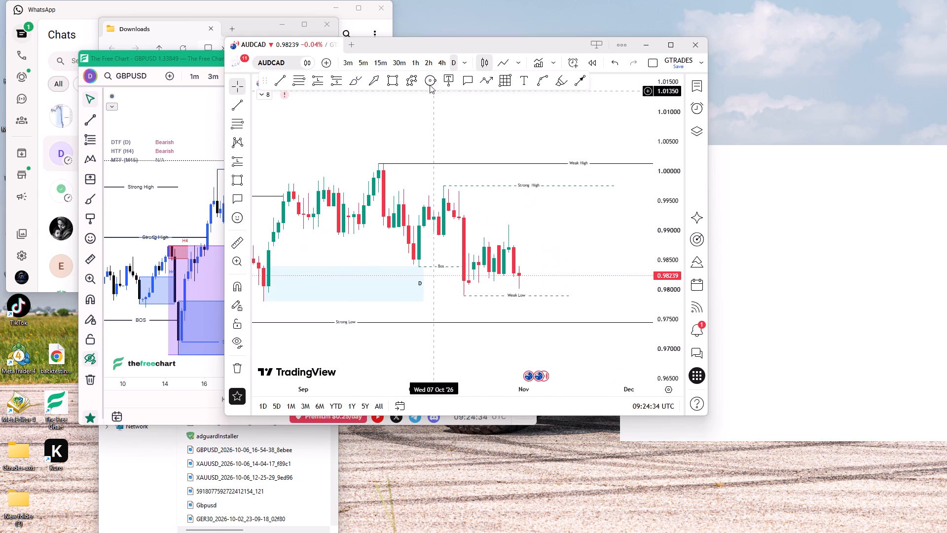
click(399, 85)
ctrl+click(442, 244)
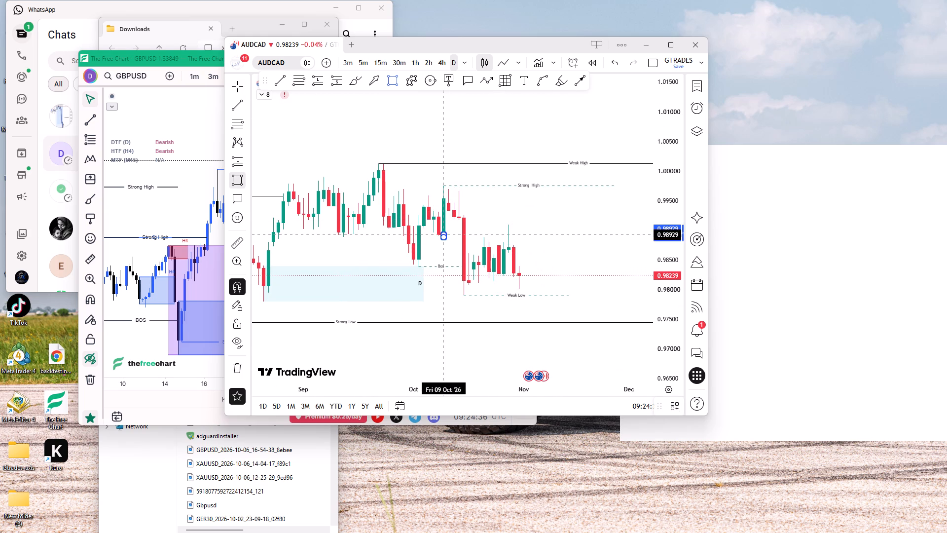
ctrl+click(444, 185)
drag(444, 212, 510, 233)
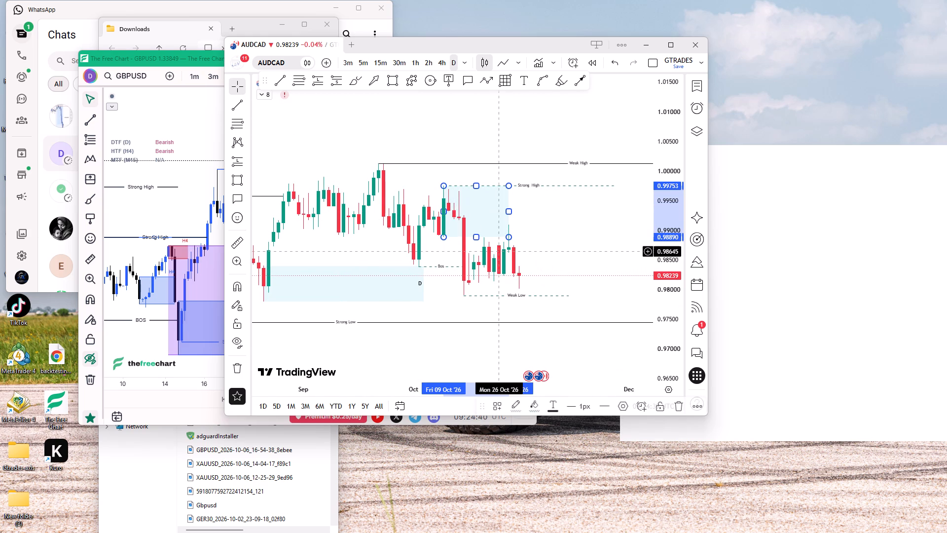
click(491, 409)
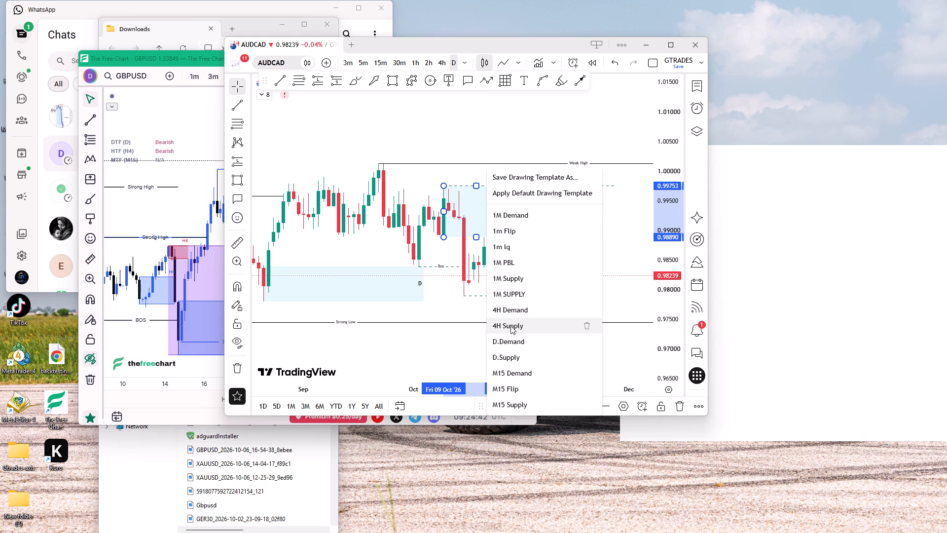
scroll(526, 276, down, 4)
scroll(526, 277, up, 5)
scroll(526, 277, down, 9)
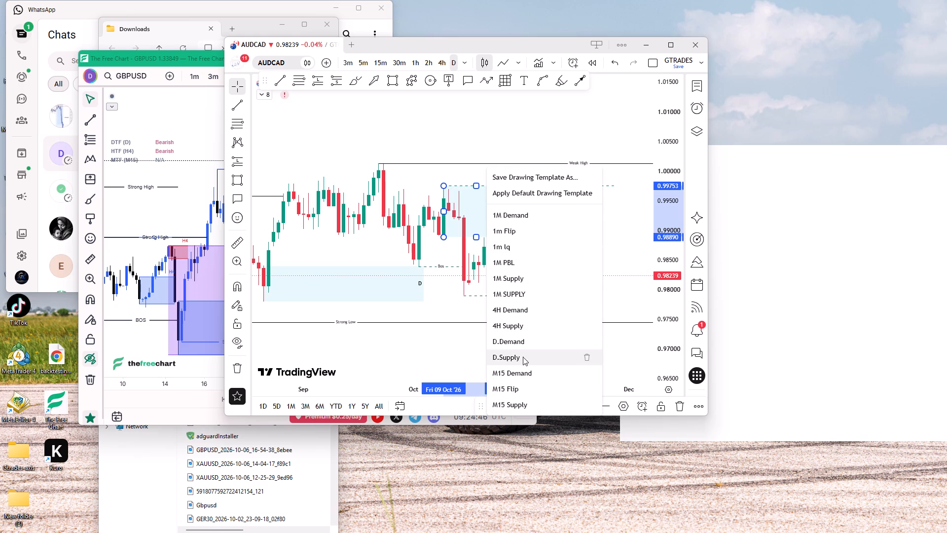
click(520, 355)
drag(562, 253, 559, 250)
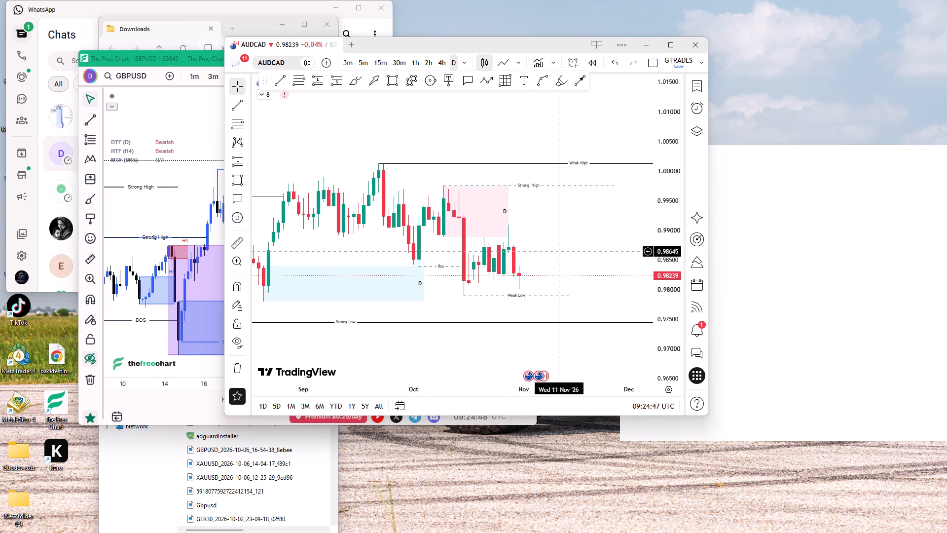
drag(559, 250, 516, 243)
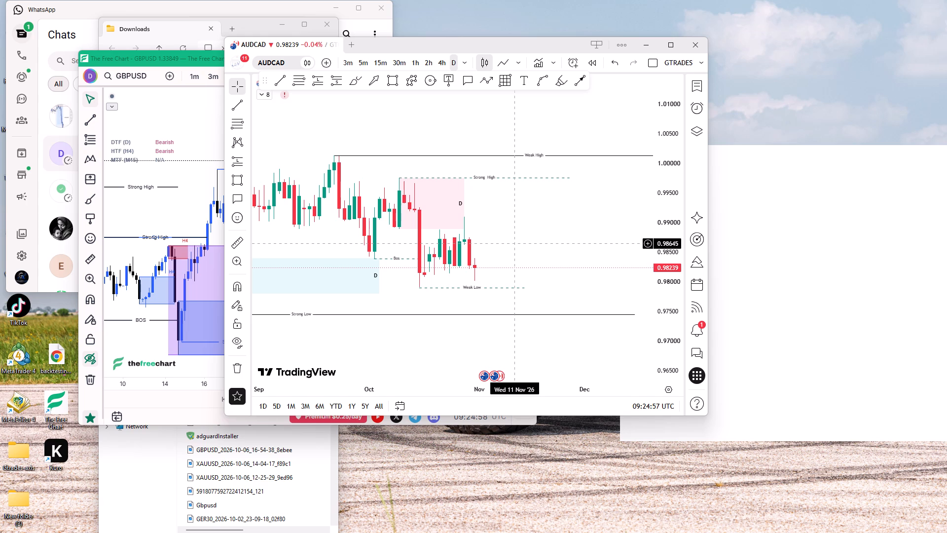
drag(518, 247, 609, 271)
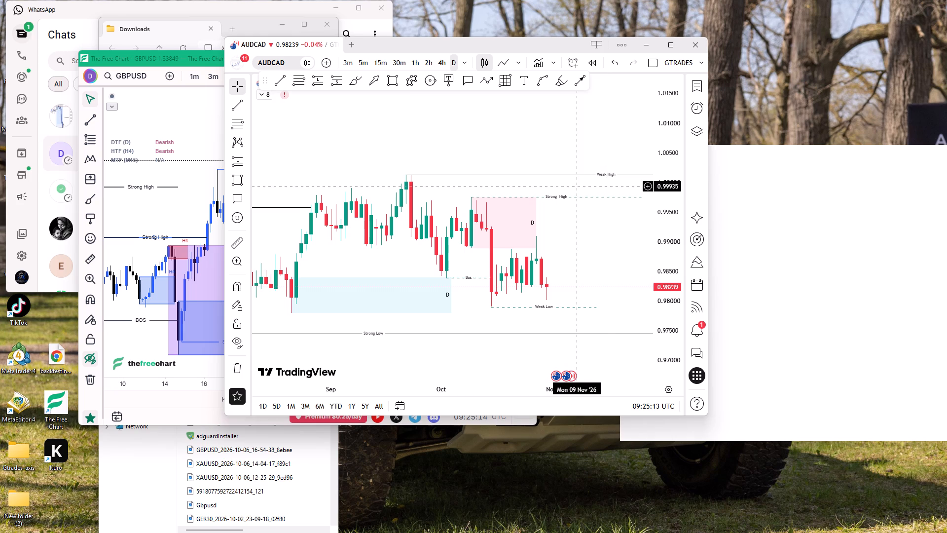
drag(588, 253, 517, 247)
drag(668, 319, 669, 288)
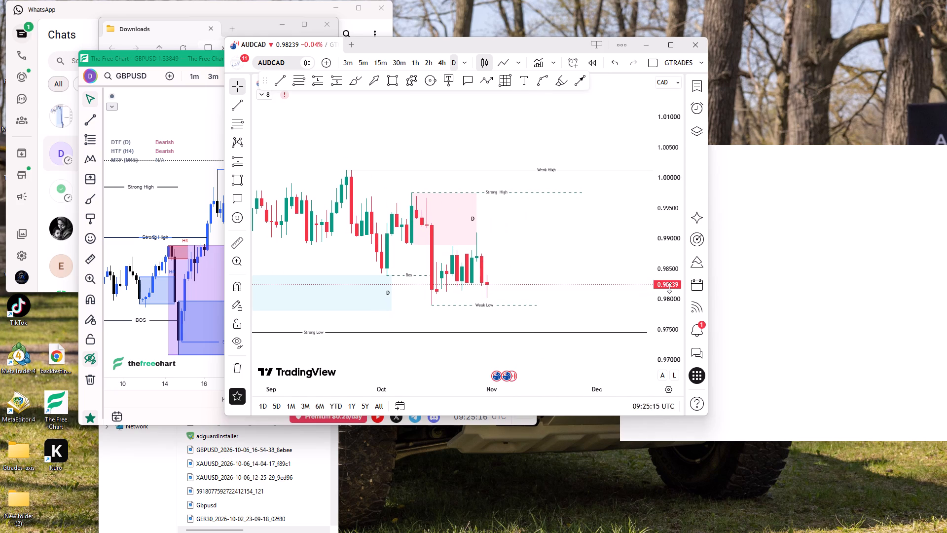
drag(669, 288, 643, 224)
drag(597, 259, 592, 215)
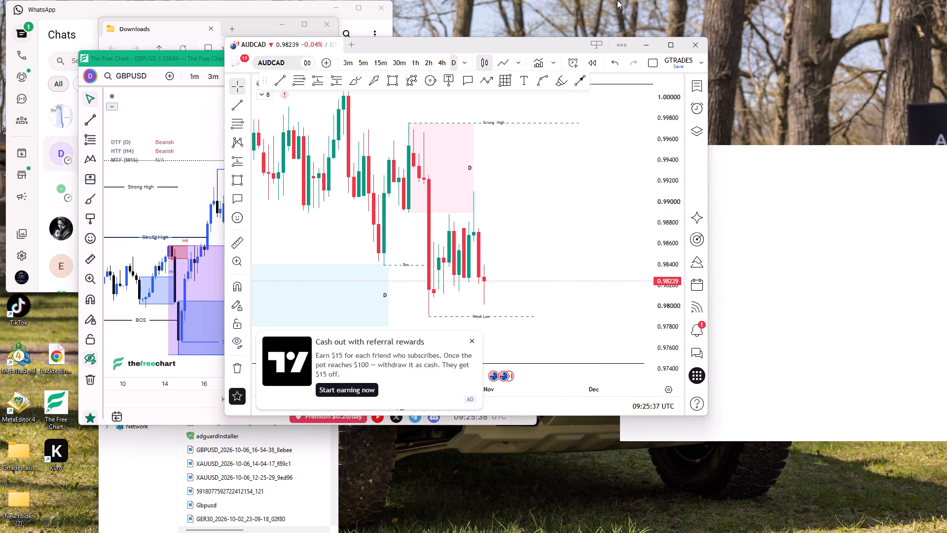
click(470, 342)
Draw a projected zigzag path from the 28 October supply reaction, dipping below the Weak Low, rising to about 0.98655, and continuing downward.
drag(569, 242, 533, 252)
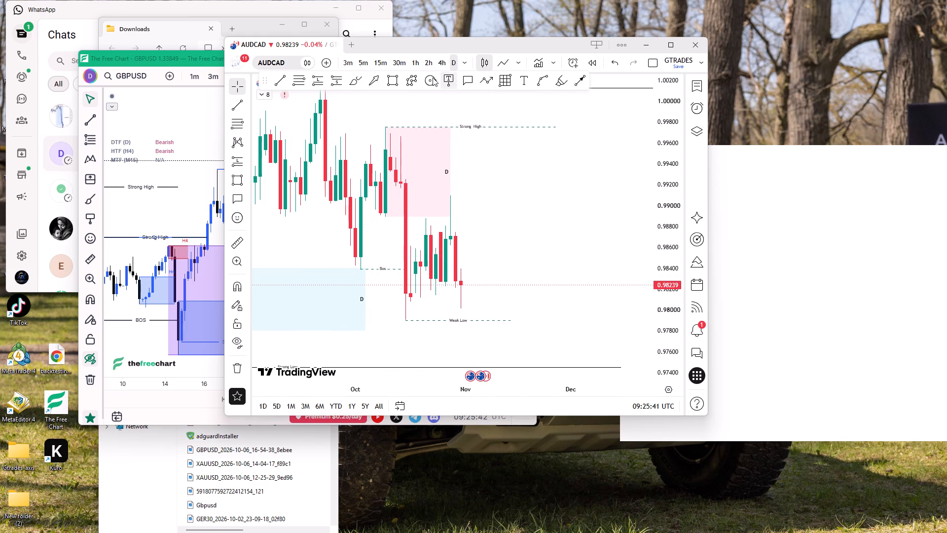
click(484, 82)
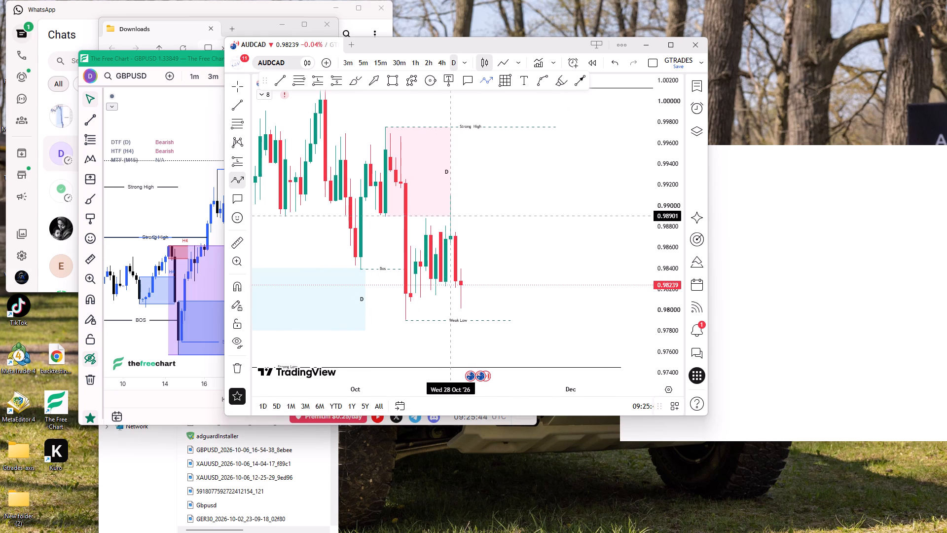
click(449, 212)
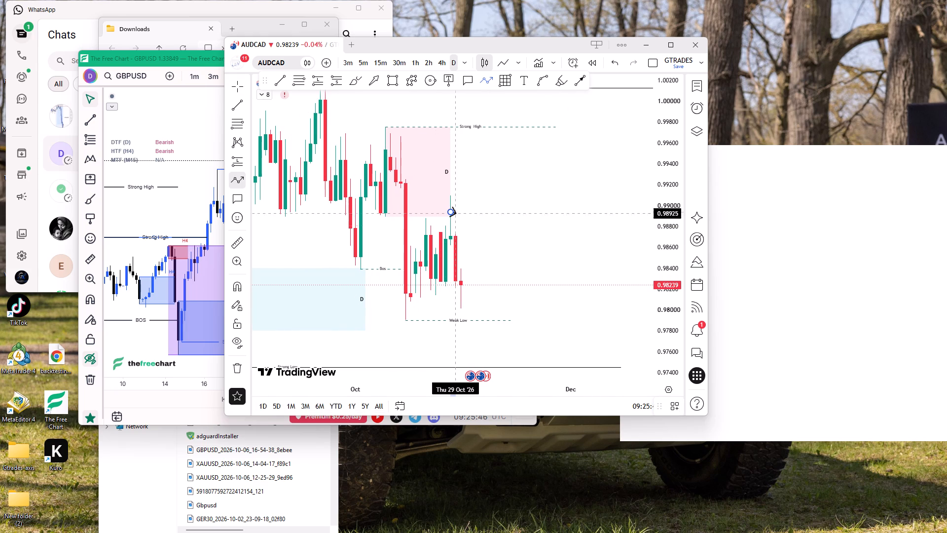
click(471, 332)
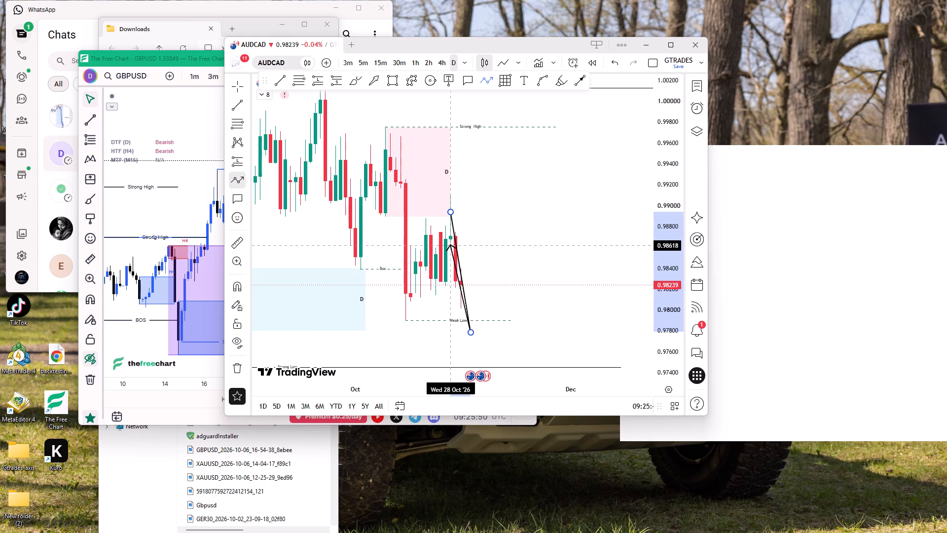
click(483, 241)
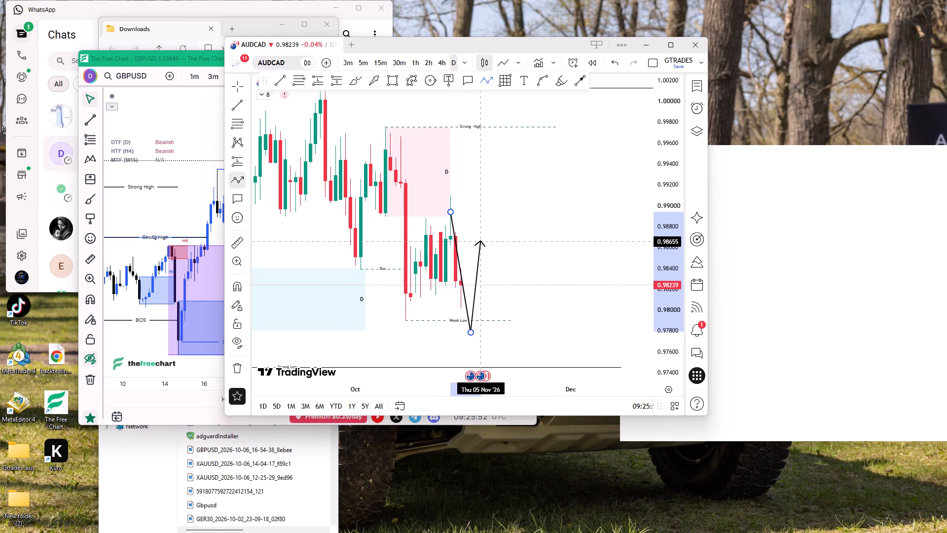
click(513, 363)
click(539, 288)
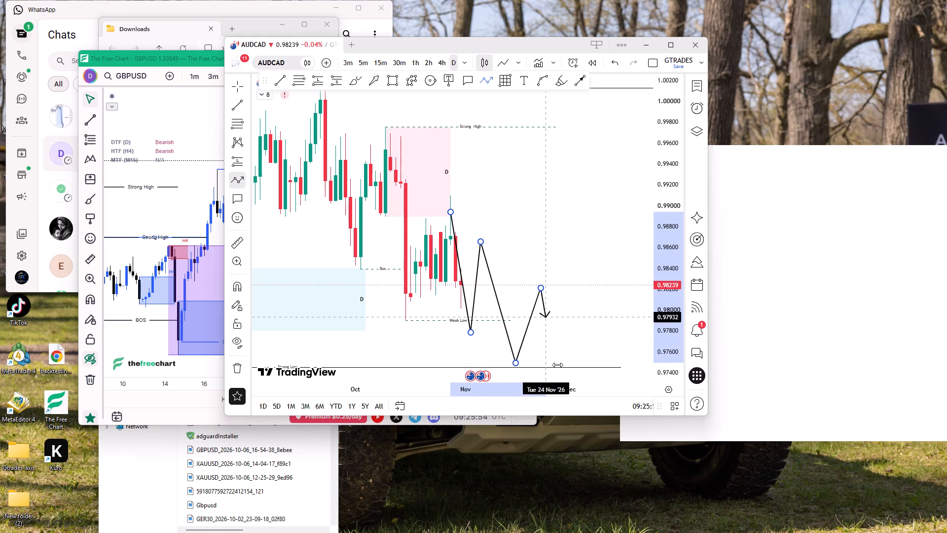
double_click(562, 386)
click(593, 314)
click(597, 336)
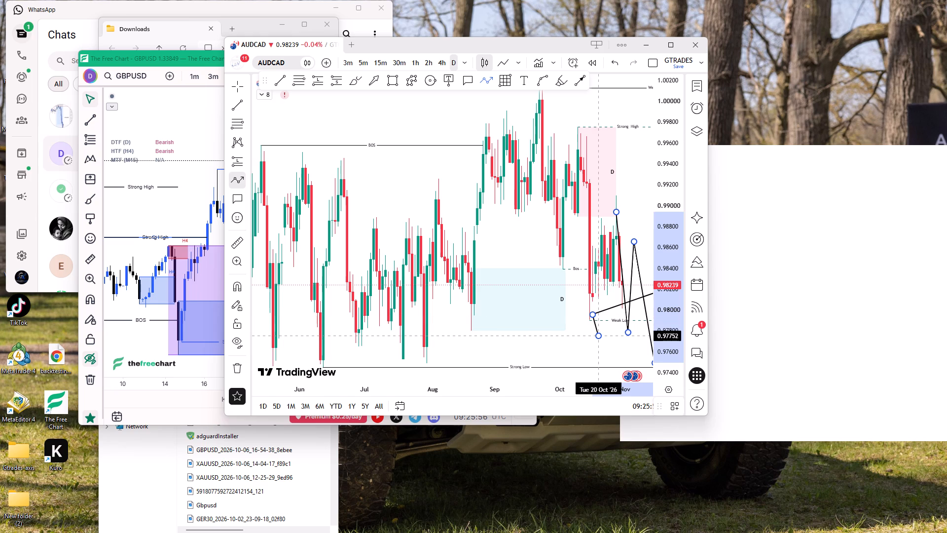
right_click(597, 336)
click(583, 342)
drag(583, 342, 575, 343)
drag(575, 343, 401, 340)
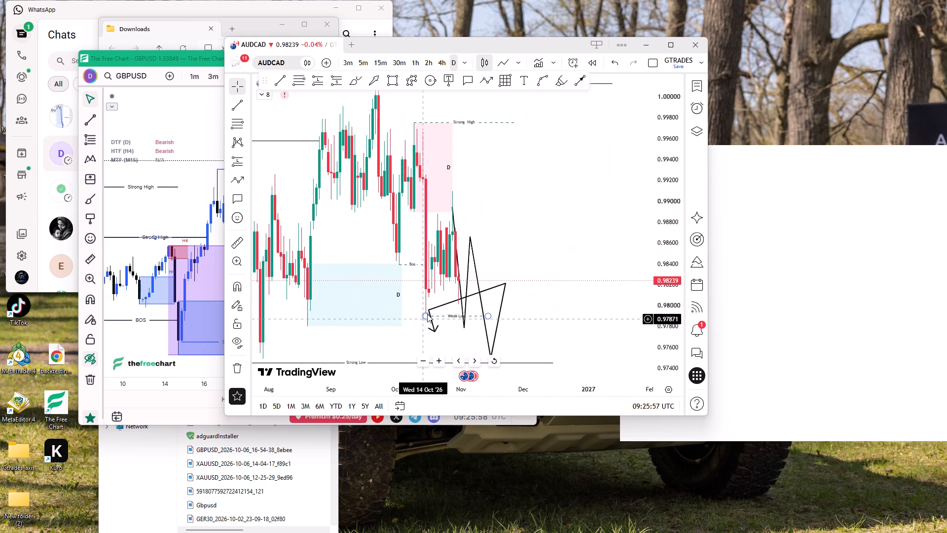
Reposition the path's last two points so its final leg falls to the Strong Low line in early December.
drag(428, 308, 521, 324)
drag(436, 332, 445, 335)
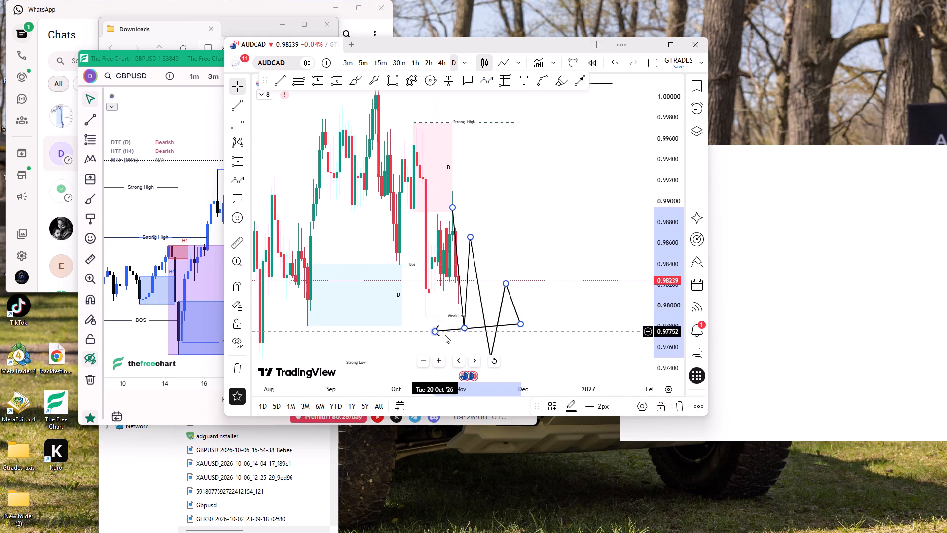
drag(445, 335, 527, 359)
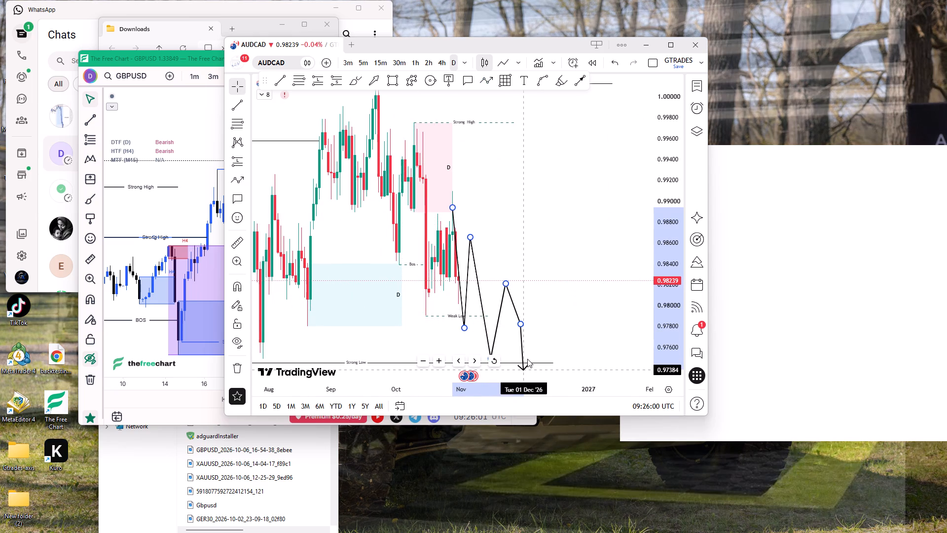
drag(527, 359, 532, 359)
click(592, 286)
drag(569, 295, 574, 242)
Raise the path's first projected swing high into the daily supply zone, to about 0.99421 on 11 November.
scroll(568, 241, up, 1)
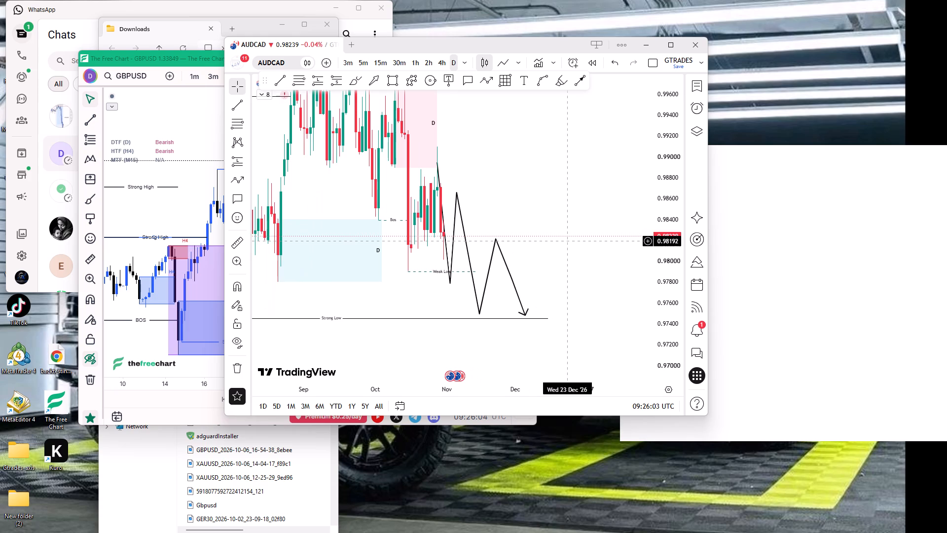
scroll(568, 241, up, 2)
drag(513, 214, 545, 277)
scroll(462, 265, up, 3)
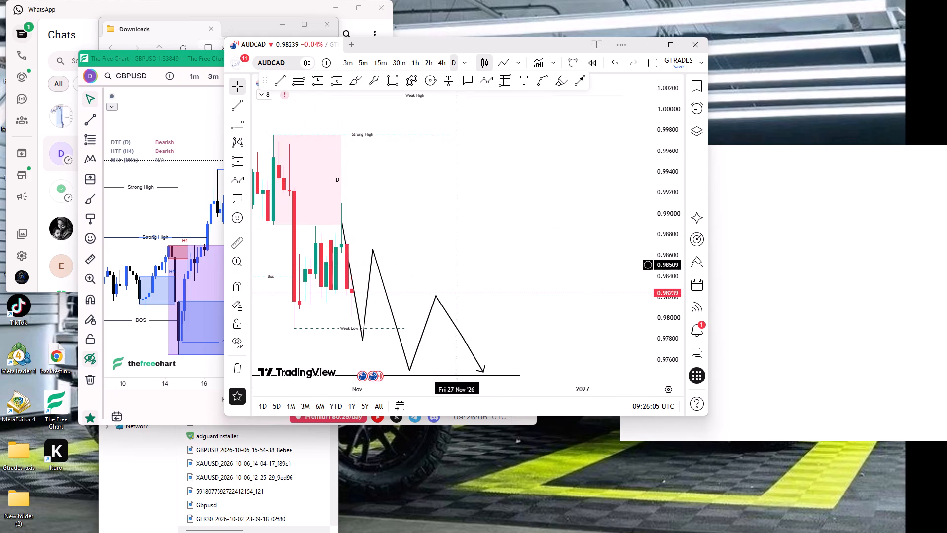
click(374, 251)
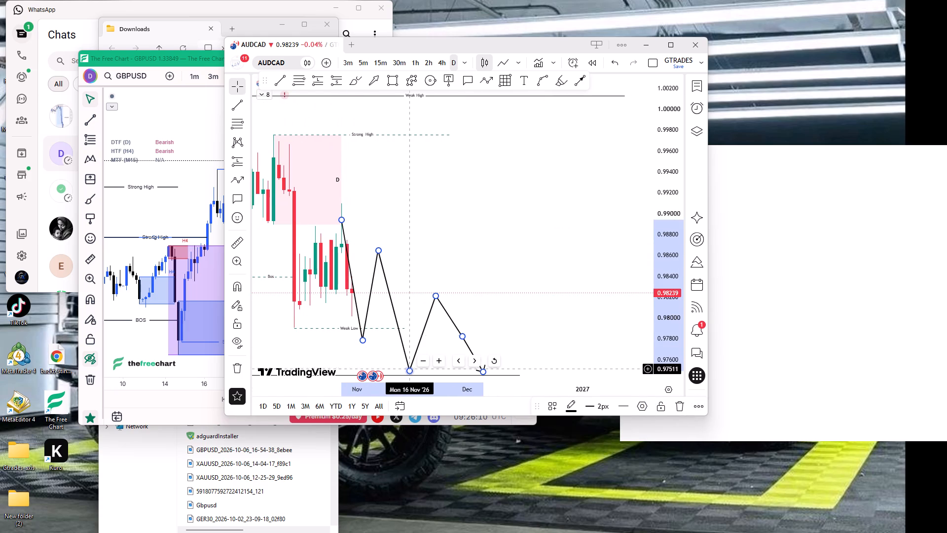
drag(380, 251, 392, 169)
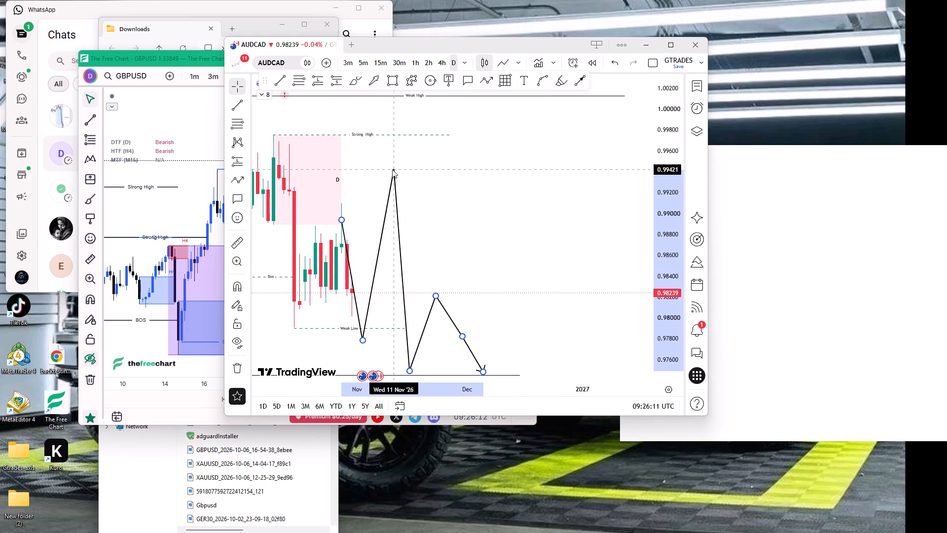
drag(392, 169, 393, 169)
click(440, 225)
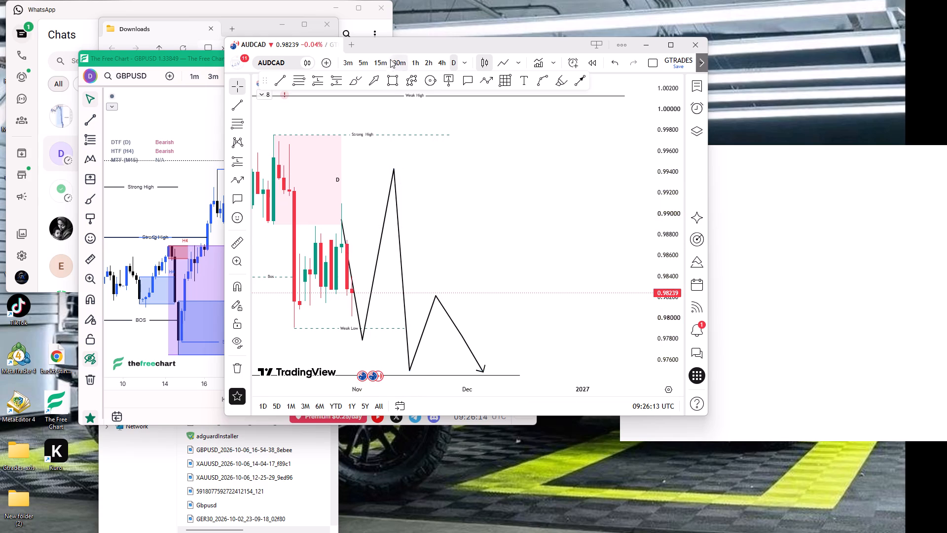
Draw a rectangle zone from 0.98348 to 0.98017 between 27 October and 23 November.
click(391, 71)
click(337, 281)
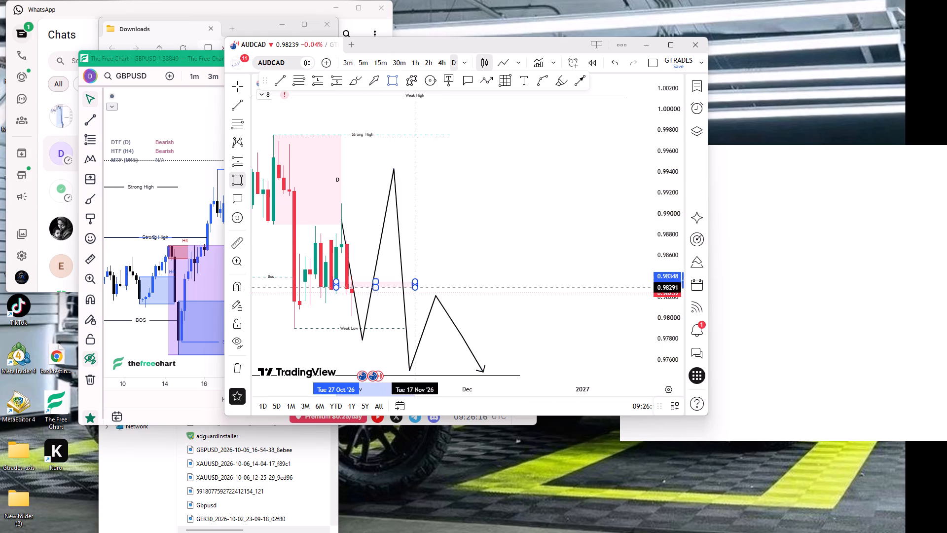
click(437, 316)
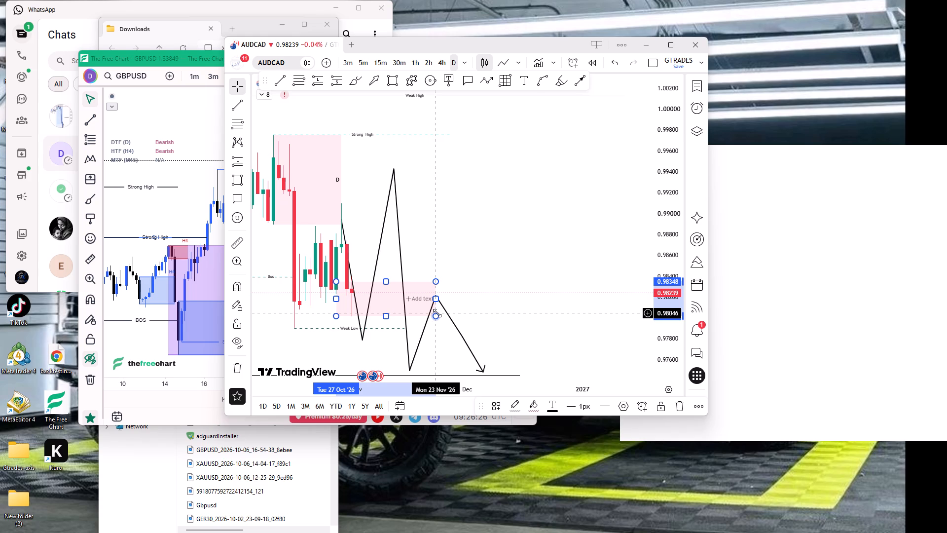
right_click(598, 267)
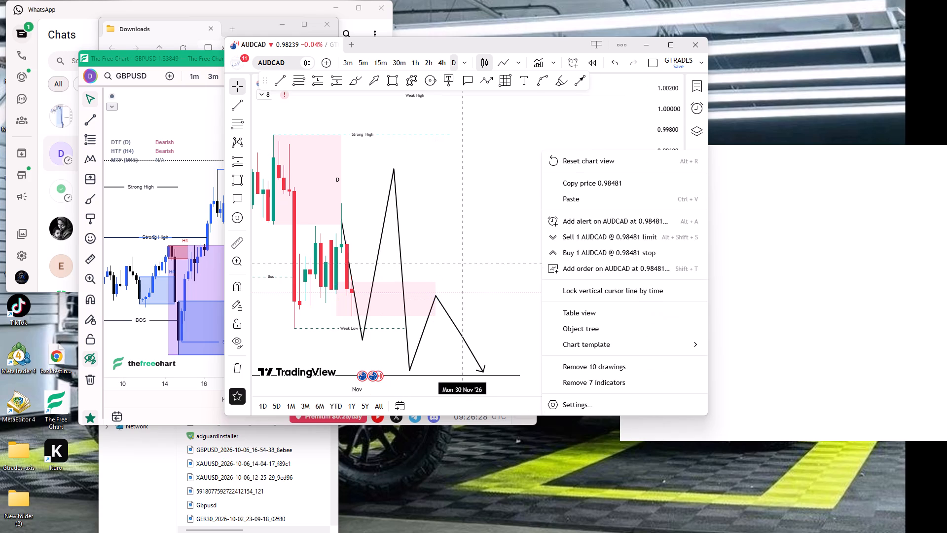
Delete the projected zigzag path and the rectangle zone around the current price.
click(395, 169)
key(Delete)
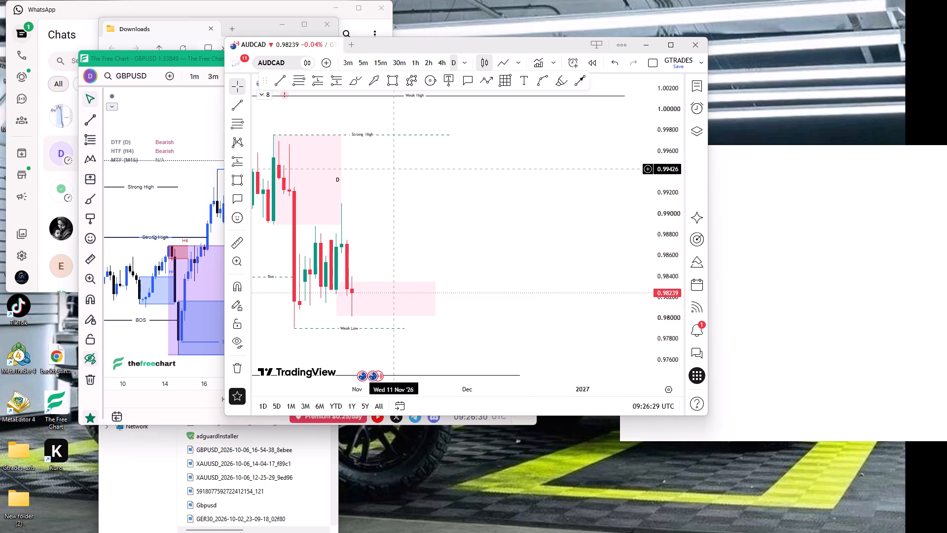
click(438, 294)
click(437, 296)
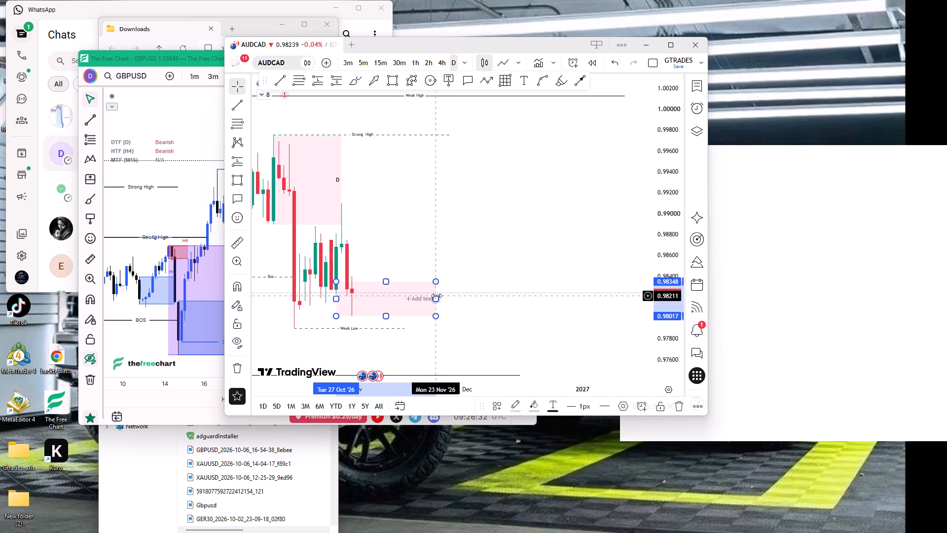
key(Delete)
Switch the AUDCAD chart from the daily to the 4-hour timeframe.
scroll(437, 296, down, 4)
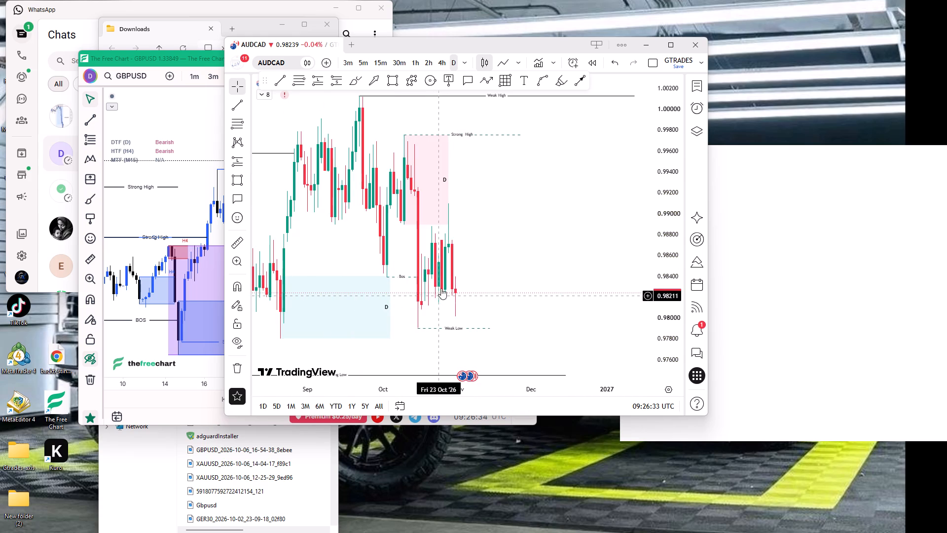
drag(501, 221, 596, 224)
click(598, 223)
drag(669, 190, 642, 249)
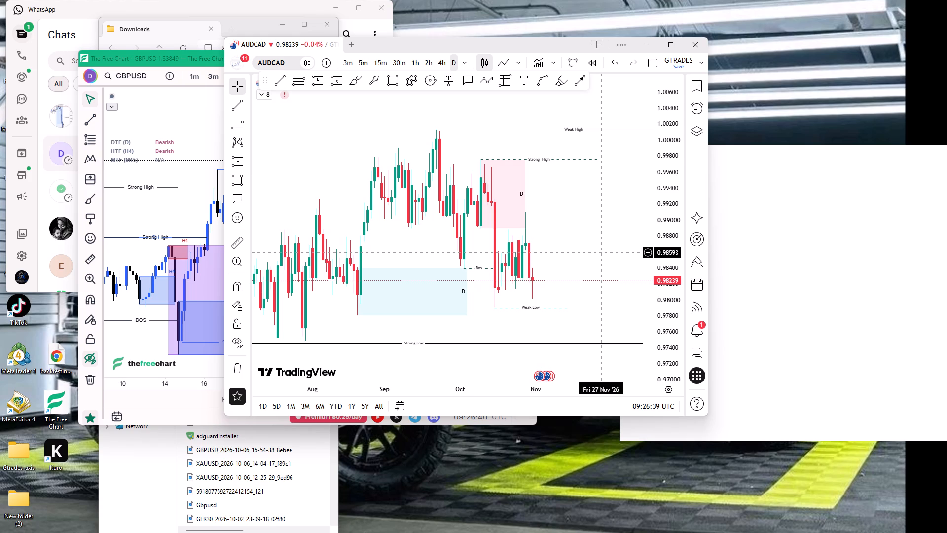
drag(592, 234, 574, 223)
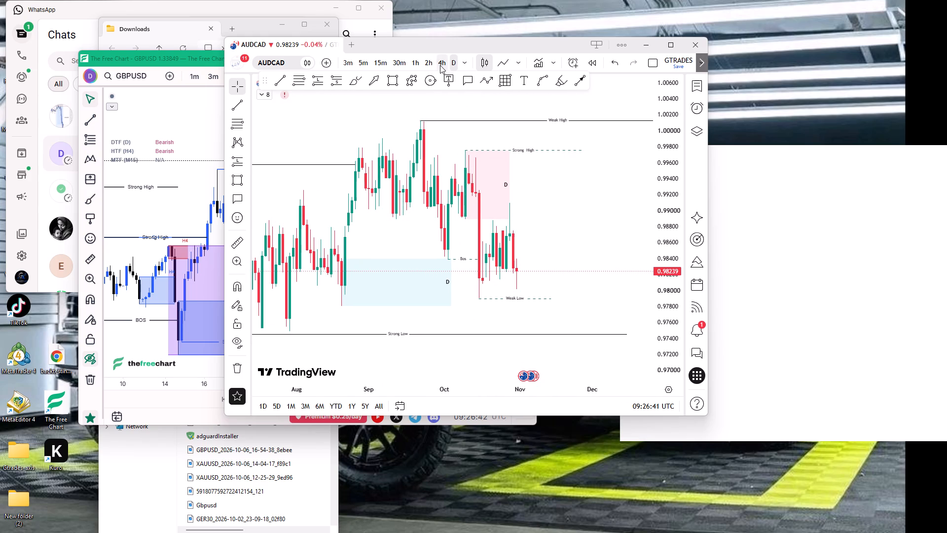
click(440, 65)
right_click(543, 220)
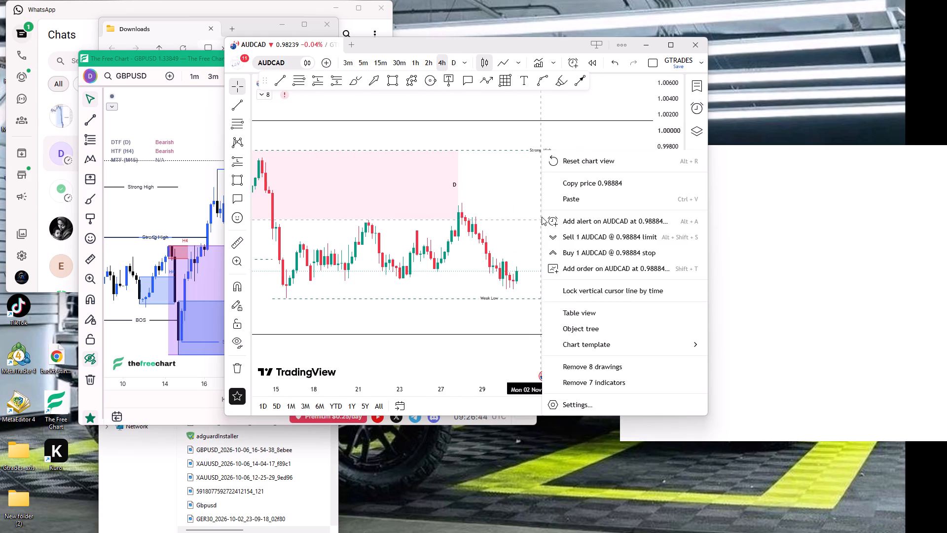
Duplicate the daily Strong High line just above the original at about 0.99776 and apply the 4H Swing High template to the copy.
click(533, 192)
scroll(533, 192, down, 3)
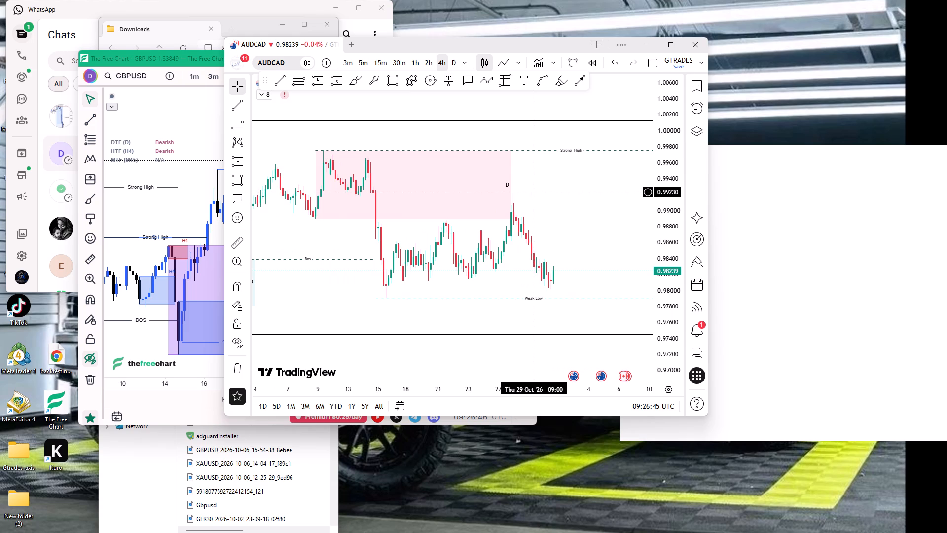
scroll(533, 192, down, 5)
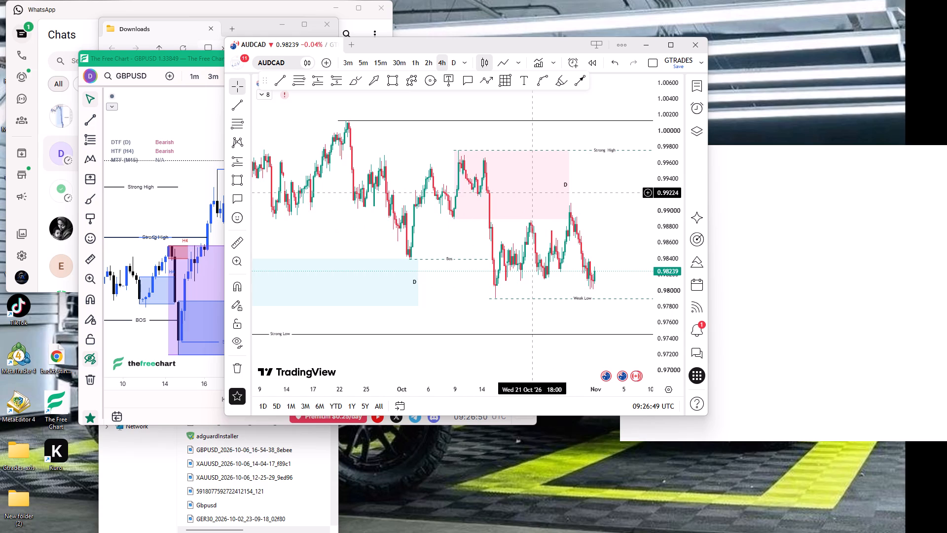
ctrl+scroll(532, 192, up, 3)
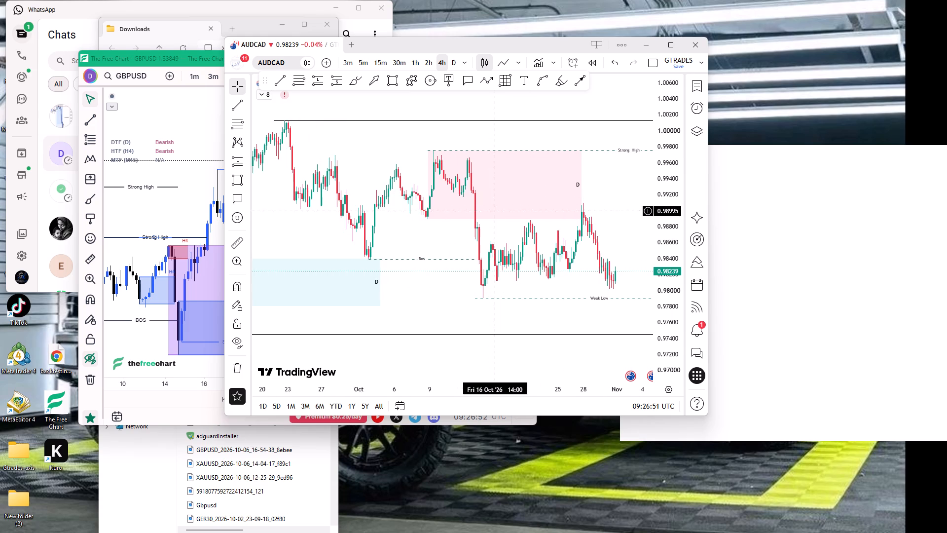
drag(493, 226, 448, 244)
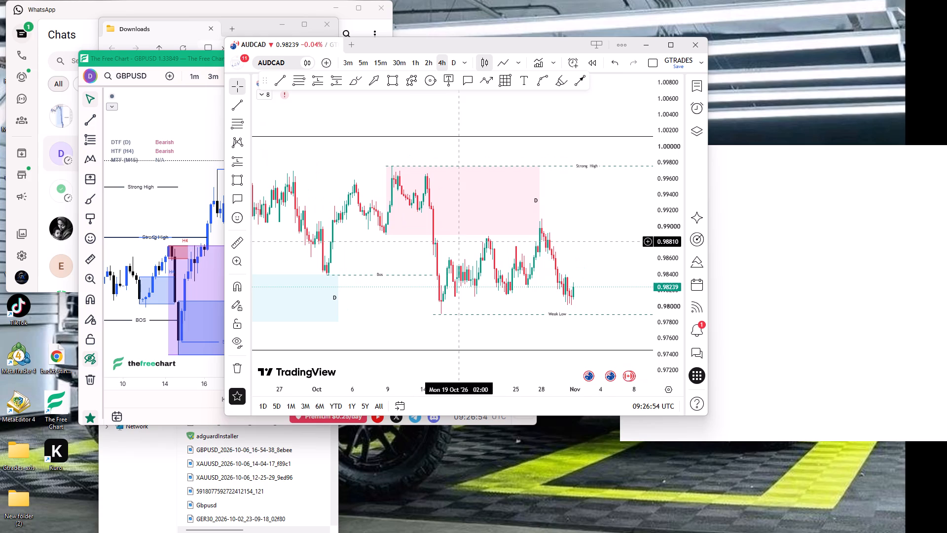
drag(660, 315, 647, 237)
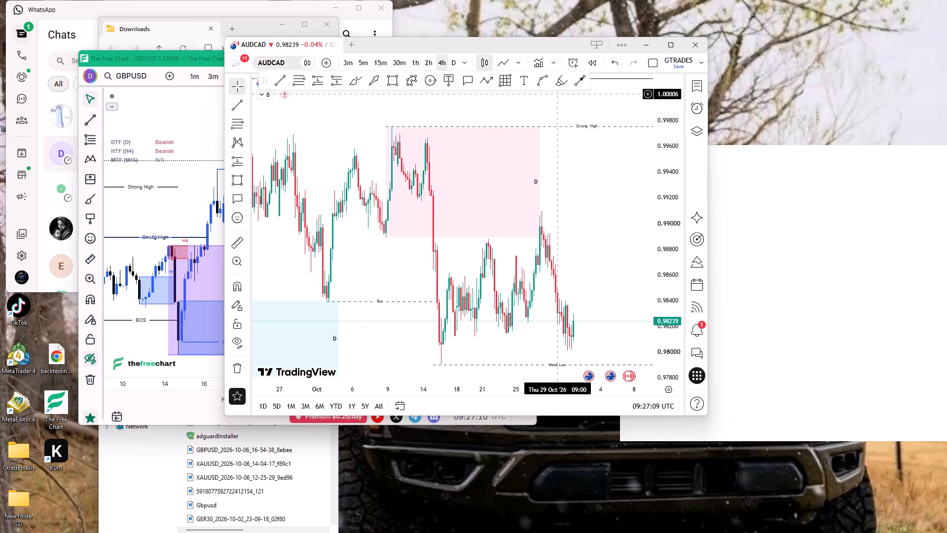
ctrl+drag(559, 126, 560, 122)
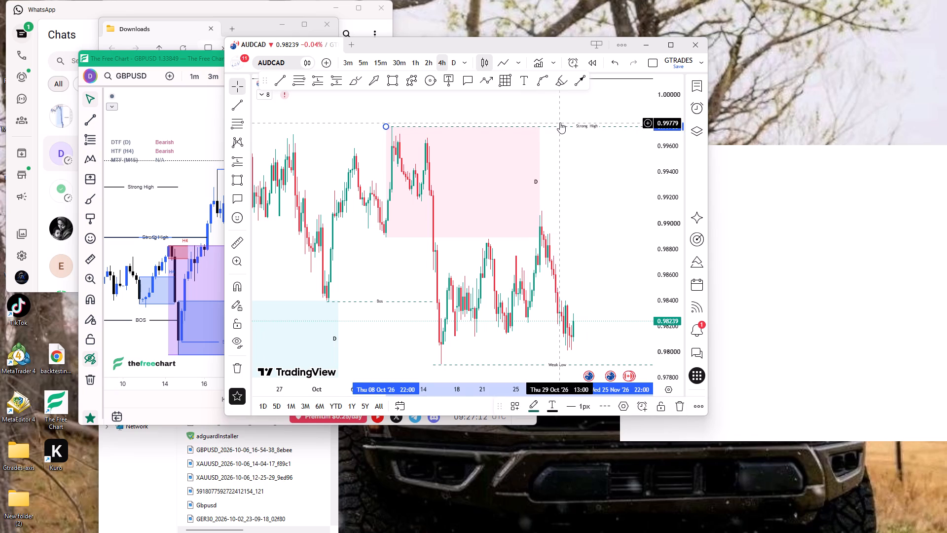
ctrl+drag(560, 122, 567, 119)
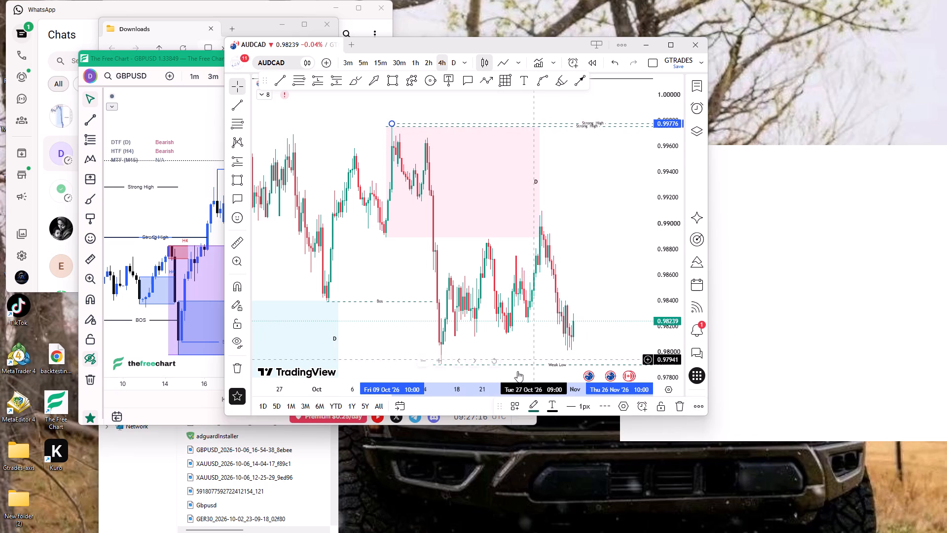
click(510, 404)
scroll(510, 404, up, 1)
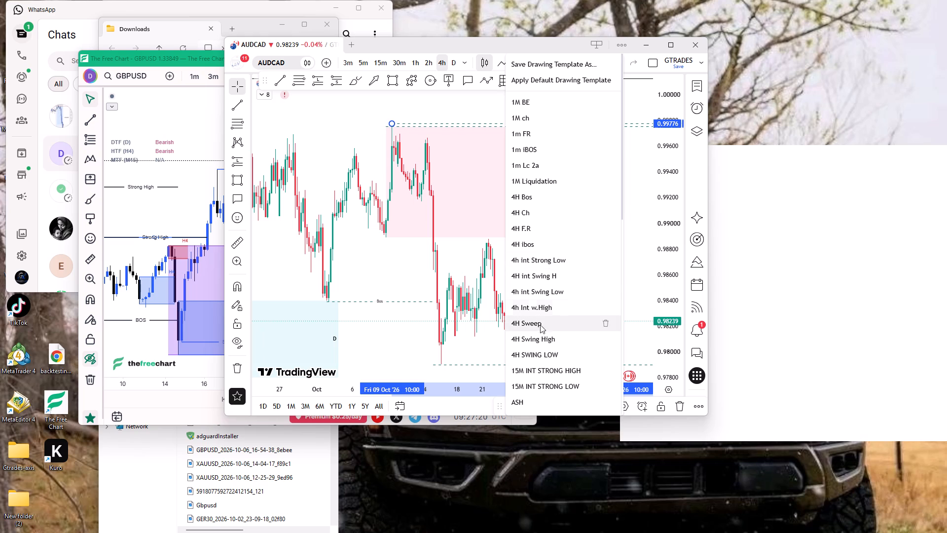
scroll(540, 355, down, 1)
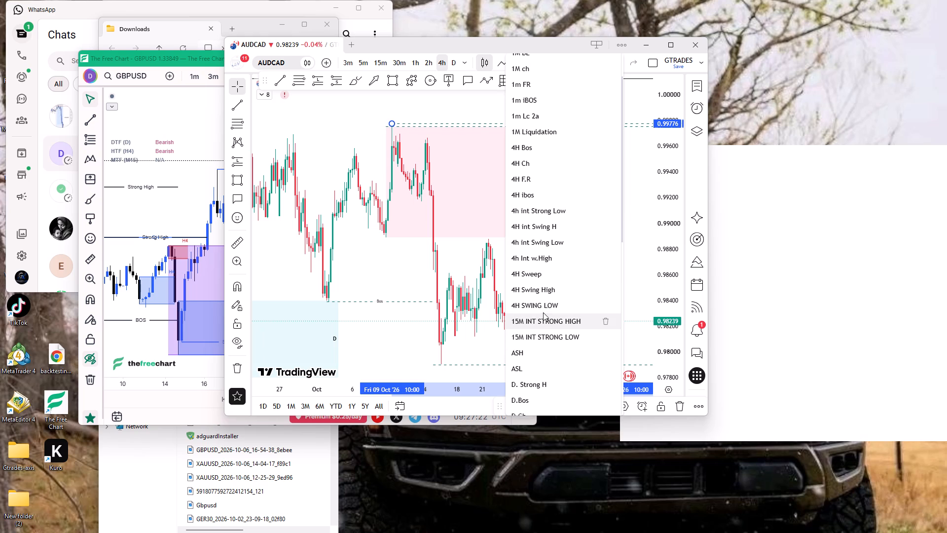
click(540, 292)
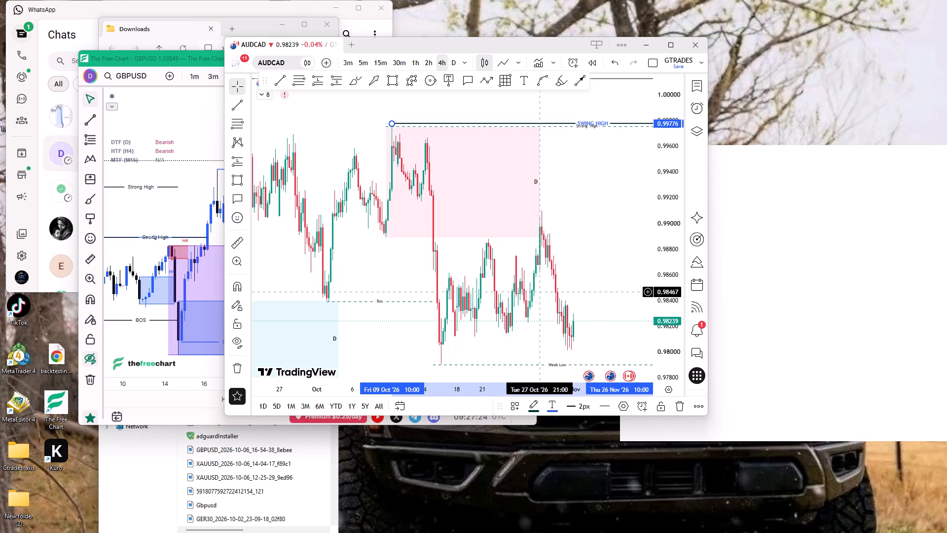
Duplicate the daily Weak Low line at about 0.97890 and apply the 4H SWING LOW template to the copy.
drag(585, 244, 481, 219)
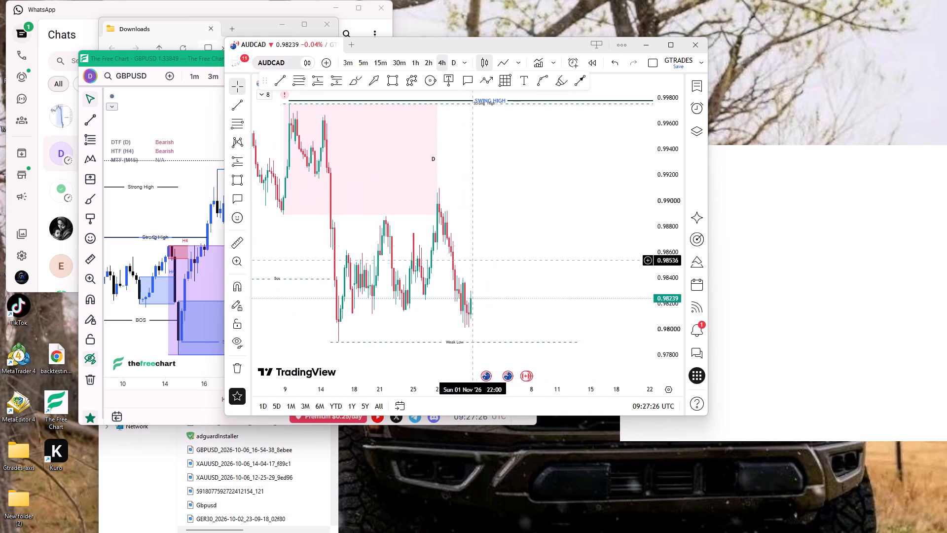
ctrl+drag(444, 342, 457, 344)
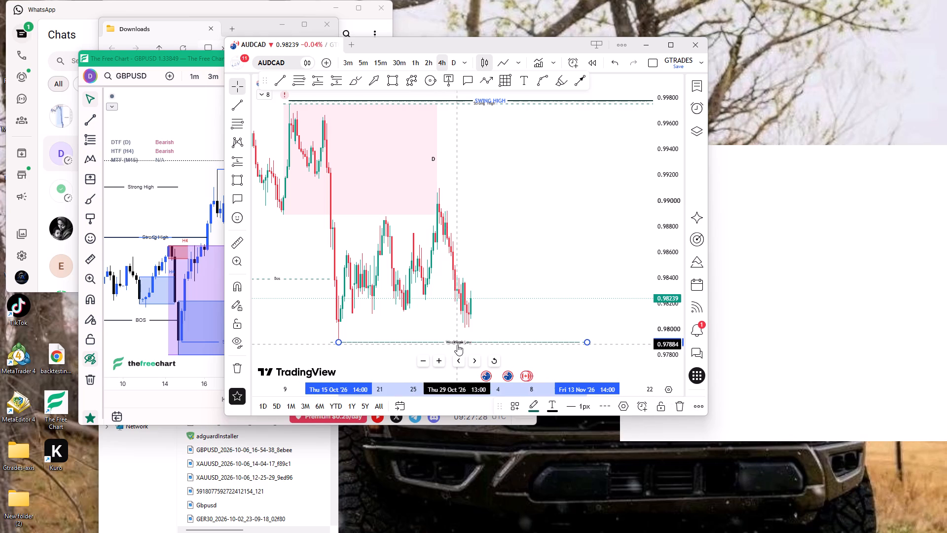
ctrl+drag(457, 344, 457, 345)
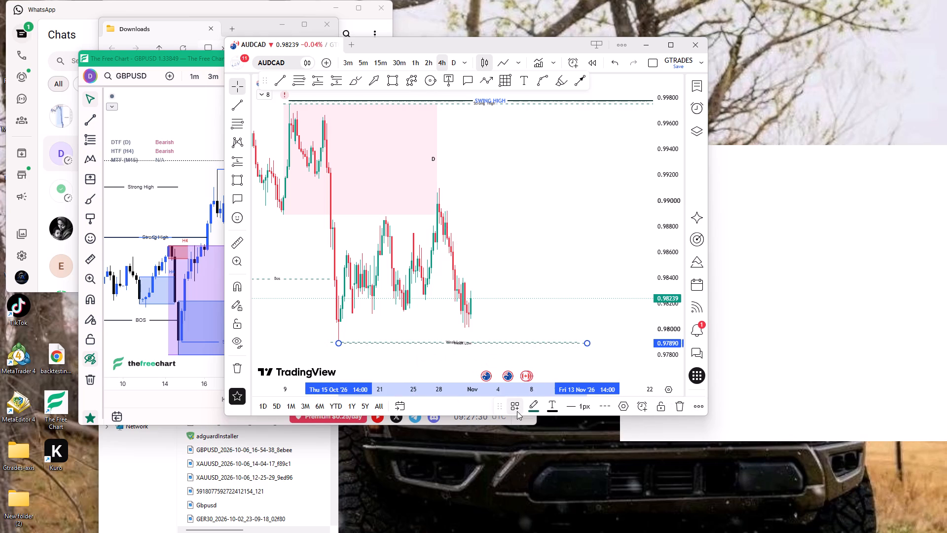
click(517, 411)
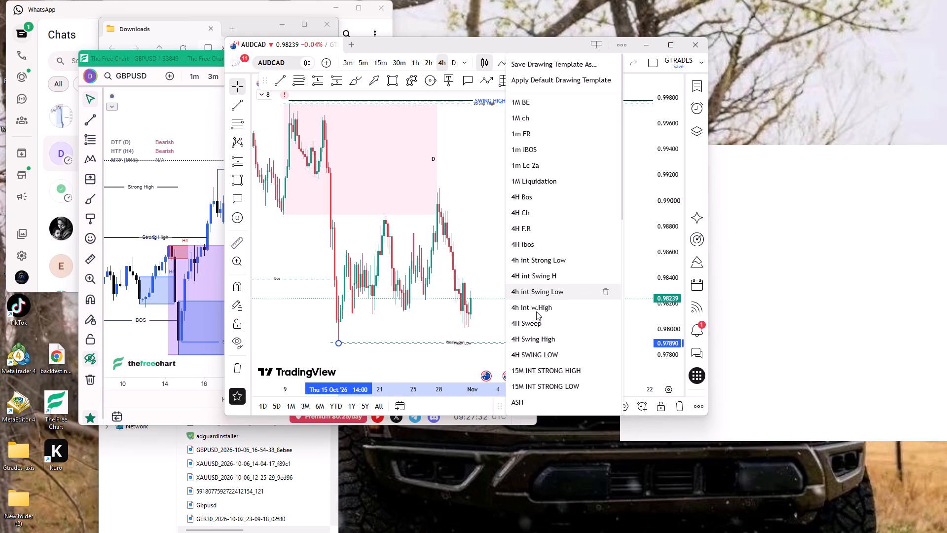
click(542, 353)
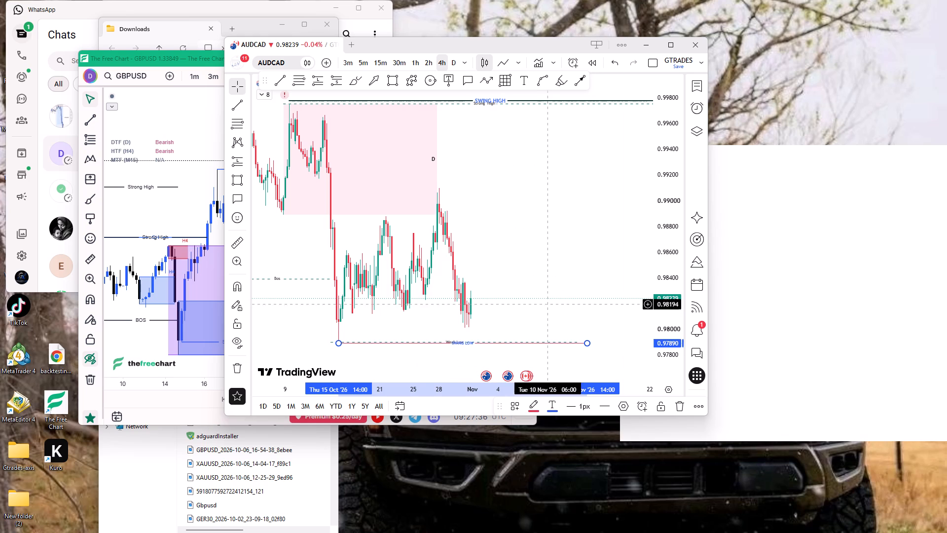
Separate the two overlapping low lines by lowering SWING LOW to about 0.97867 and nudging Weak Low up to about 0.97914.
click(464, 340)
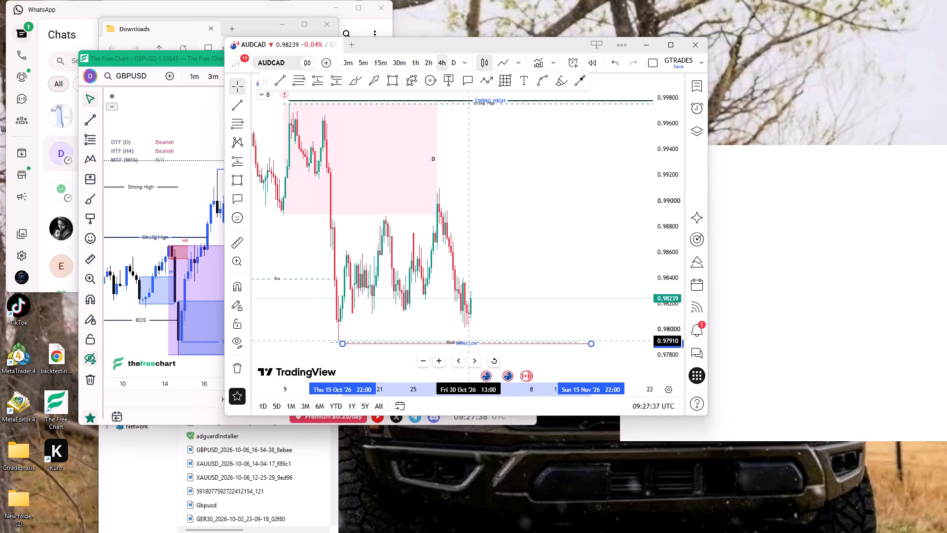
click(466, 343)
click(465, 343)
click(480, 321)
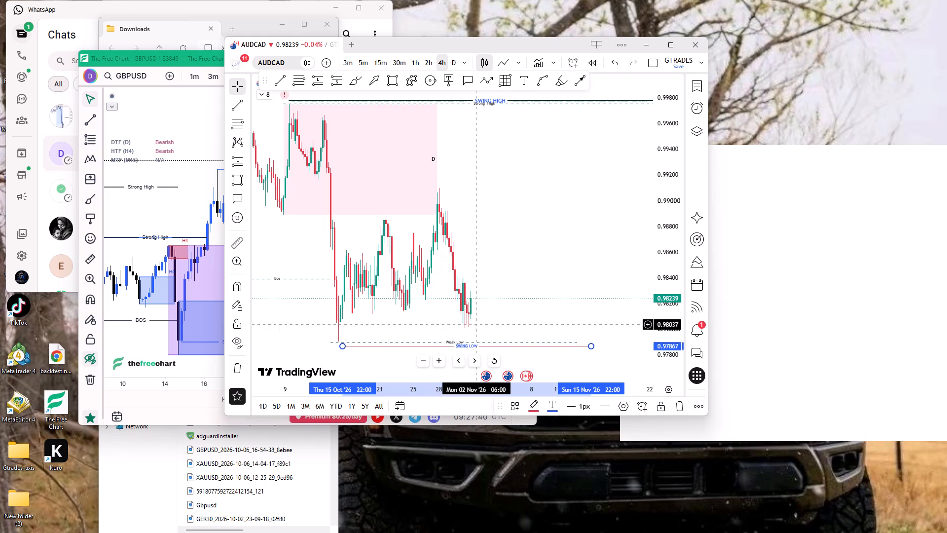
drag(457, 342, 463, 340)
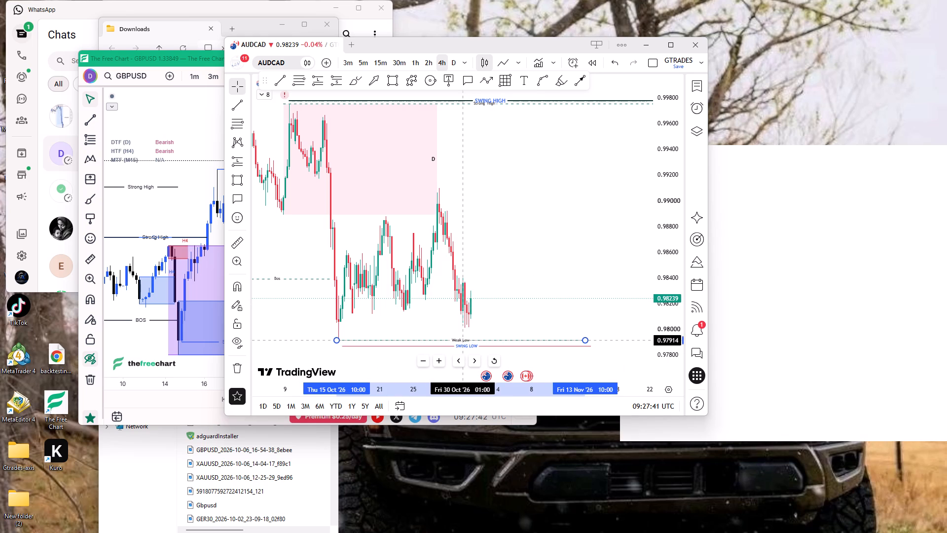
drag(463, 340, 462, 341)
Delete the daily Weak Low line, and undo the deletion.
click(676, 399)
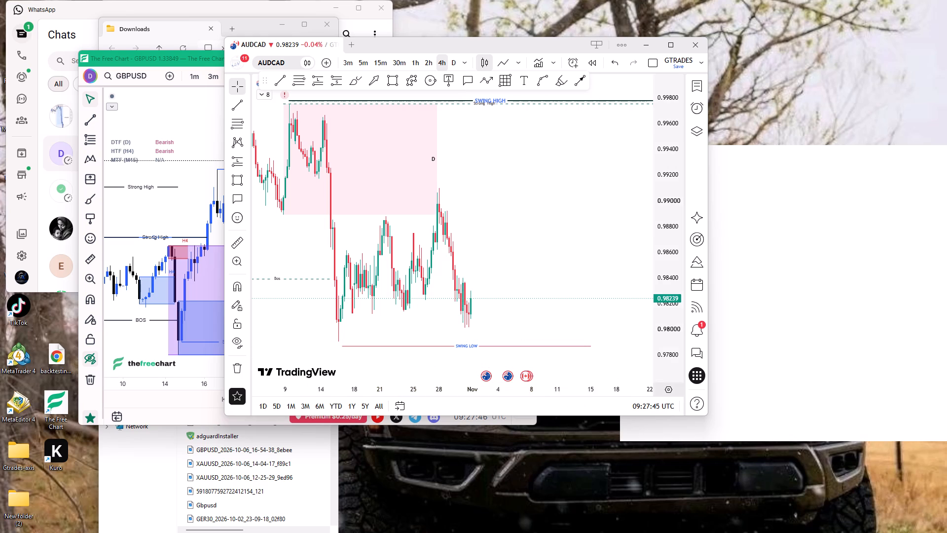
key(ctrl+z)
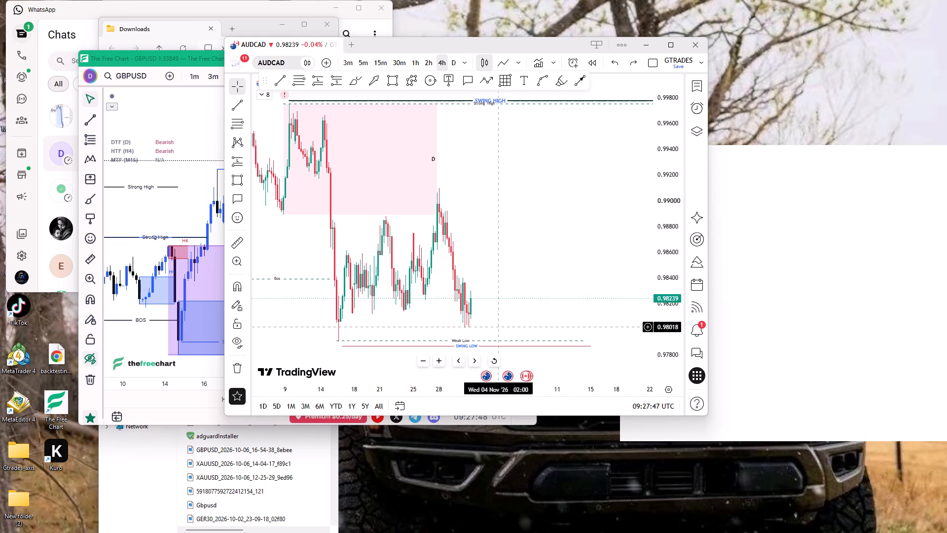
Move the SWING LOW line back up just beneath the Weak Low line, starting at the 15 October low.
drag(492, 320, 493, 315)
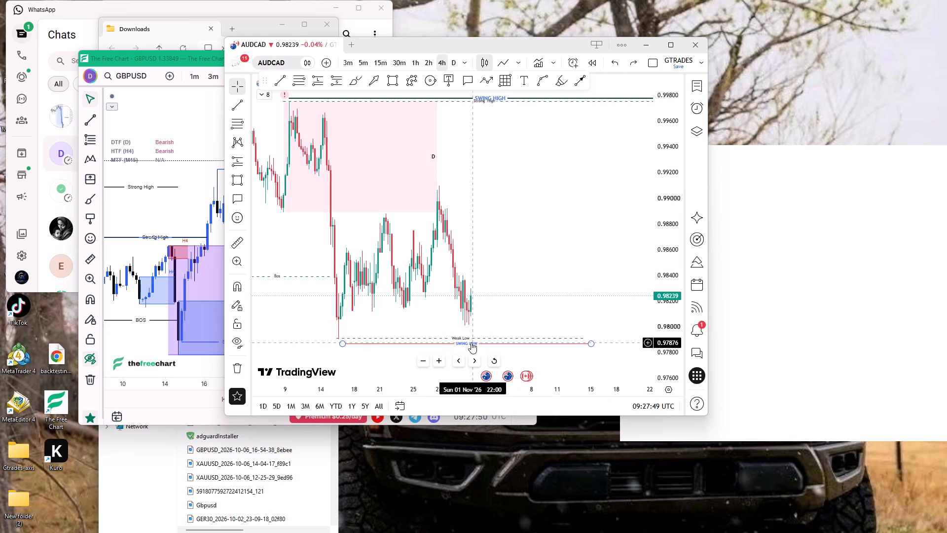
drag(471, 343, 466, 340)
click(502, 296)
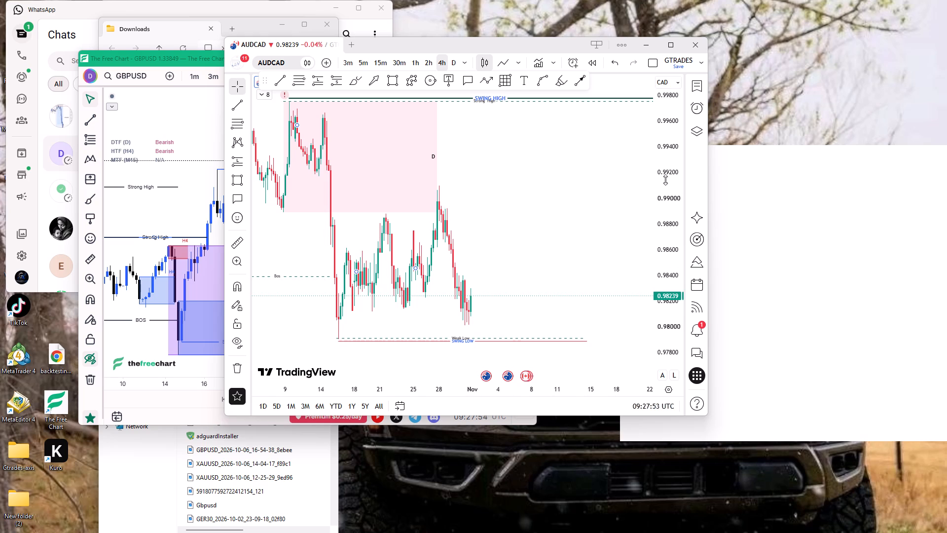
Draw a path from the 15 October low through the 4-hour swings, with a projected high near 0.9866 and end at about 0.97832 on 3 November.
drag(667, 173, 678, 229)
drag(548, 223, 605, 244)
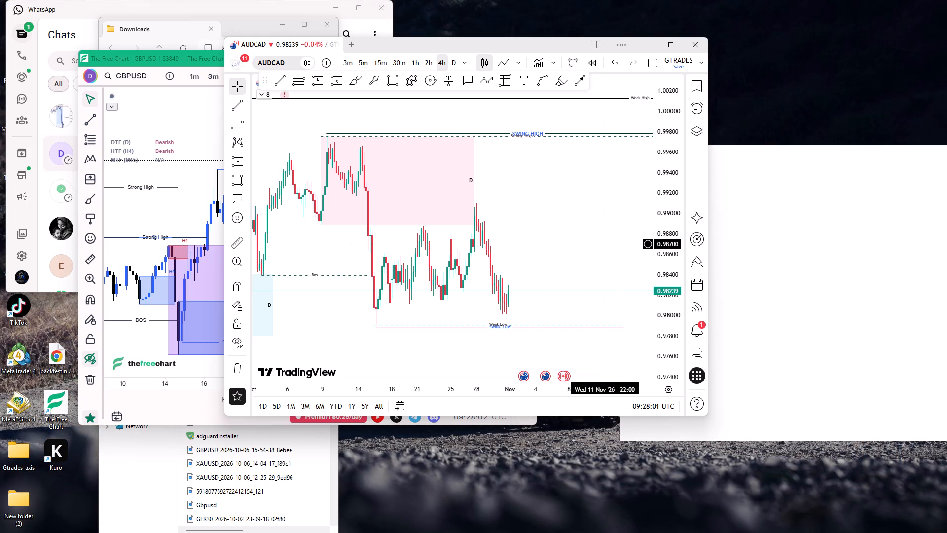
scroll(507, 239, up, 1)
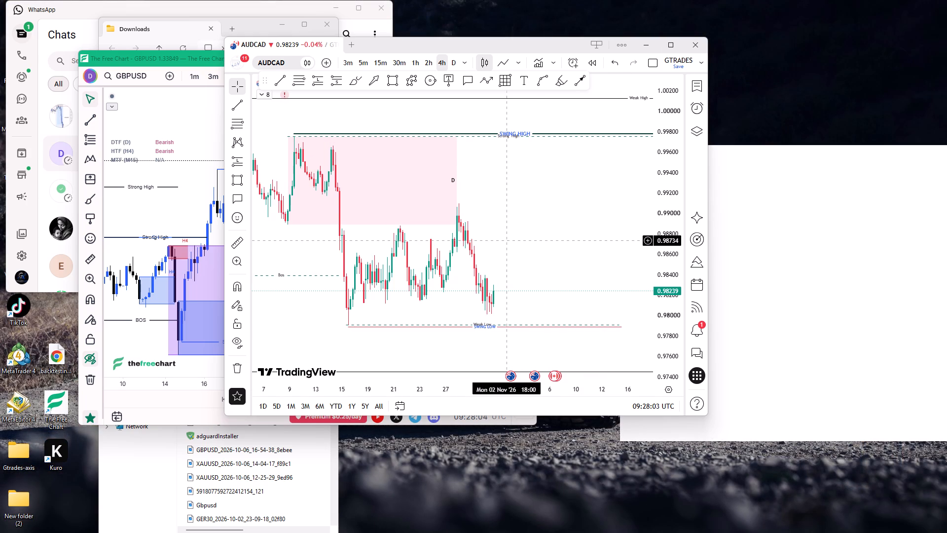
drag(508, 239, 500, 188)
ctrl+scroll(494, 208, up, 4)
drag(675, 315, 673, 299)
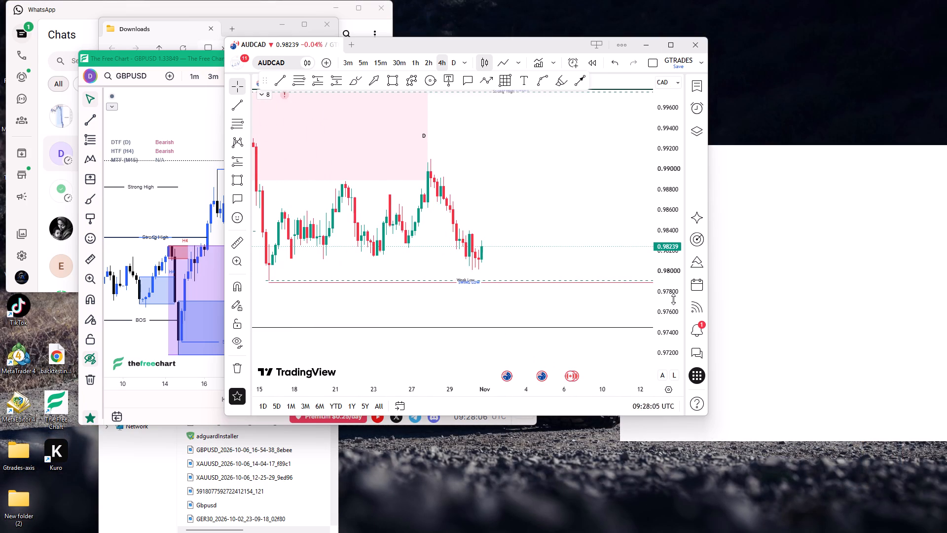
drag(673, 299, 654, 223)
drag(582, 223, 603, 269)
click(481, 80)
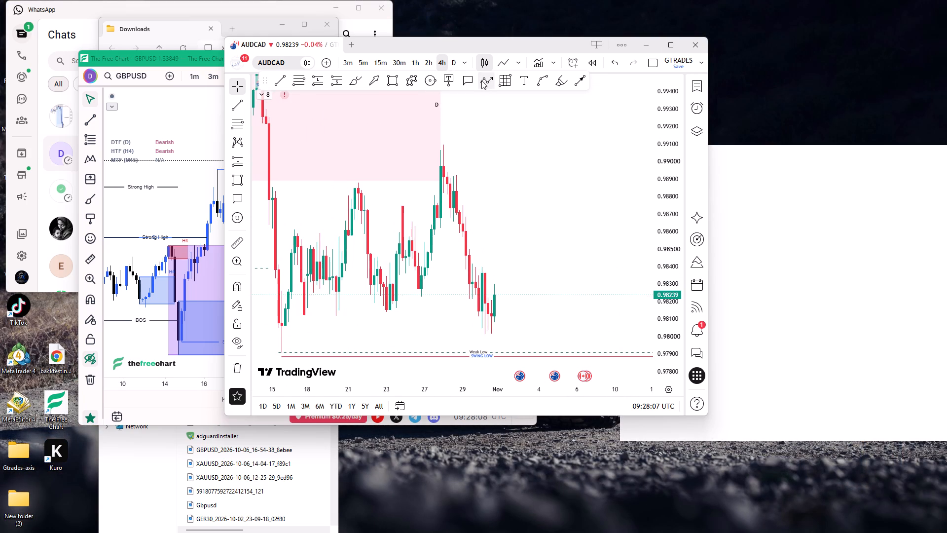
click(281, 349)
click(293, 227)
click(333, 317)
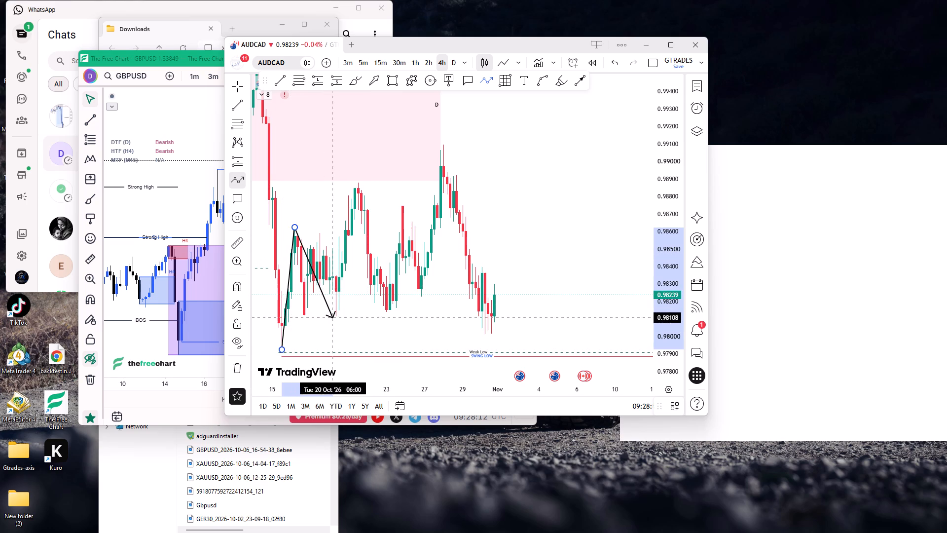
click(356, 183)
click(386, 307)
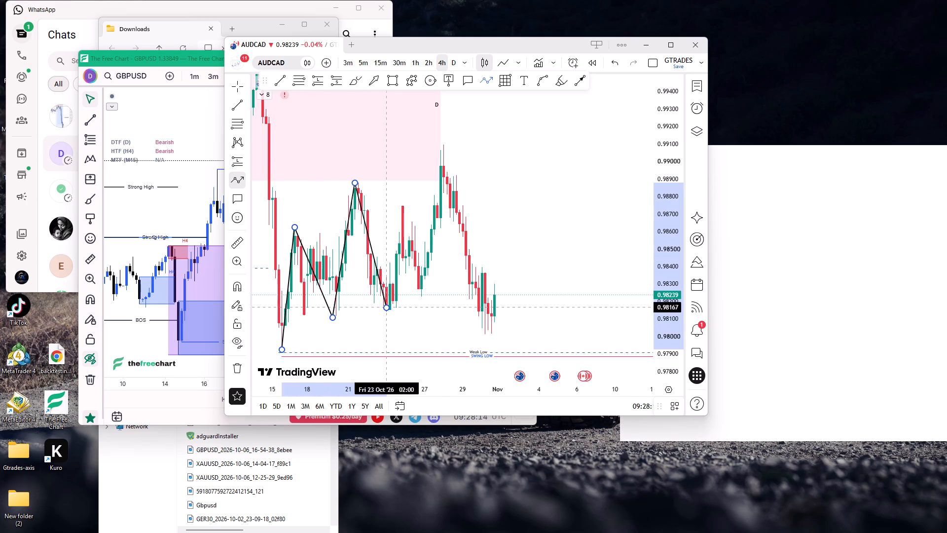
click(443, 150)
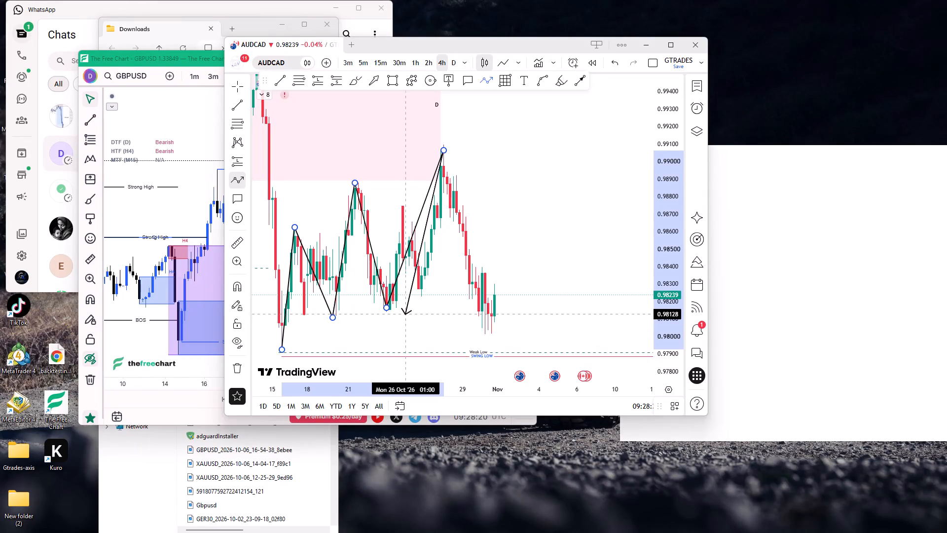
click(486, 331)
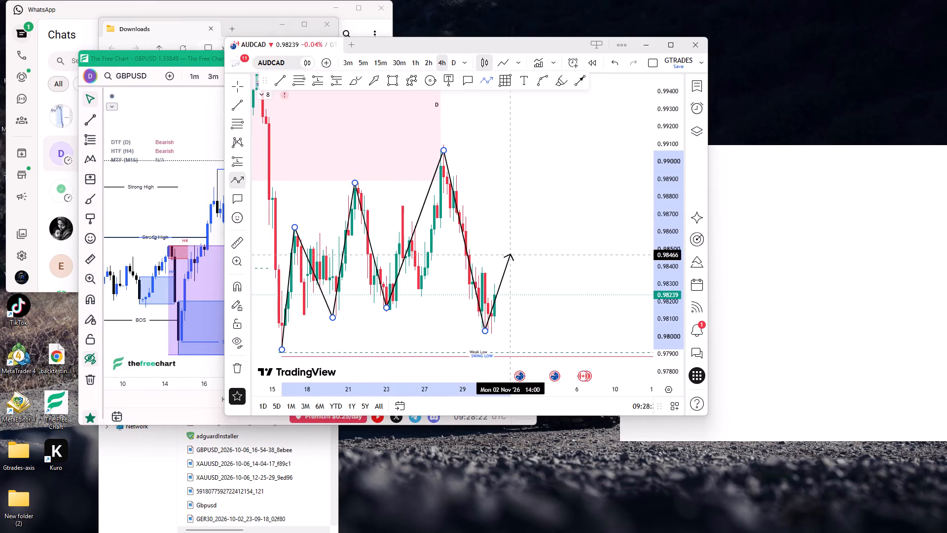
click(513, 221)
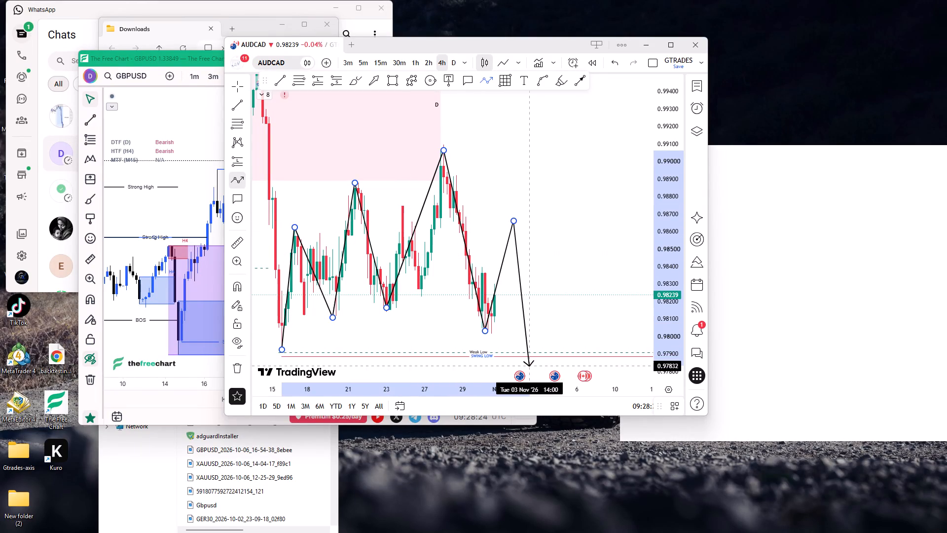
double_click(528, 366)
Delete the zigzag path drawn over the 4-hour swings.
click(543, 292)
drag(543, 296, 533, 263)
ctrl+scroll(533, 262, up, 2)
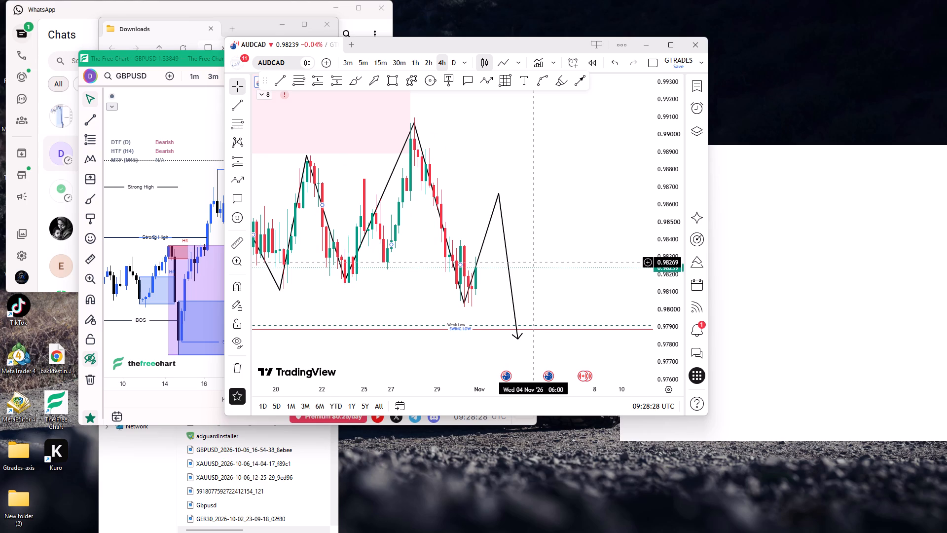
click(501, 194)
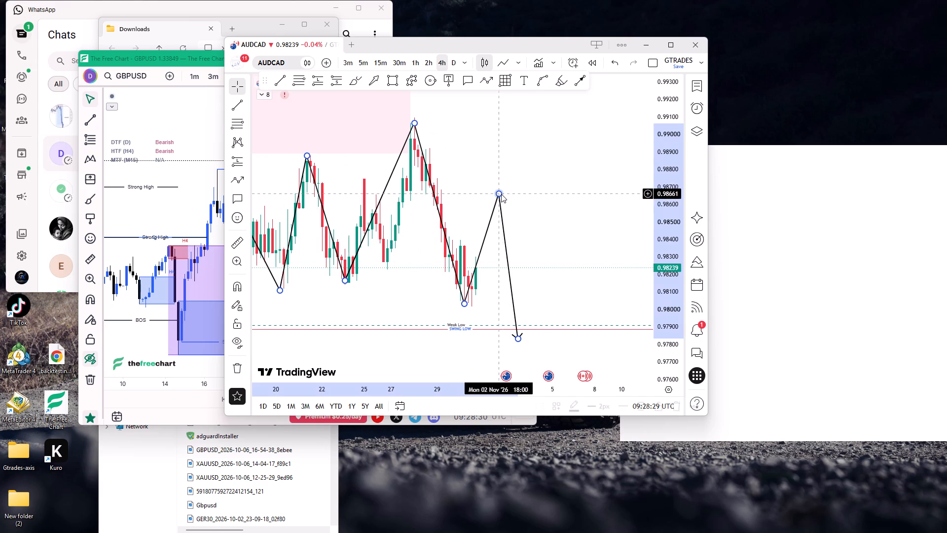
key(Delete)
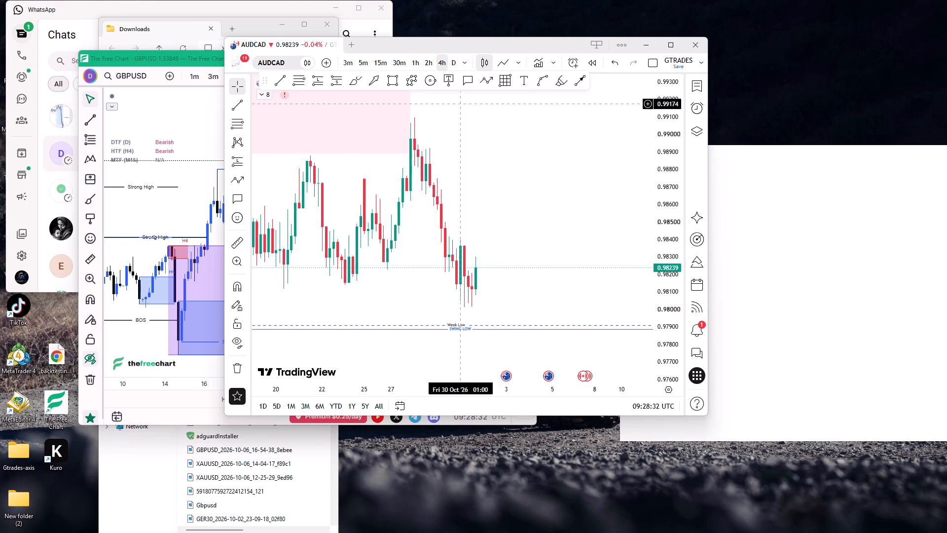
Draw a line at 0.98138 from the 23 October low to 30 October, and apply the 4H ibos template to it.
click(273, 82)
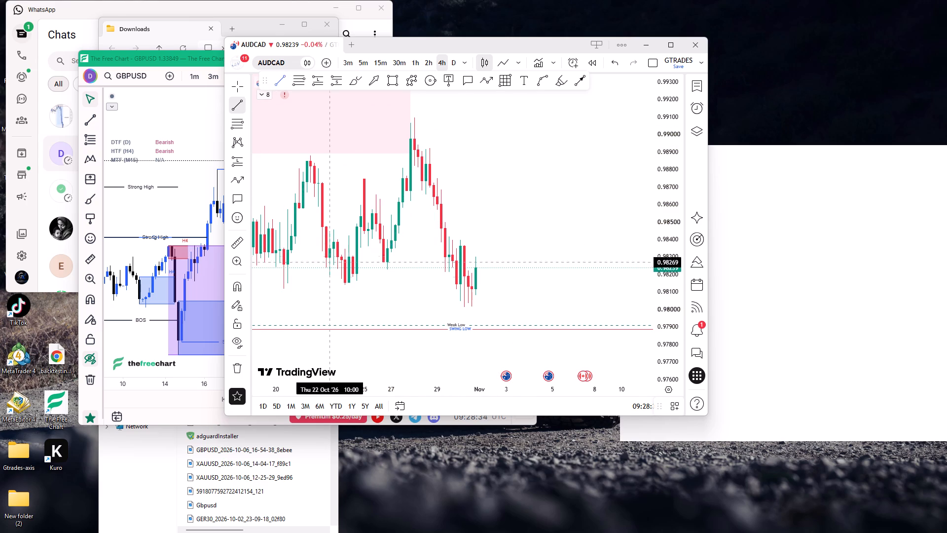
ctrl+click(345, 296)
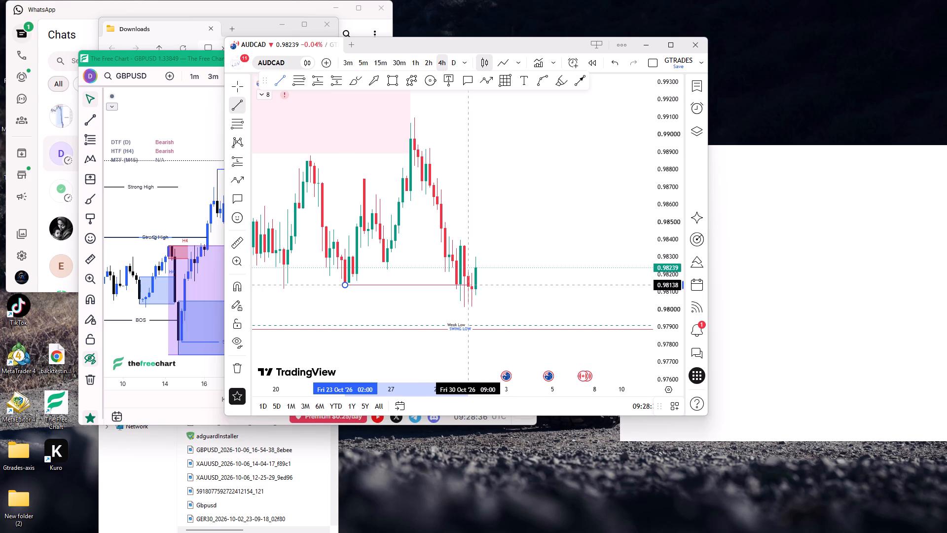
shift+click(468, 299)
click(520, 403)
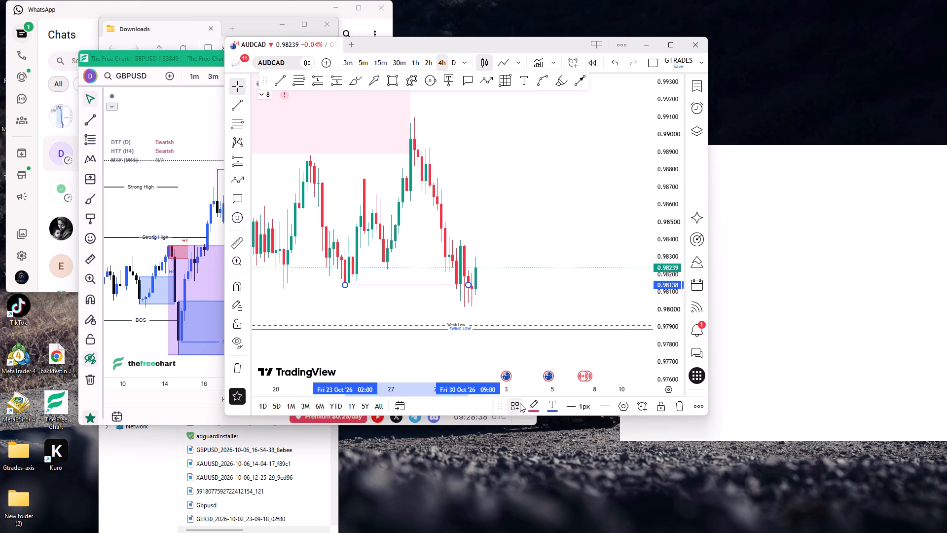
click(535, 239)
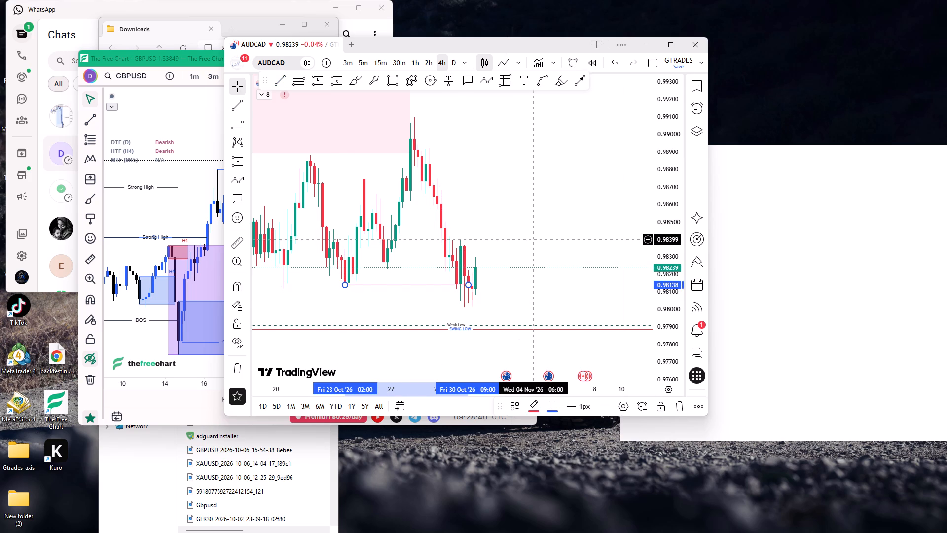
Draw a line at 0.99096 from the 28 October high to 9 November, and apply the 4H int Swing H template.
click(273, 78)
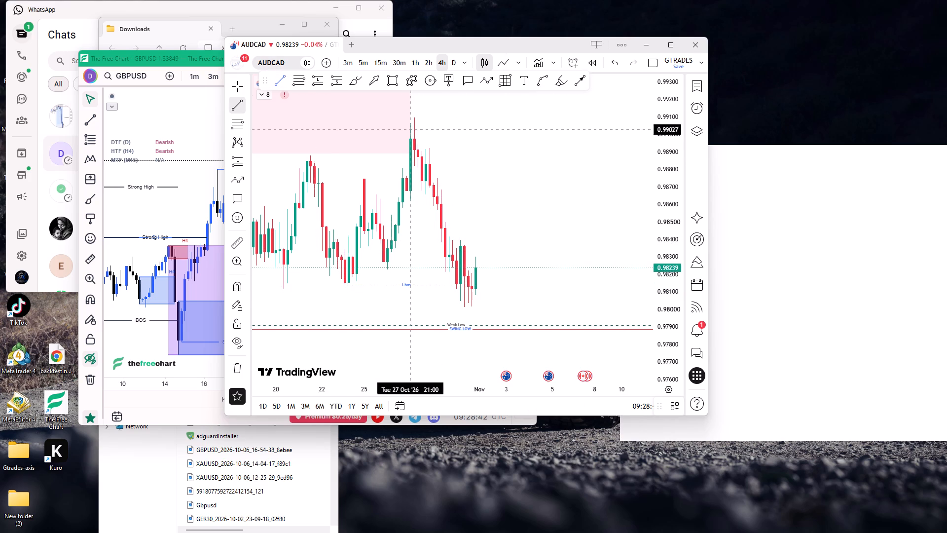
ctrl+click(415, 110)
shift+click(597, 165)
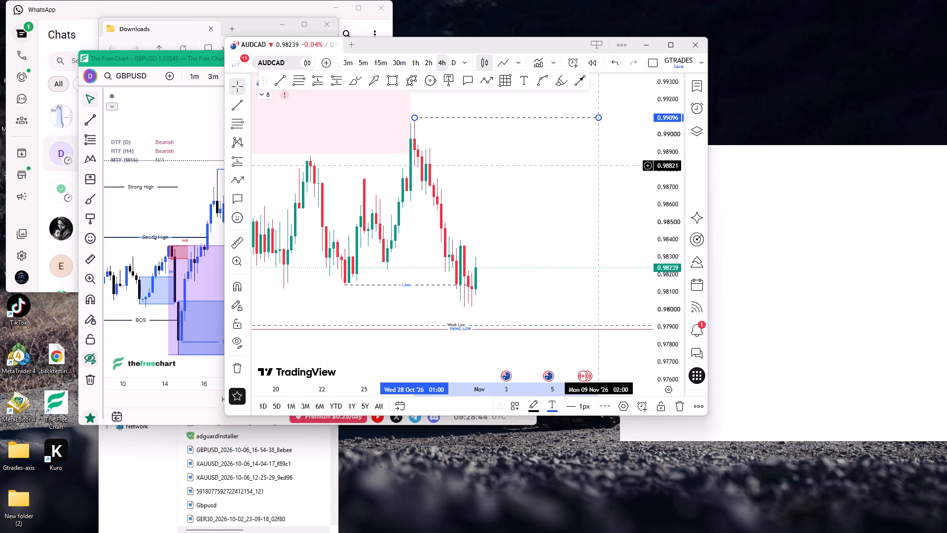
click(519, 411)
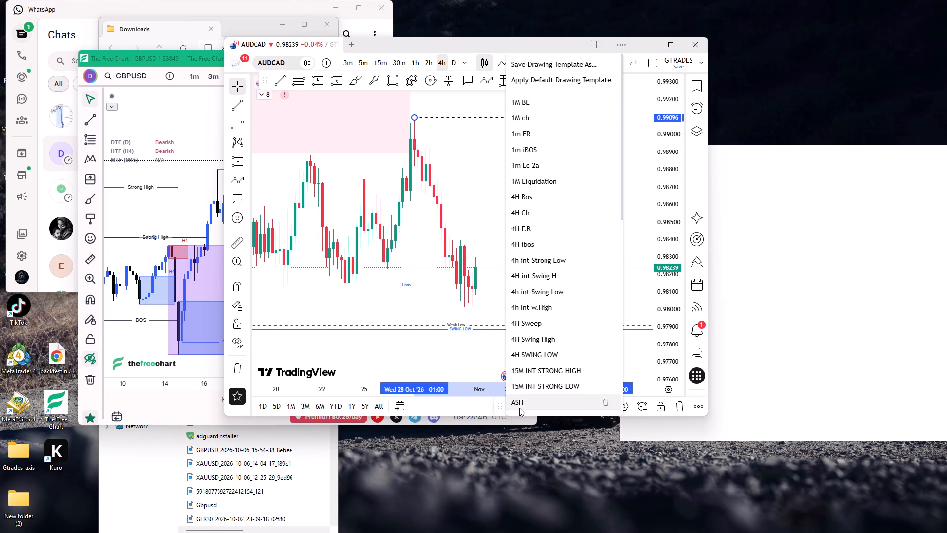
click(542, 279)
Examine the 4-hour price action from the 28 October swing high down to the Weak Low and SWING LOW lines.
ctrl+scroll(536, 257, up, 3)
drag(522, 256, 516, 261)
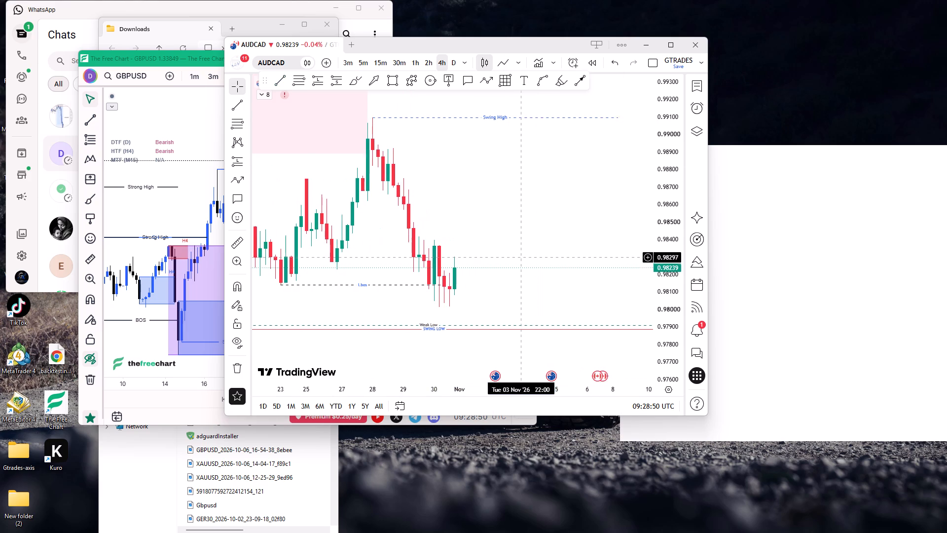
drag(516, 261, 501, 271)
ctrl+scroll(501, 273, up, 4)
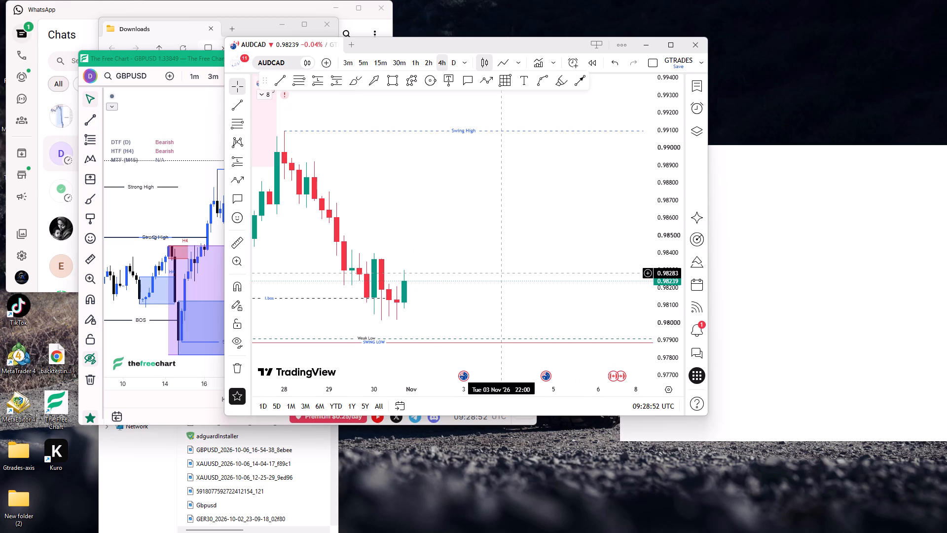
ctrl+scroll(471, 252, up, 4)
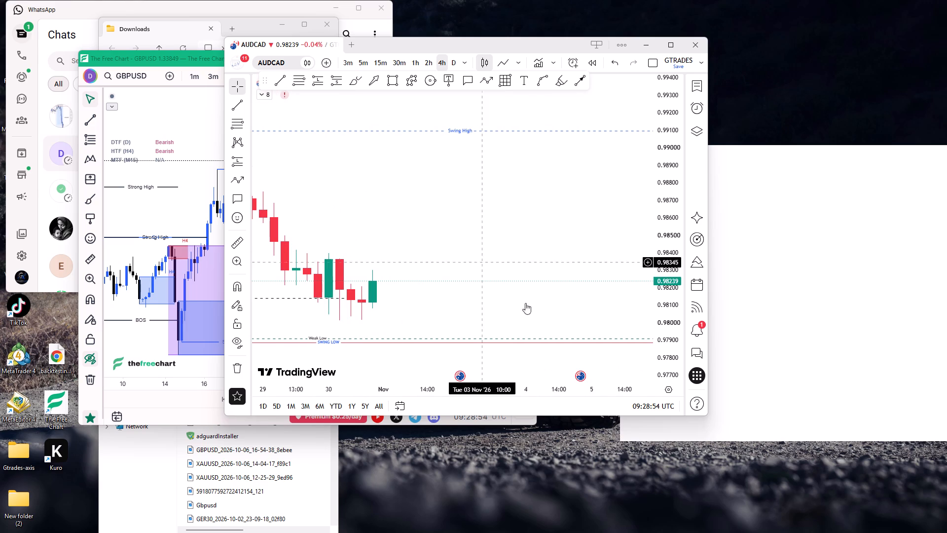
drag(678, 334, 616, 210)
drag(493, 278, 565, 141)
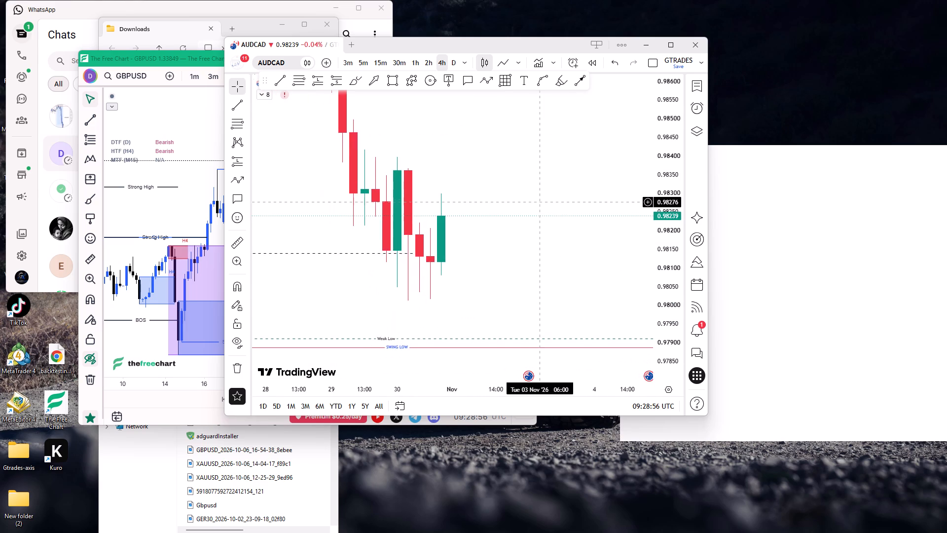
ctrl+scroll(533, 204, down, 3)
drag(664, 153, 633, 296)
ctrl+scroll(556, 218, down, 4)
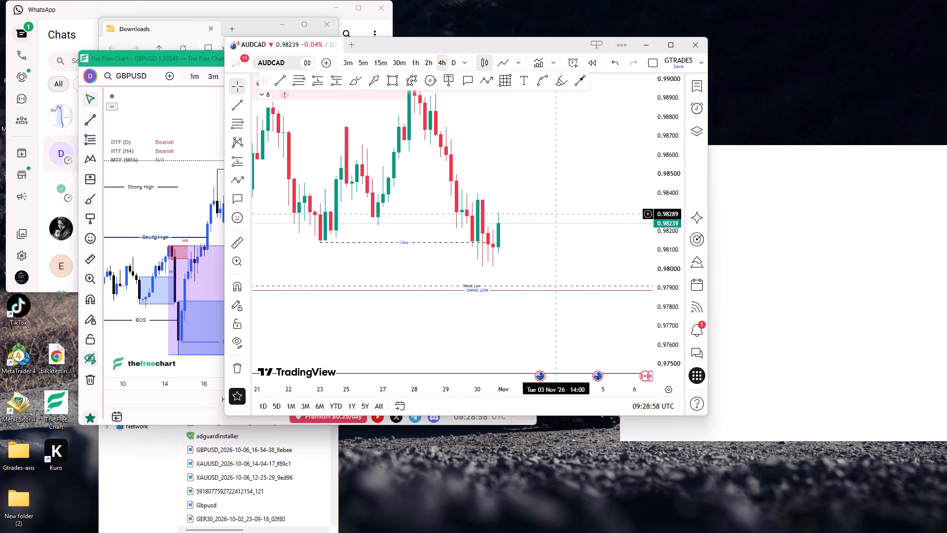
drag(542, 229, 485, 305)
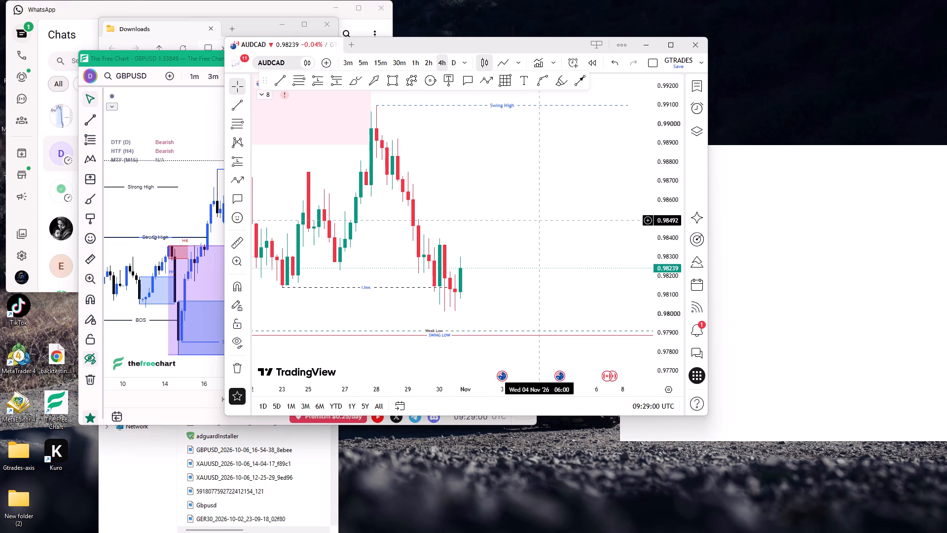
ctrl+scroll(539, 221, down, 2)
drag(535, 228, 512, 252)
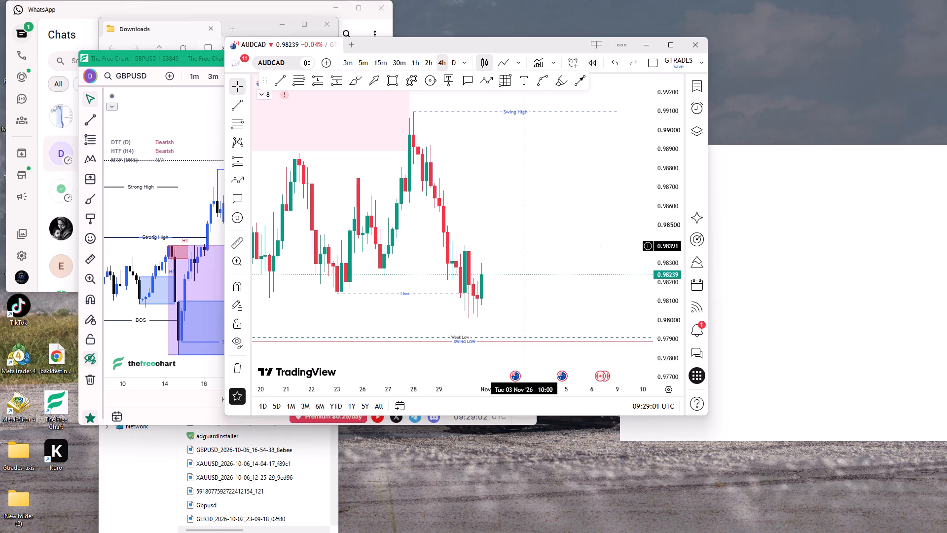
drag(512, 252, 487, 251)
Draw a supply zone rectangle from 0.98654 to 0.98921, starting at 28 October 13:00 and extending to about 6 November.
click(381, 78)
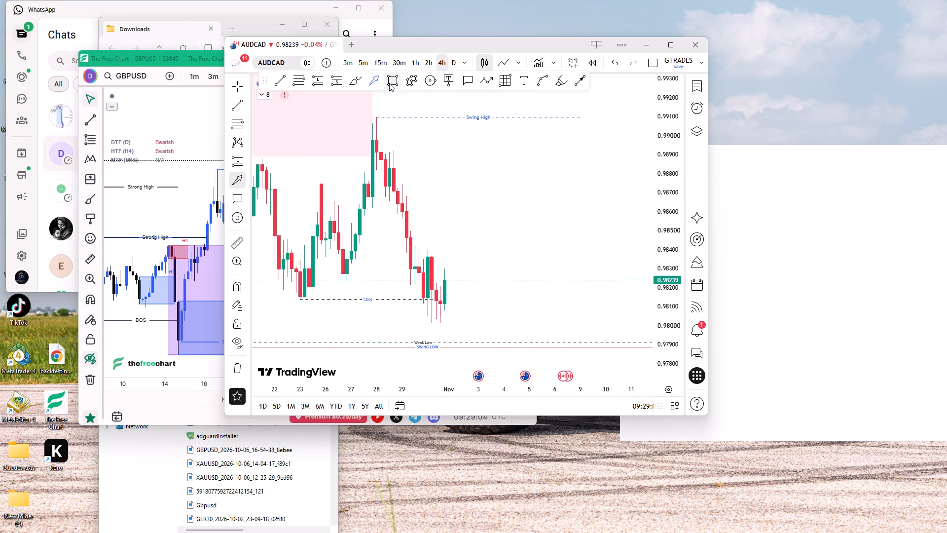
click(389, 83)
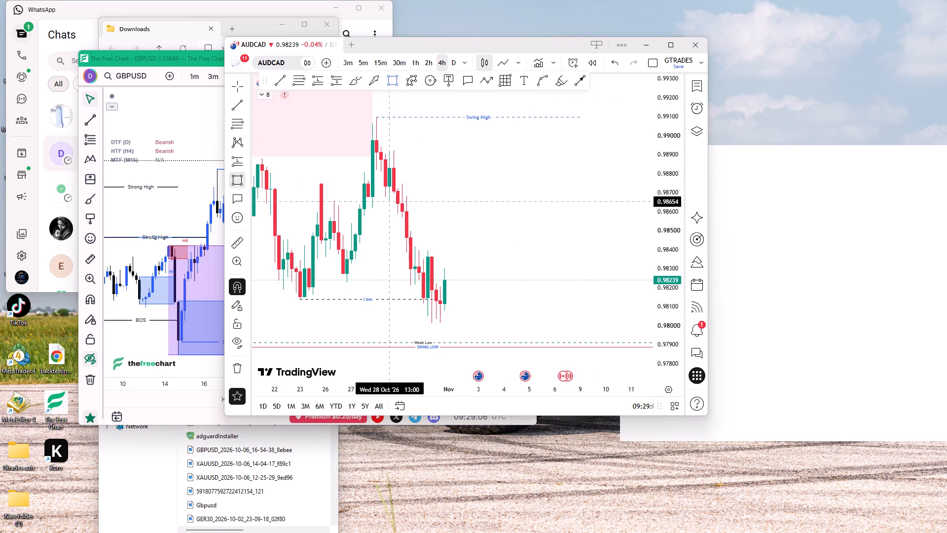
ctrl+click(388, 209)
ctrl+click(394, 149)
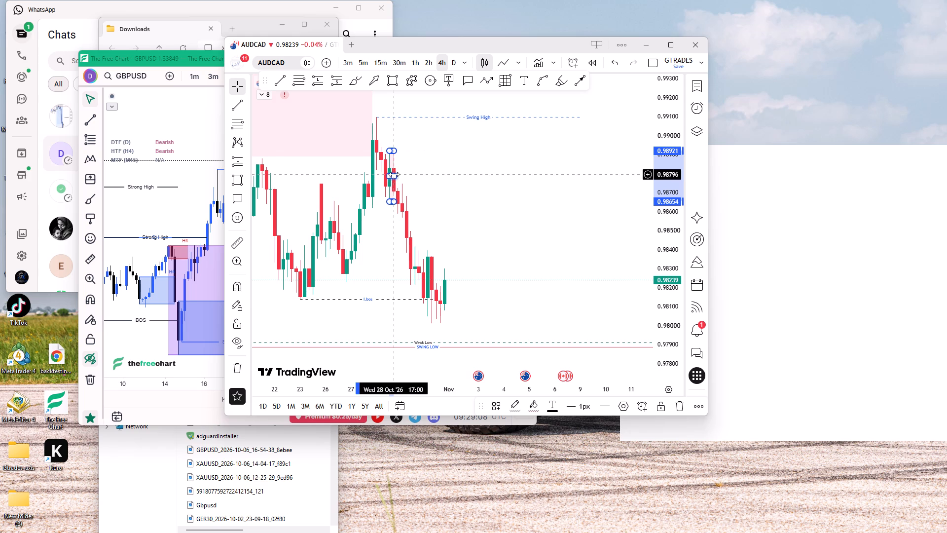
drag(394, 174, 539, 193)
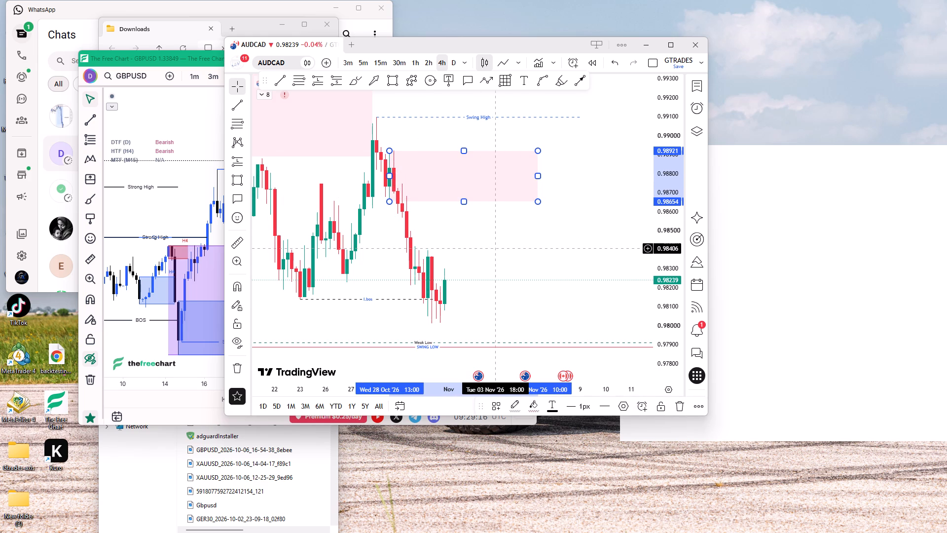
click(477, 237)
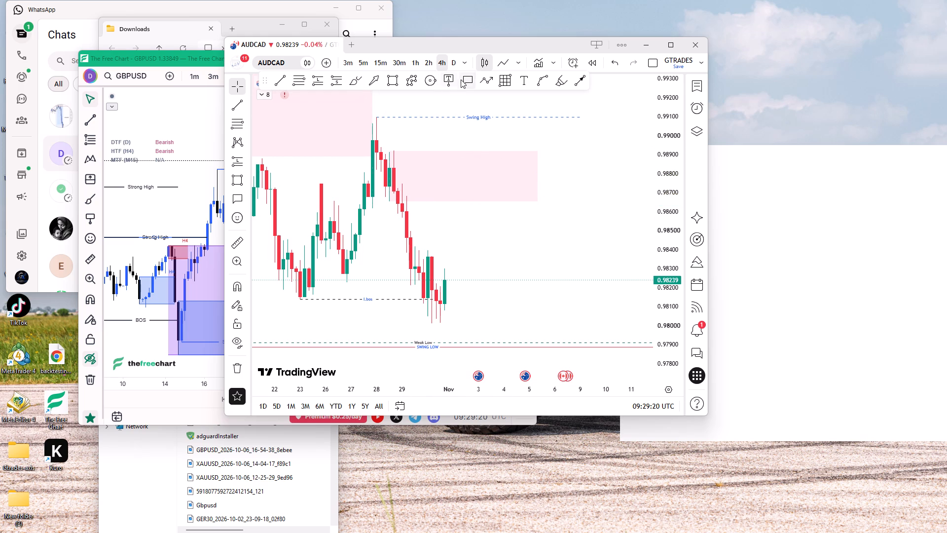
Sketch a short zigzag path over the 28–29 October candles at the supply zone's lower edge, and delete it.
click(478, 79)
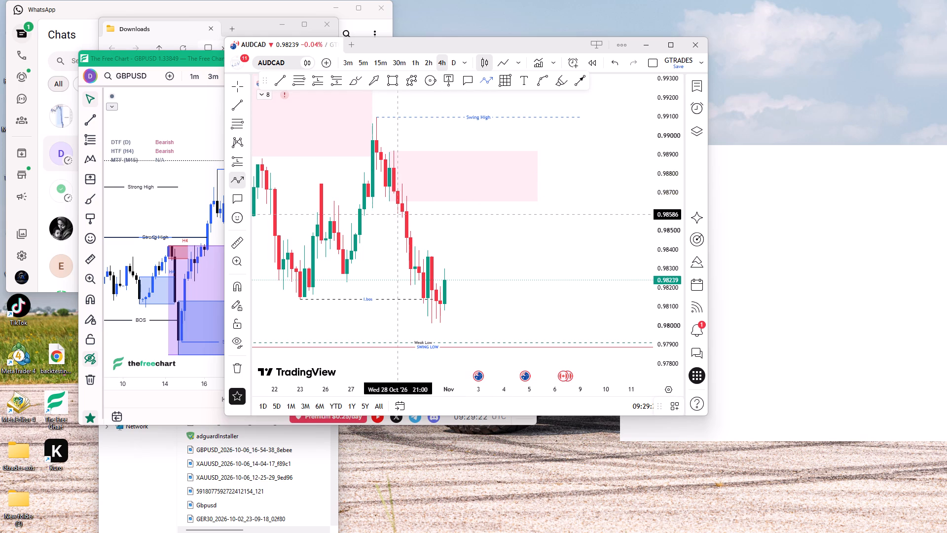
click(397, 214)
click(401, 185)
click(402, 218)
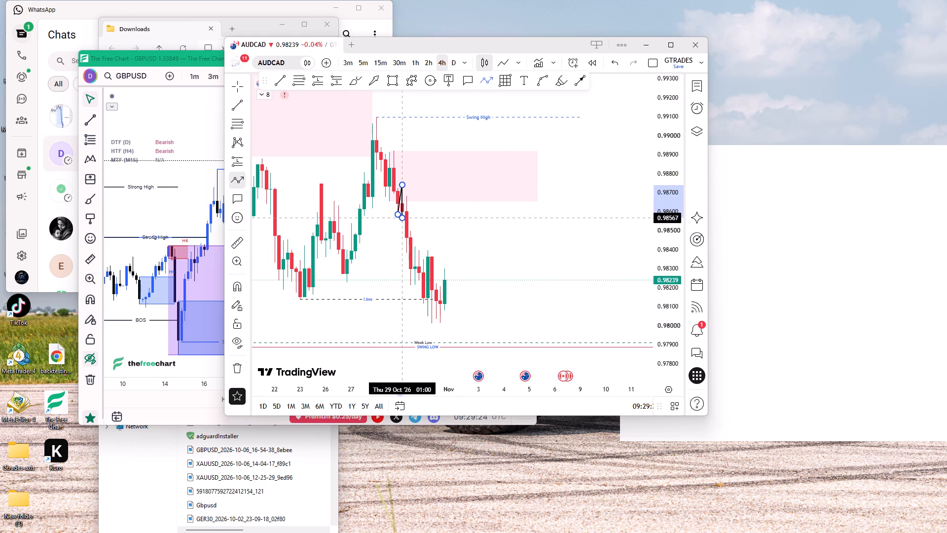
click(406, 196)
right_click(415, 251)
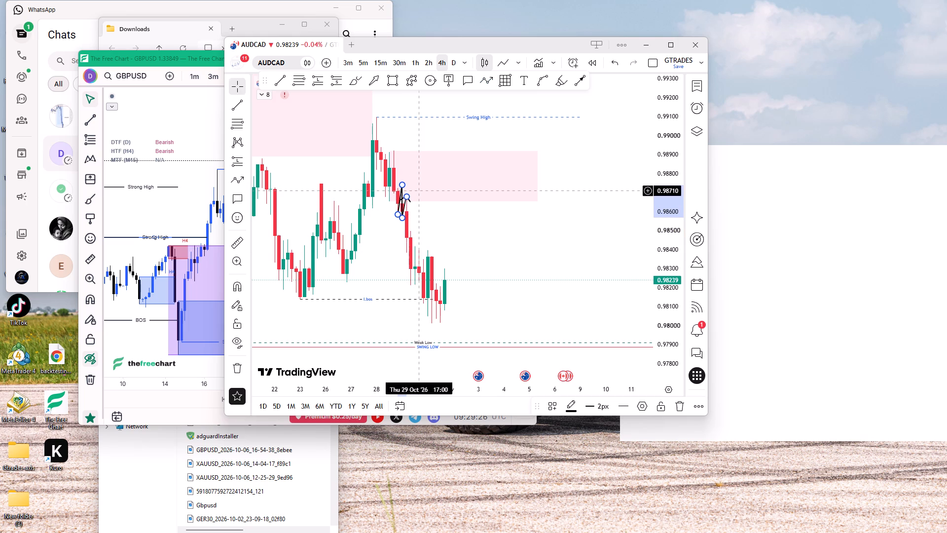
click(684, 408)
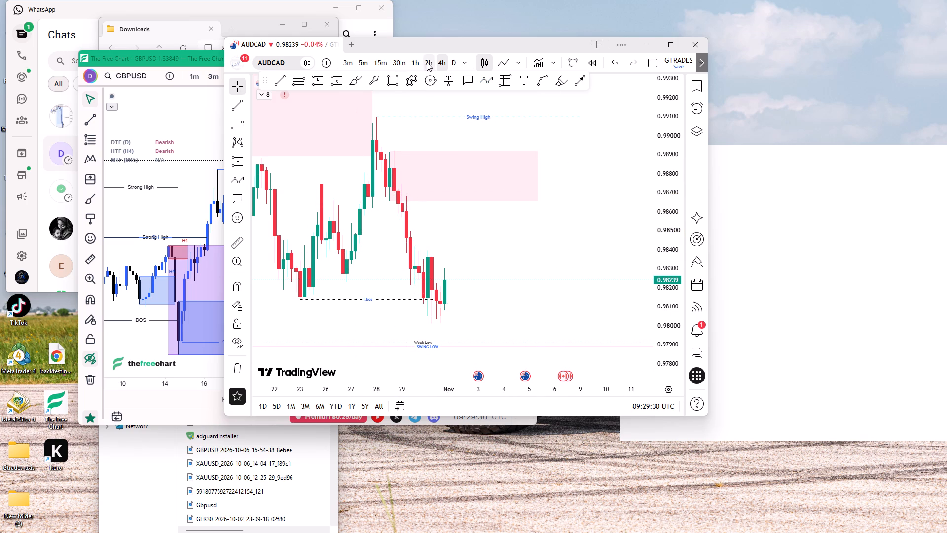
Review the 1-hour AUDCAD chart from the 28 October high through the sell-off below the supply zone.
click(416, 65)
ctrl+scroll(456, 265, down, 5)
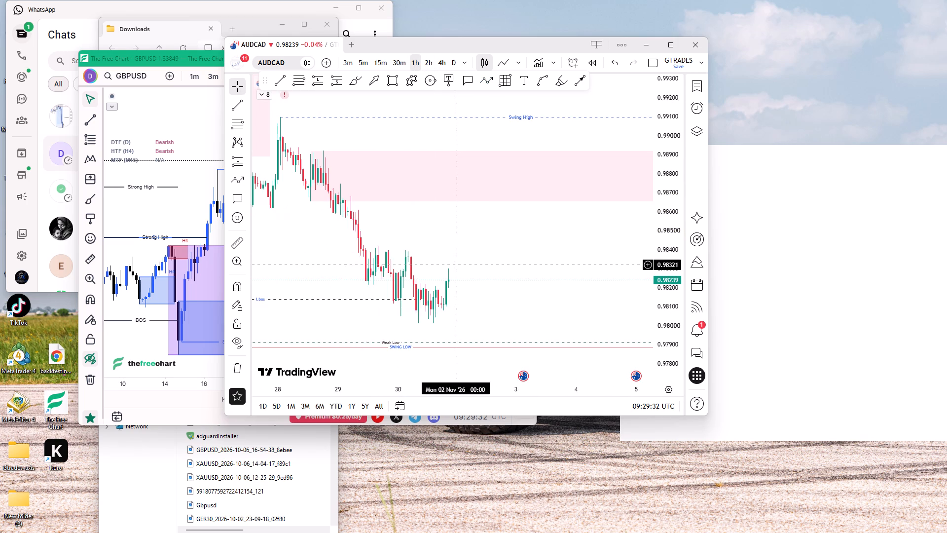
drag(452, 228, 487, 256)
ctrl+scroll(473, 255, up, 3)
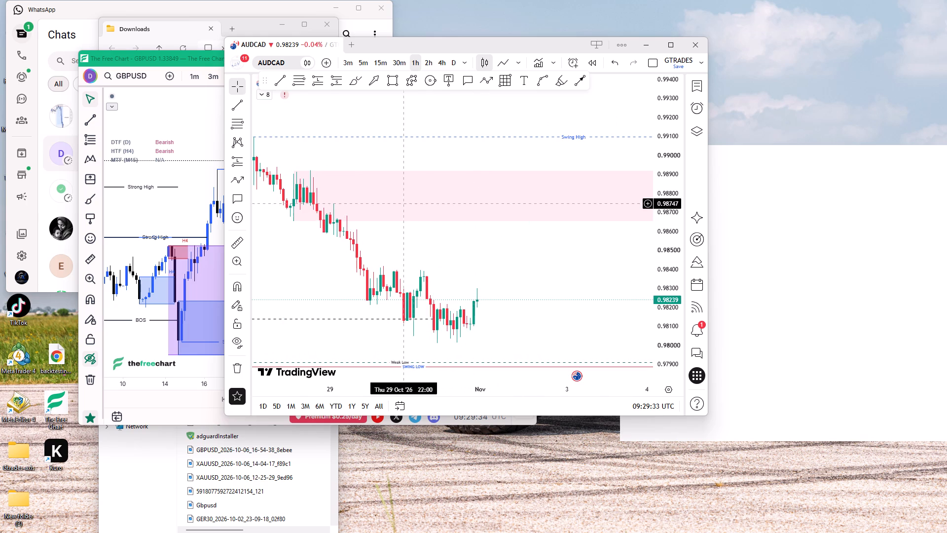
drag(434, 242, 570, 289)
ctrl+scroll(492, 269, up, 5)
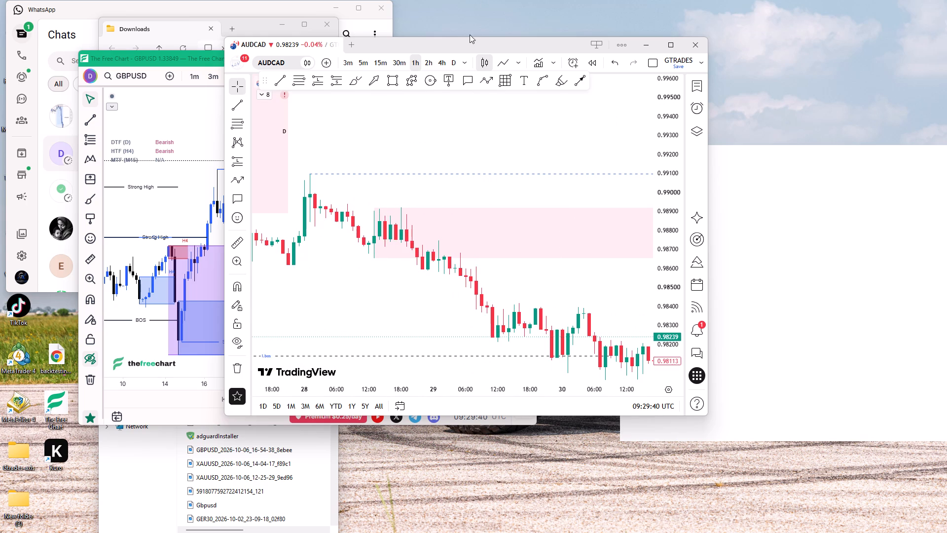
On the 4-hour chart, refit the supply zone to the 29 October candle, spanning about 0.9857 to 0.9874.
click(438, 64)
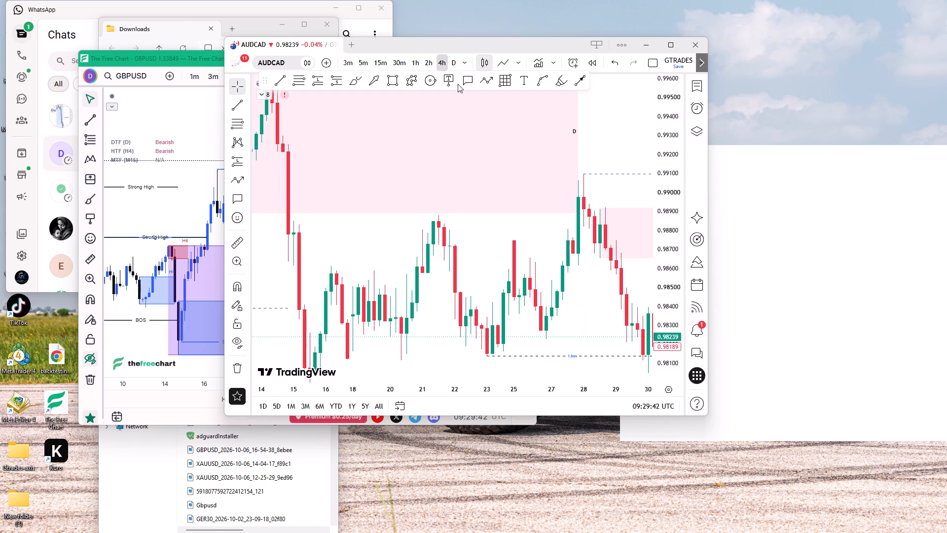
drag(597, 192, 378, 182)
ctrl+scroll(387, 220, up, 2)
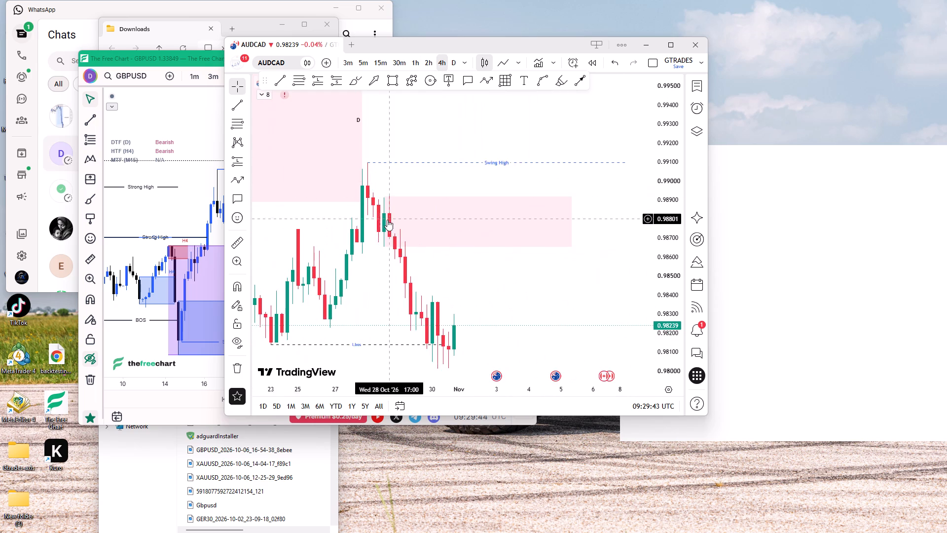
ctrl+scroll(387, 220, up, 2)
drag(379, 247, 401, 268)
drag(405, 197, 404, 229)
click(441, 195)
drag(449, 207, 388, 178)
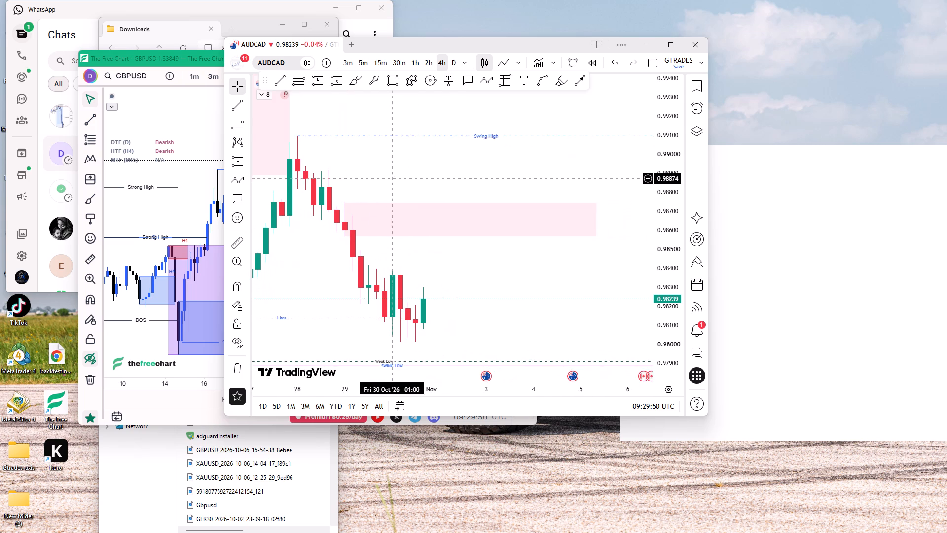
Draw a projected path from the last 4-hour candle at about 0.9833 up to the supply zone near 0.9856, ending about 0.9787 below the swing low.
ctrl+scroll(407, 225, down, 2)
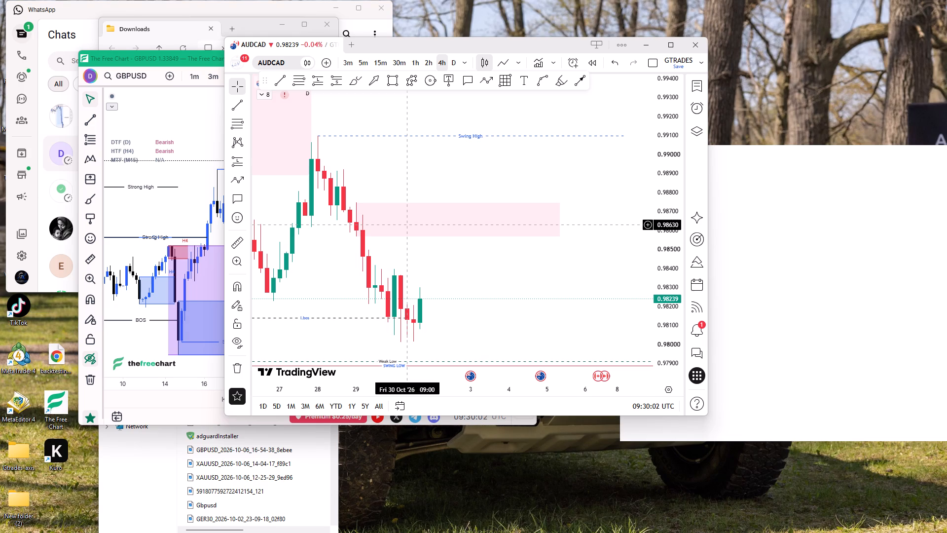
drag(474, 292, 572, 258)
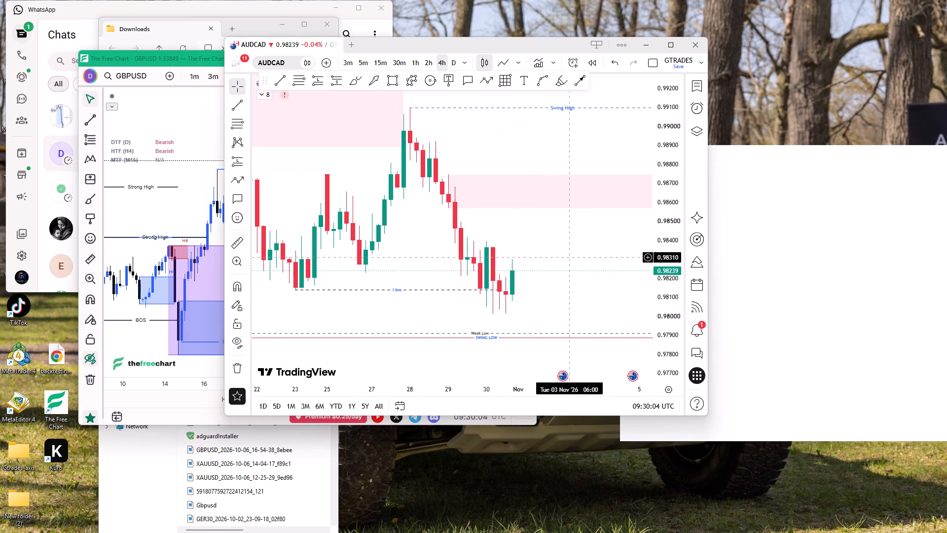
ctrl+scroll(568, 257, down, 2)
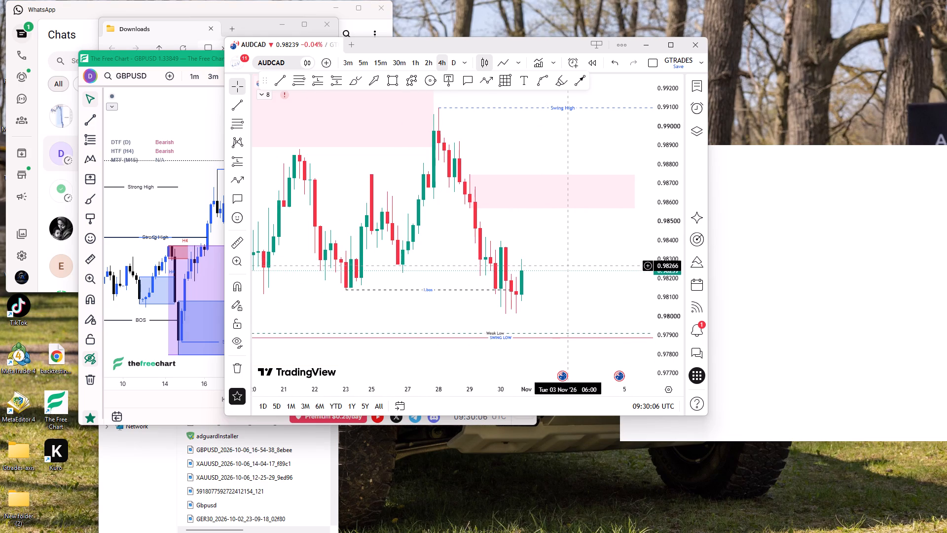
drag(567, 268, 566, 268)
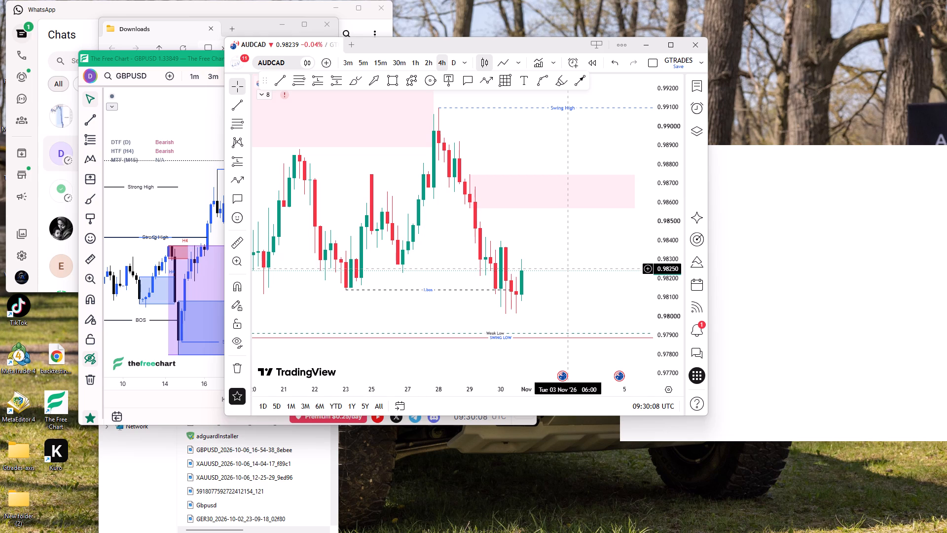
drag(566, 268, 531, 274)
click(475, 77)
click(494, 74)
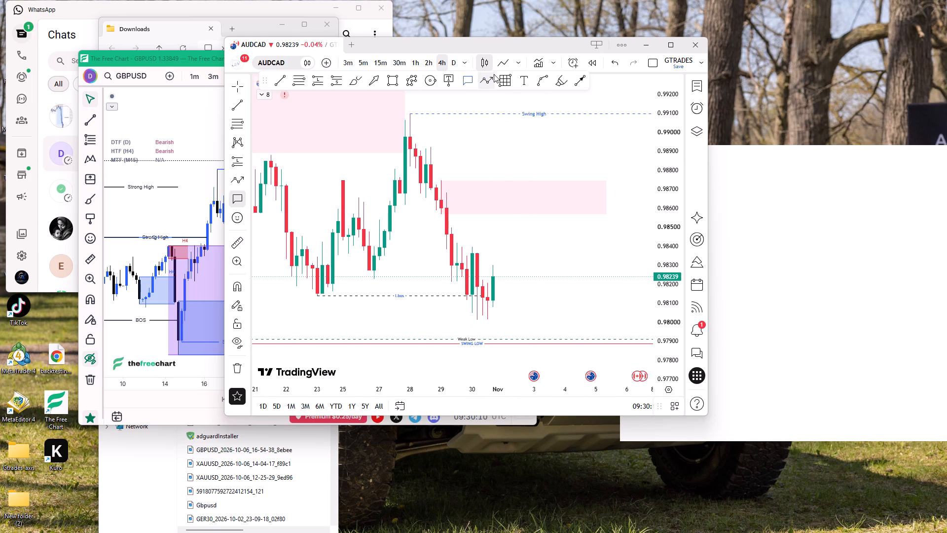
click(492, 260)
click(513, 215)
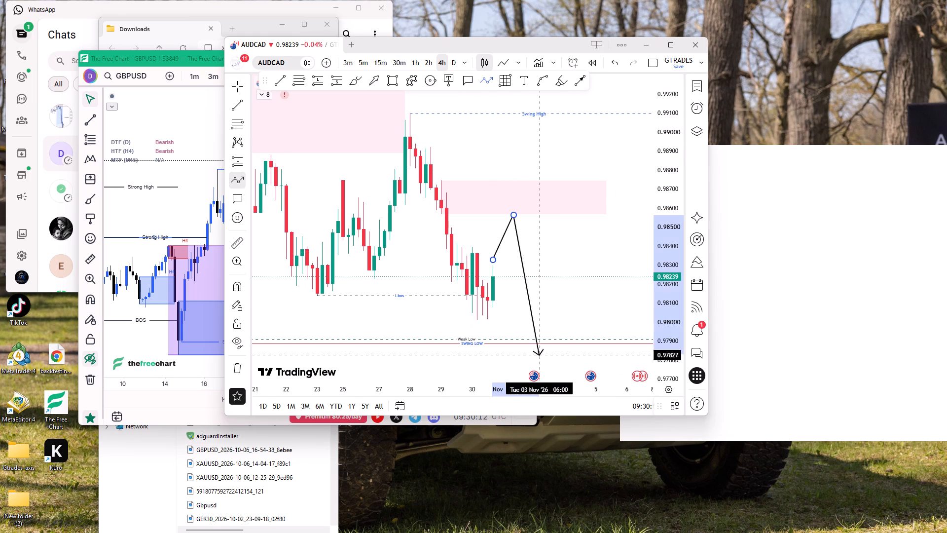
double_click(558, 346)
click(590, 299)
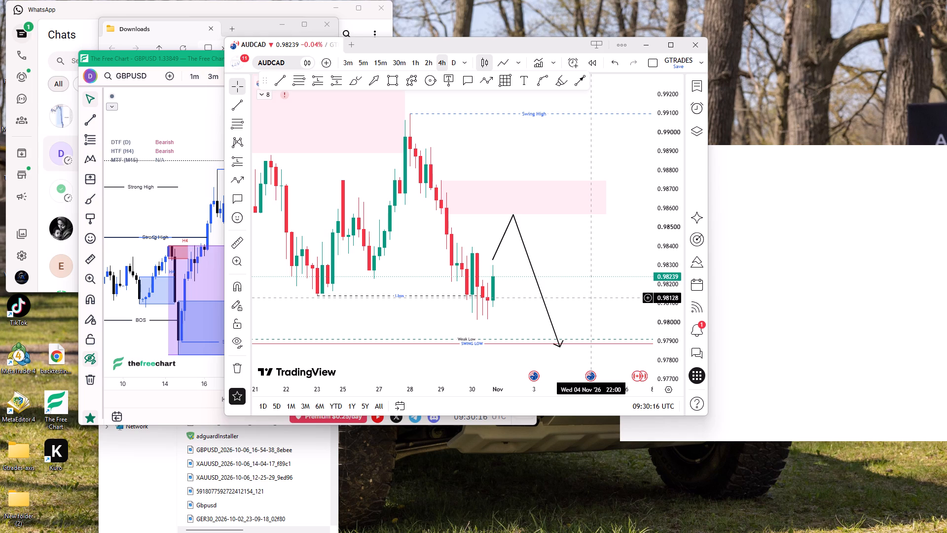
Examine the 30 October price action on the 15-minute AUDCAD chart against the projected path.
text(15)
key(Return)
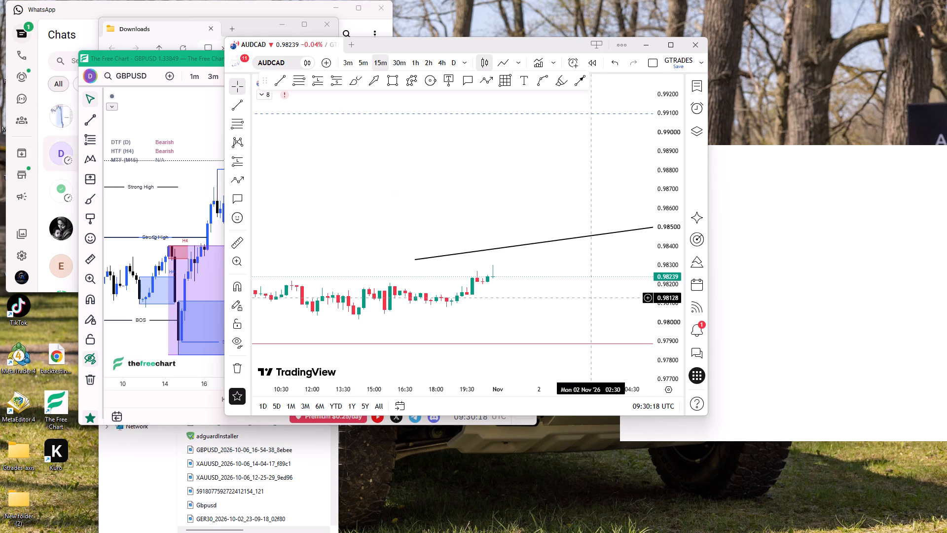
right_click(501, 213)
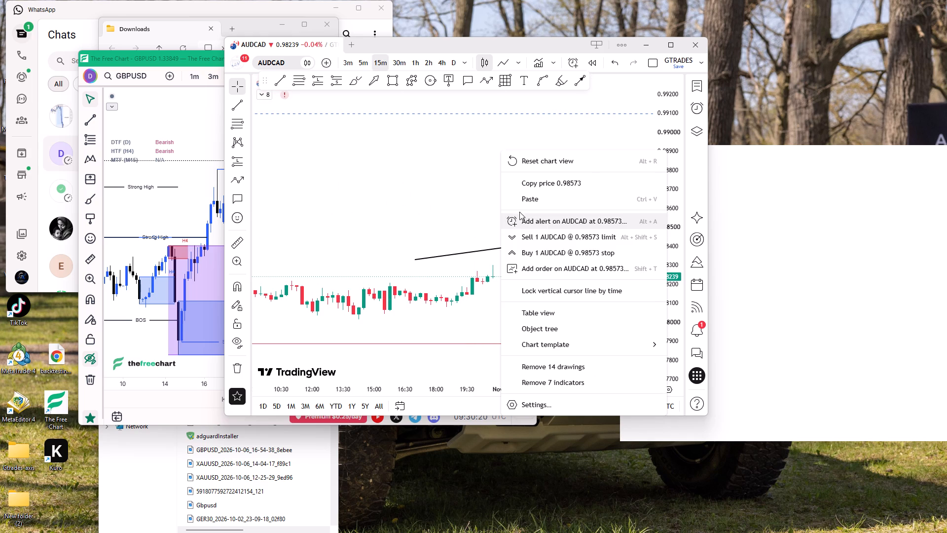
click(534, 162)
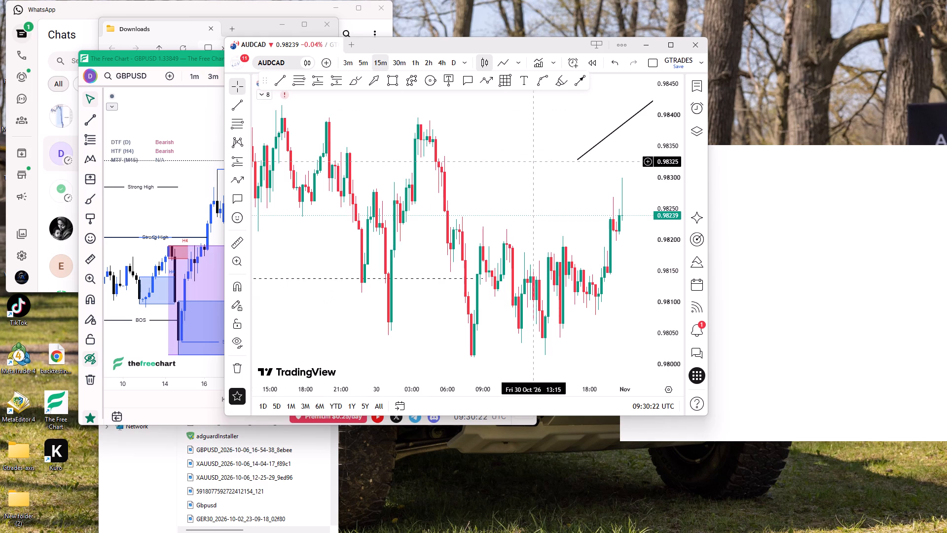
scroll(537, 191, down, 4)
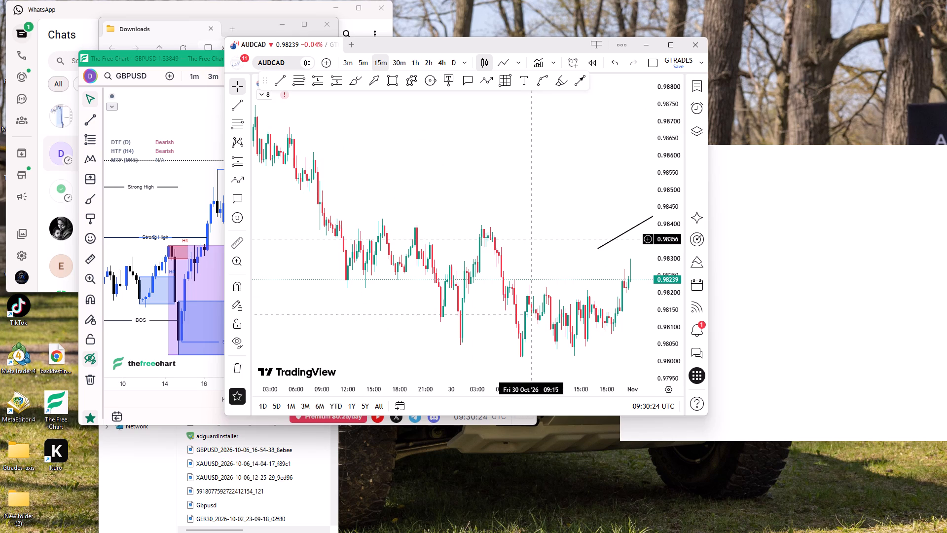
ctrl+scroll(571, 275, up, 4)
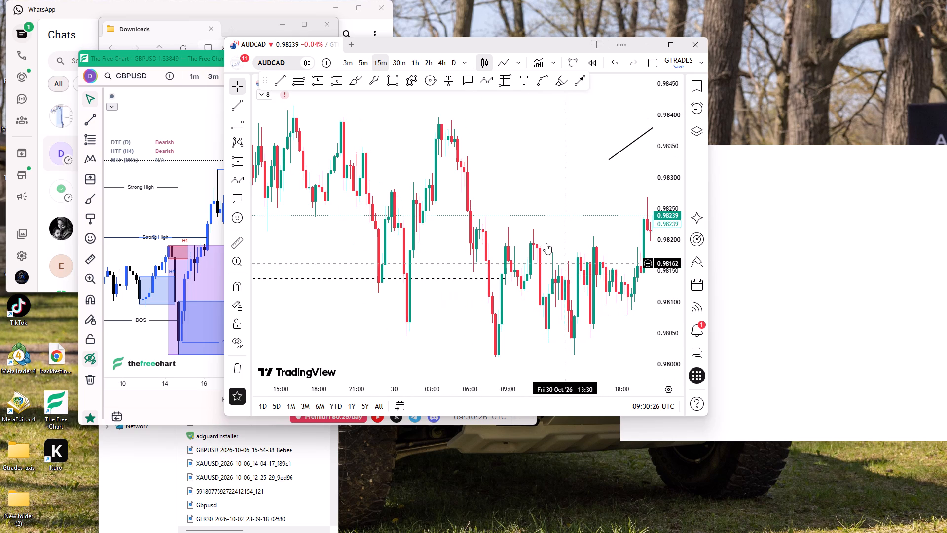
click(454, 190)
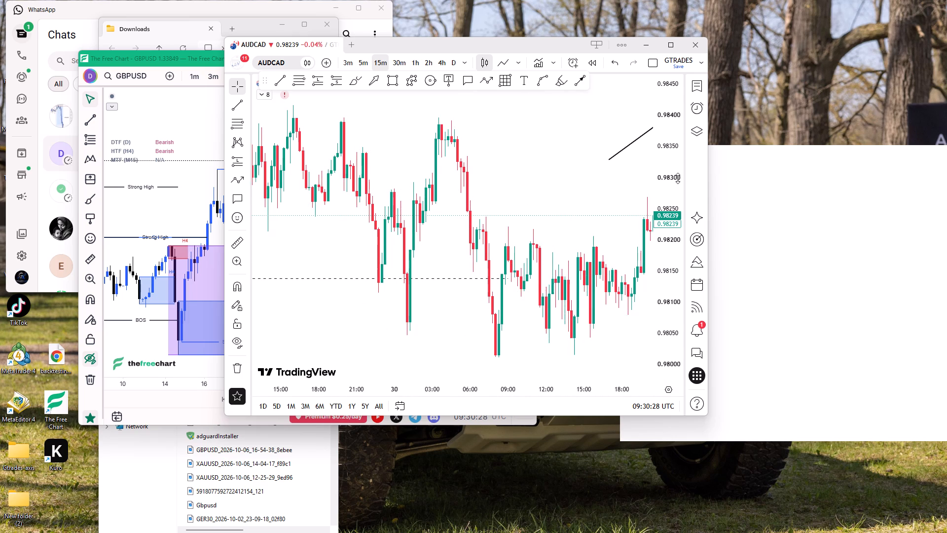
drag(675, 185, 619, 261)
drag(617, 262, 606, 264)
drag(516, 212, 355, 217)
click(355, 217)
ctrl+scroll(355, 217, down, 3)
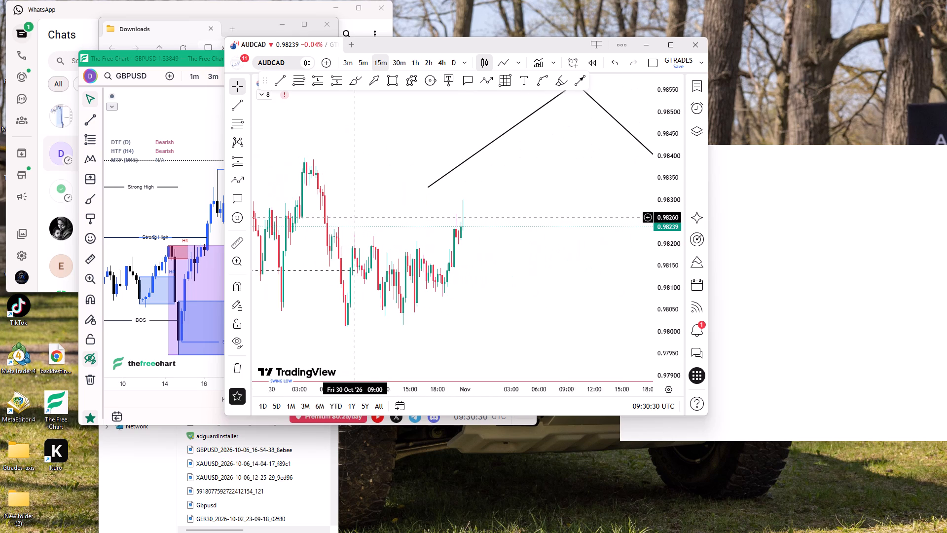
drag(366, 189, 399, 204)
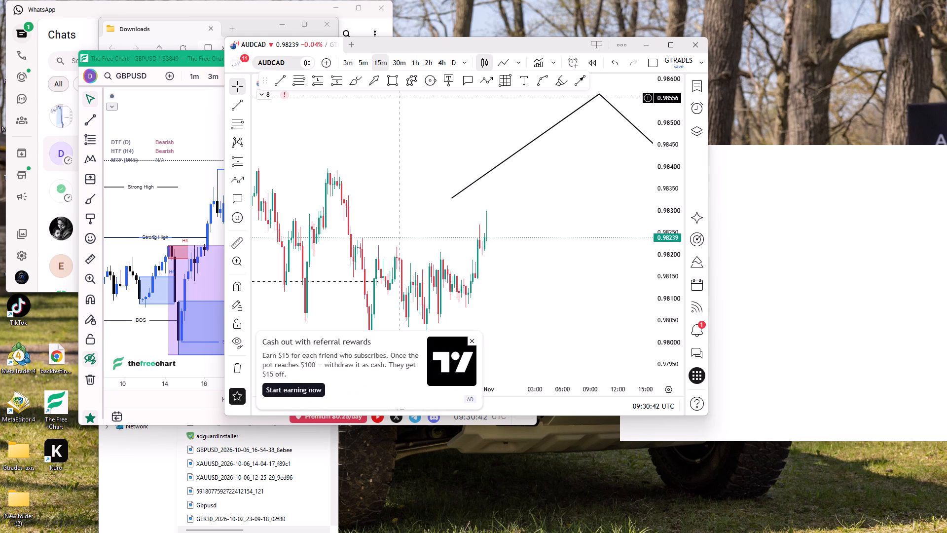
click(473, 341)
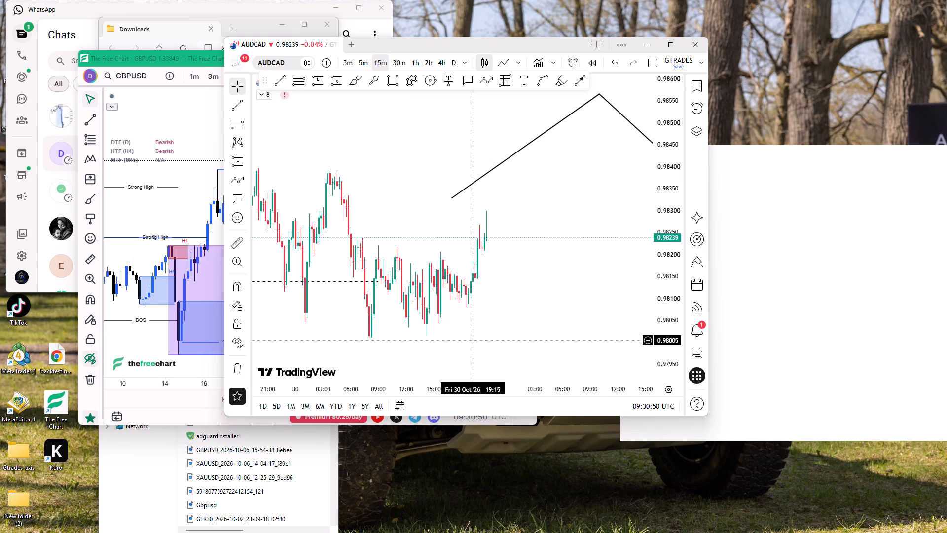
Draw a trend line at 0.98047 from the 30 October 01:00 low to 07:45, and apply the M15 Bos template.
click(278, 86)
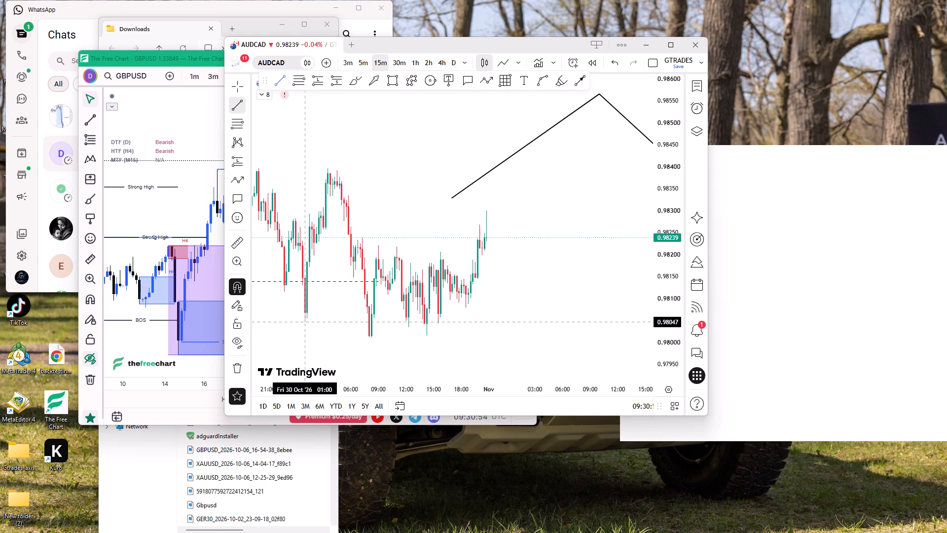
ctrl+click(304, 330)
shift+double_click(367, 337)
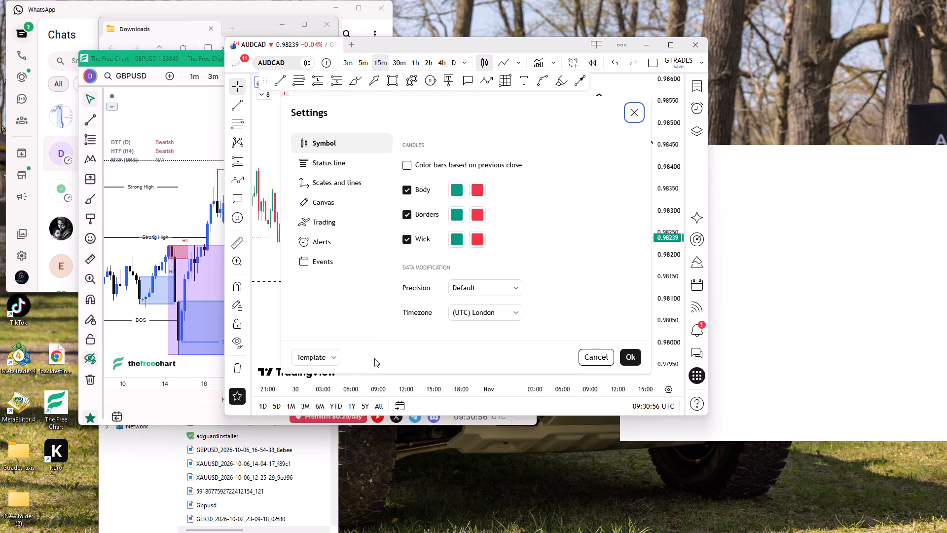
click(631, 114)
click(354, 321)
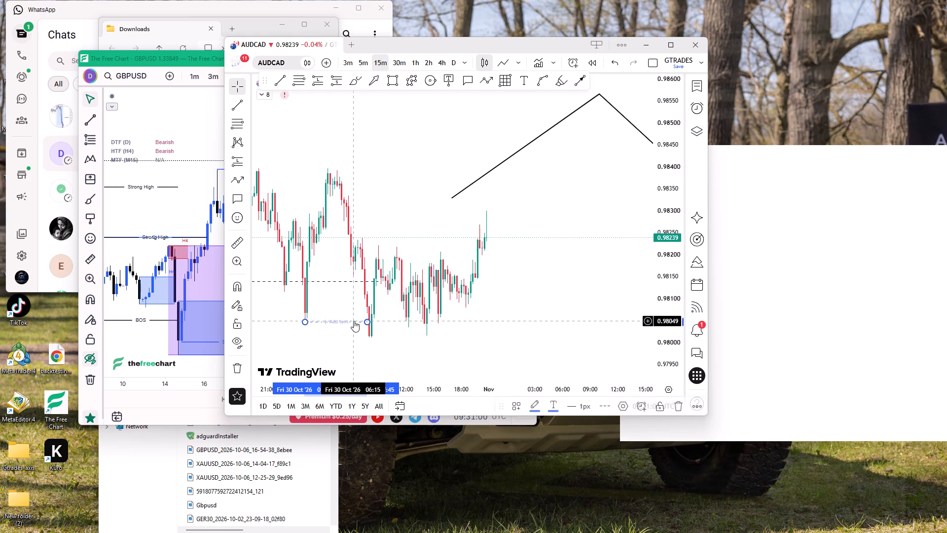
click(515, 406)
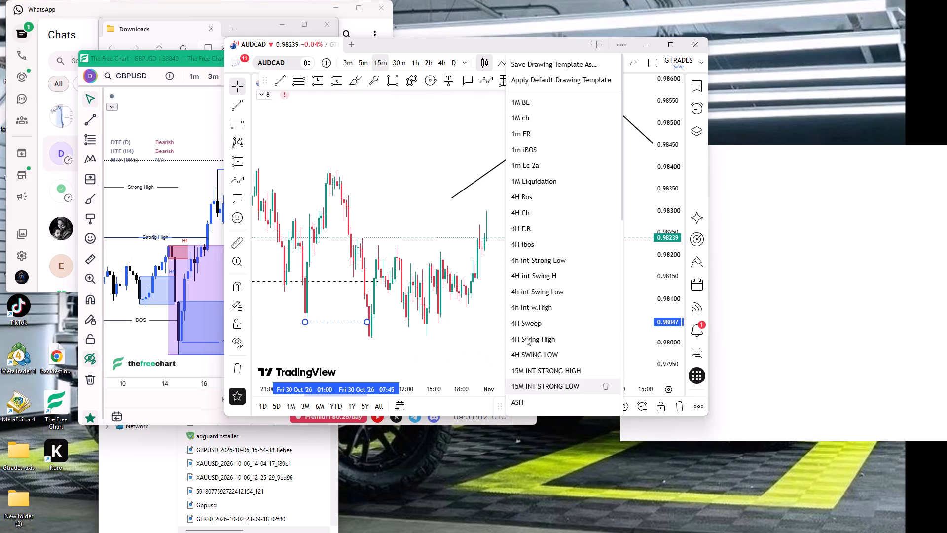
scroll(535, 270, down, 5)
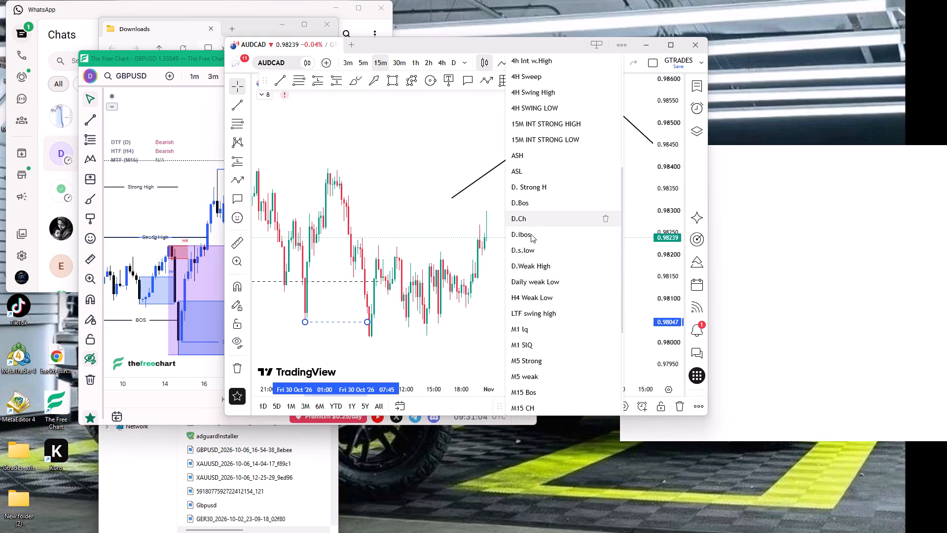
scroll(535, 366, down, 2)
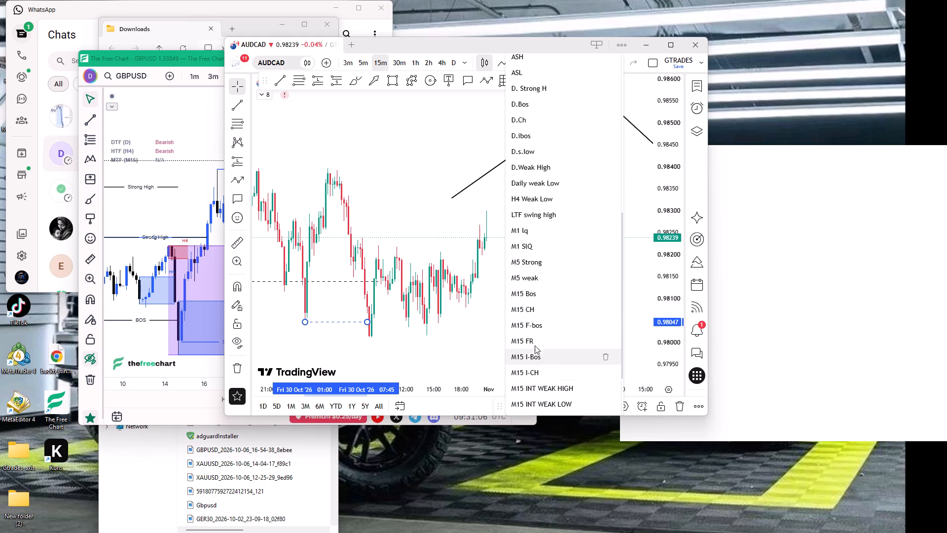
click(536, 299)
Draw a line at 0.98396 from the 30 October 03:30 high to 1 November 23:45, and apply the STRONG HIGH template.
ctrl+scroll(378, 182, up, 3)
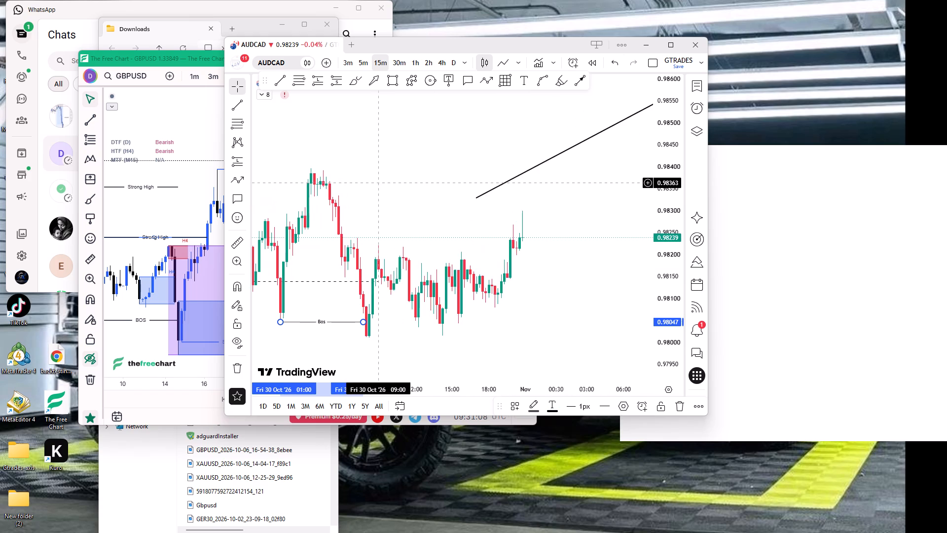
drag(393, 193, 478, 214)
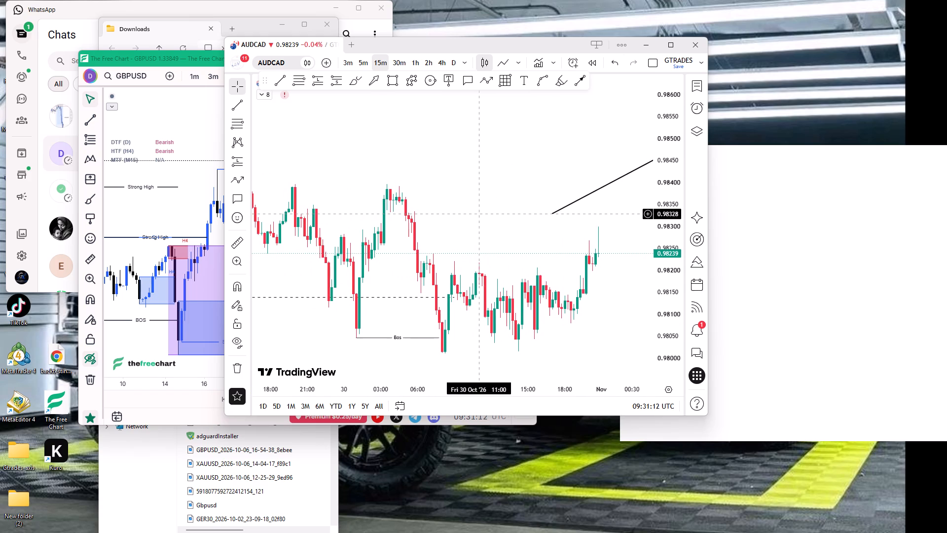
click(662, 312)
drag(663, 312, 640, 227)
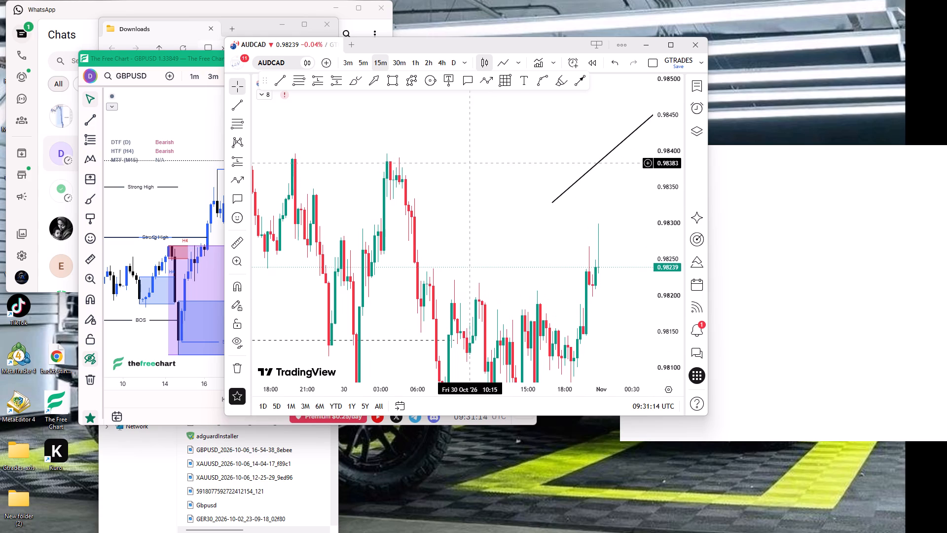
click(287, 79)
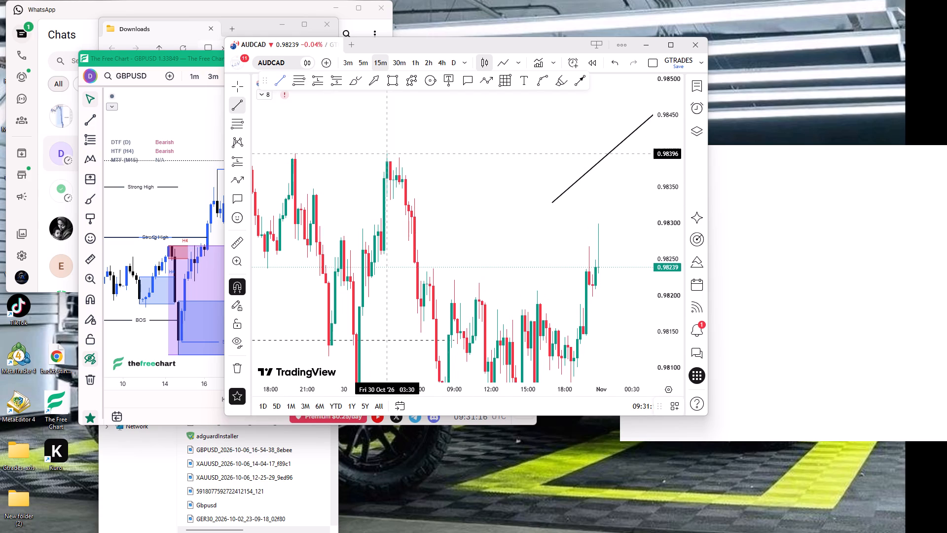
ctrl+click(386, 143)
shift+click(622, 200)
ctrl+scroll(499, 248, down, 4)
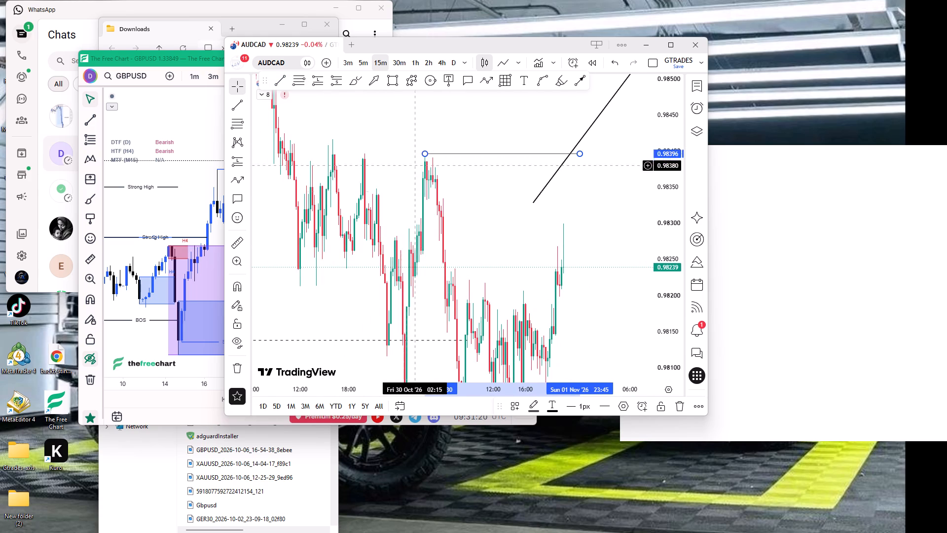
click(516, 404)
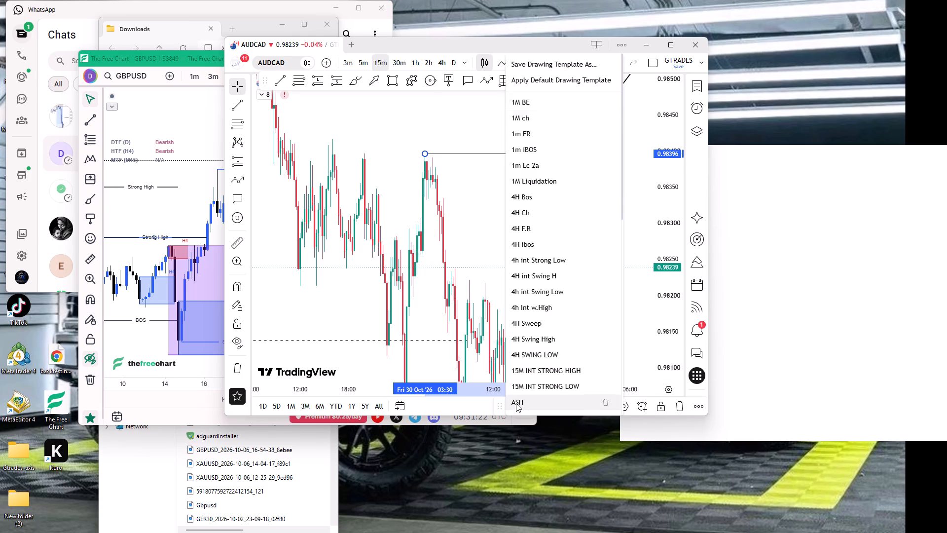
scroll(553, 346, down, 4)
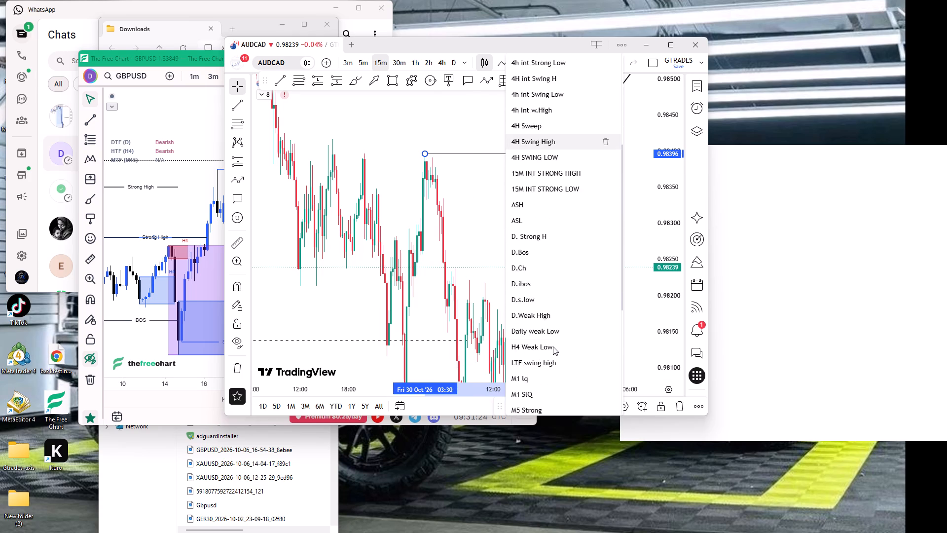
scroll(552, 300, down, 5)
click(549, 339)
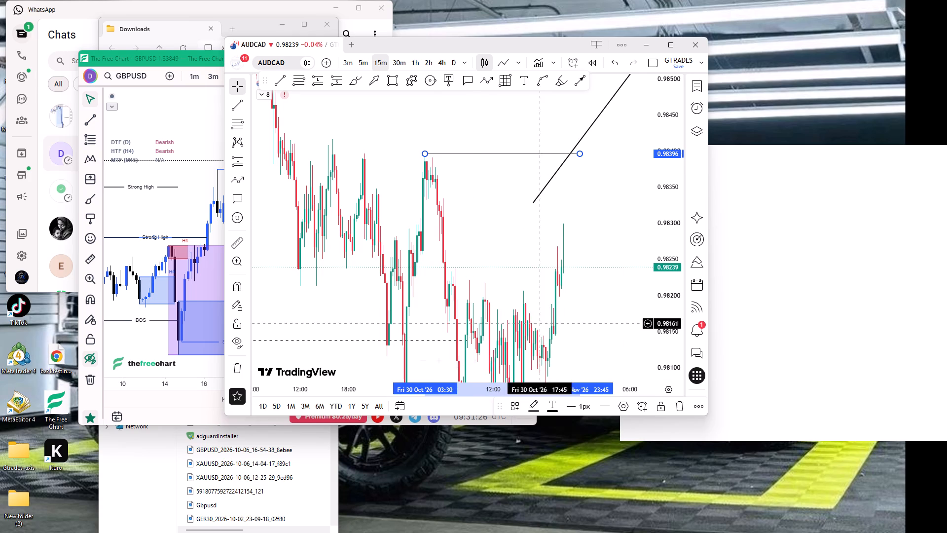
Draw a trend line at 0.98011 from the 30 October 08:15 low to 2 November 04:15, and apply the M15 WEAK LOW template.
drag(504, 233, 482, 192)
drag(666, 156, 667, 217)
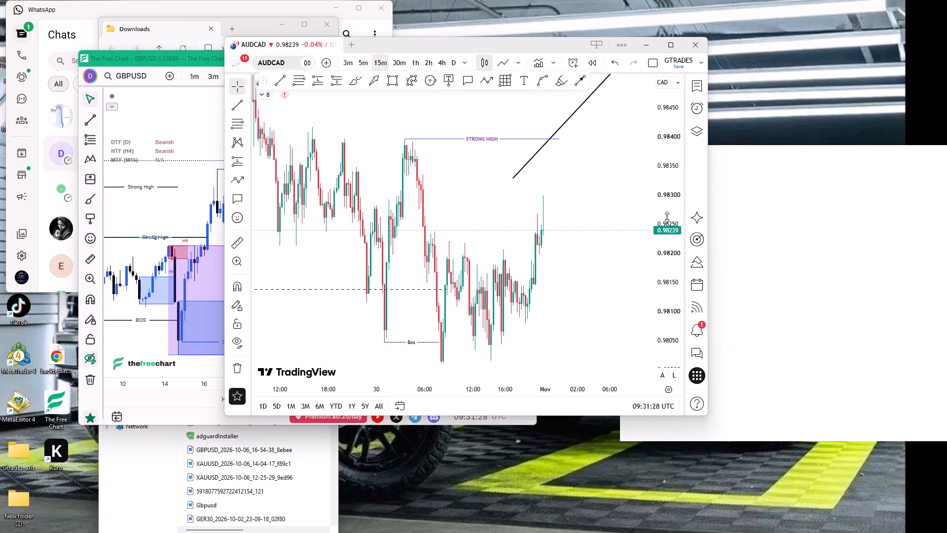
drag(667, 217, 640, 242)
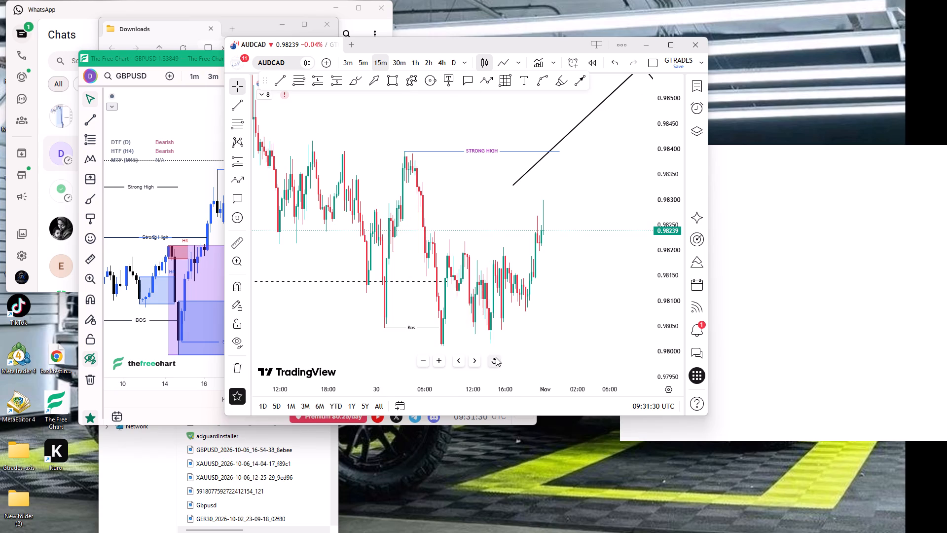
key(alt+t)
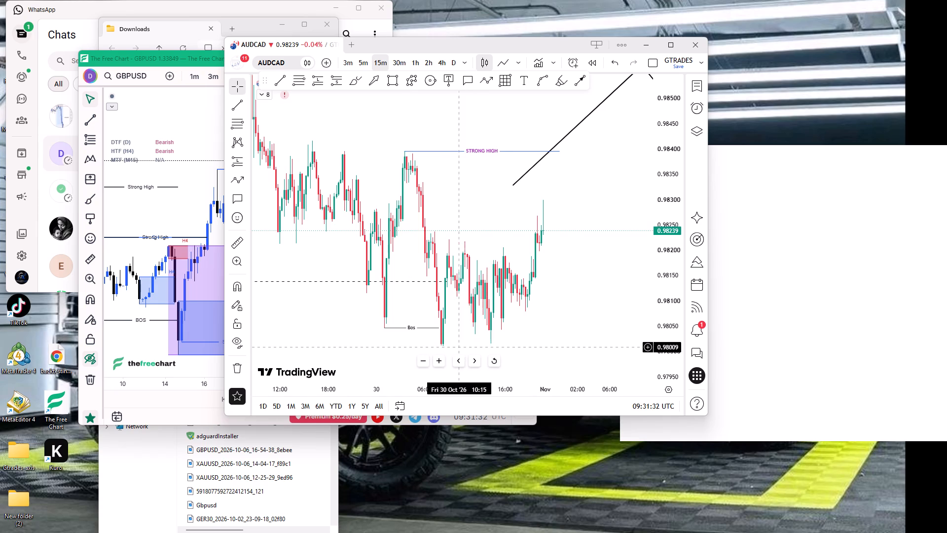
ctrl+click(442, 347)
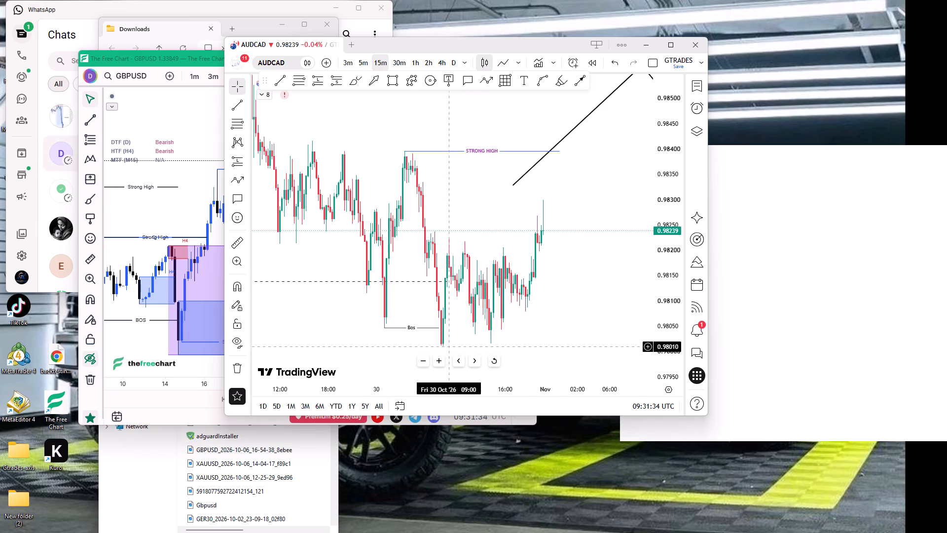
key(alt+t)
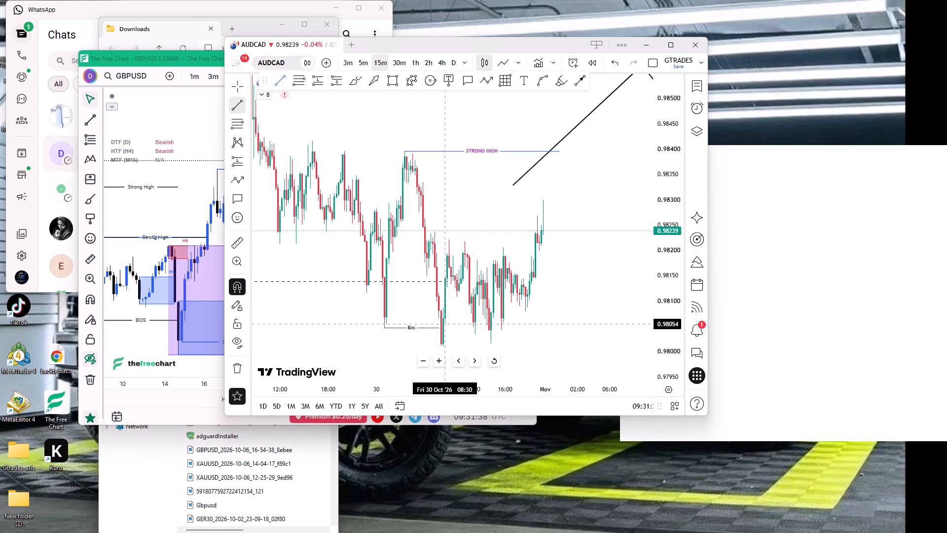
ctrl+click(443, 348)
shift+click(596, 343)
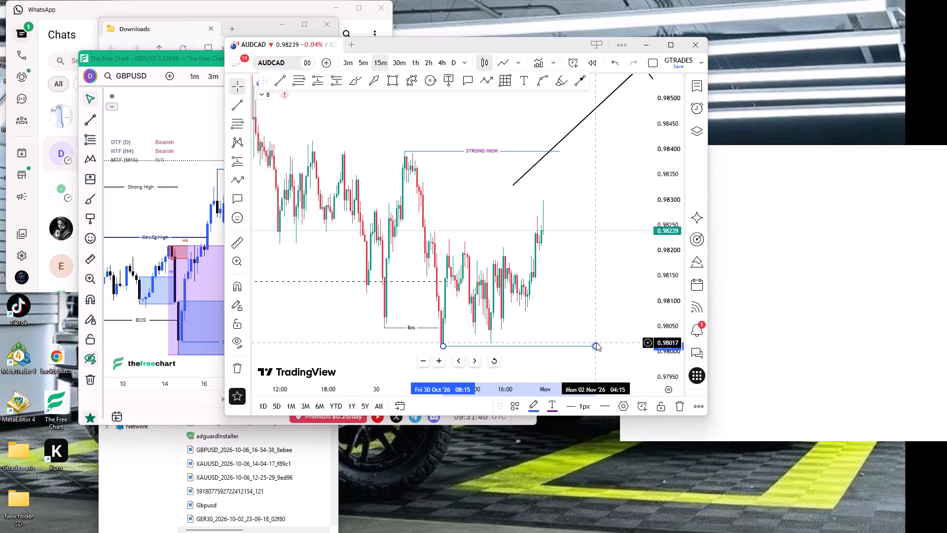
click(520, 404)
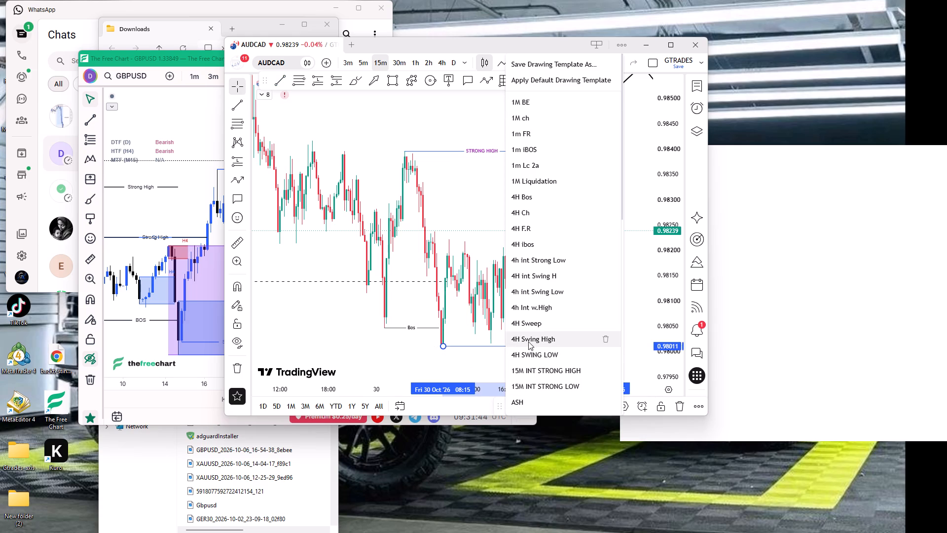
scroll(536, 354, down, 4)
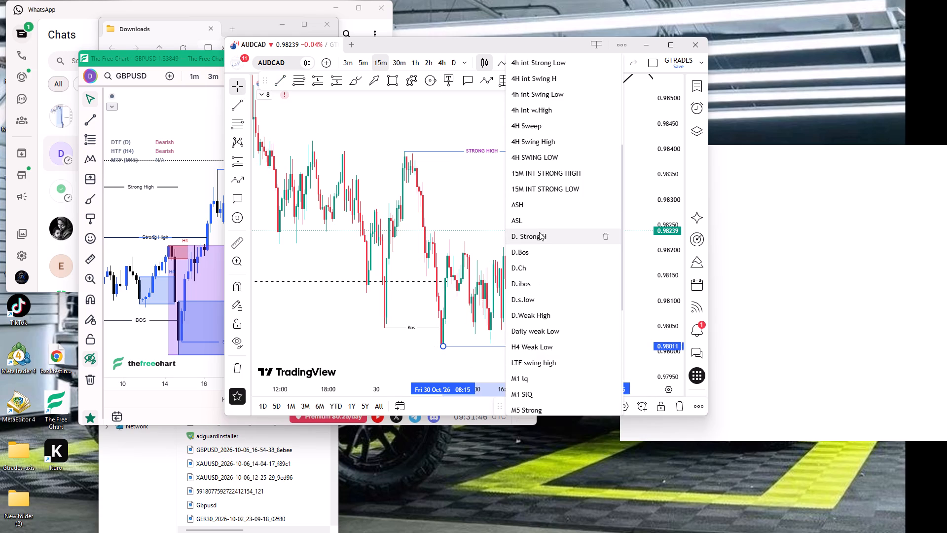
scroll(551, 321, down, 5)
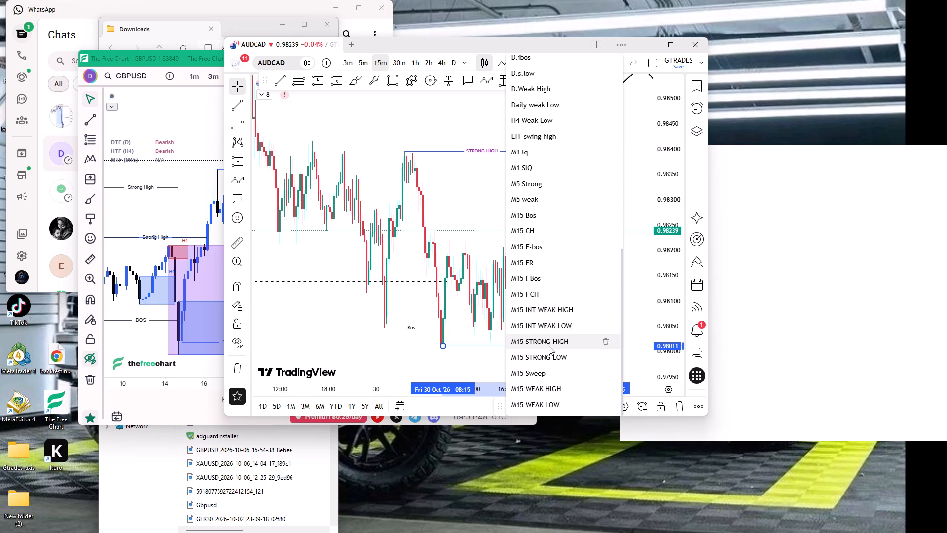
click(548, 406)
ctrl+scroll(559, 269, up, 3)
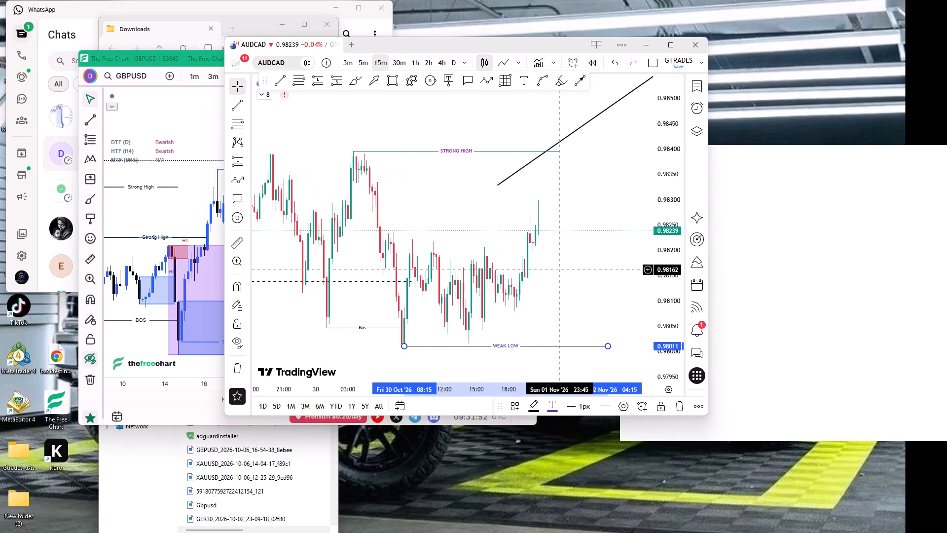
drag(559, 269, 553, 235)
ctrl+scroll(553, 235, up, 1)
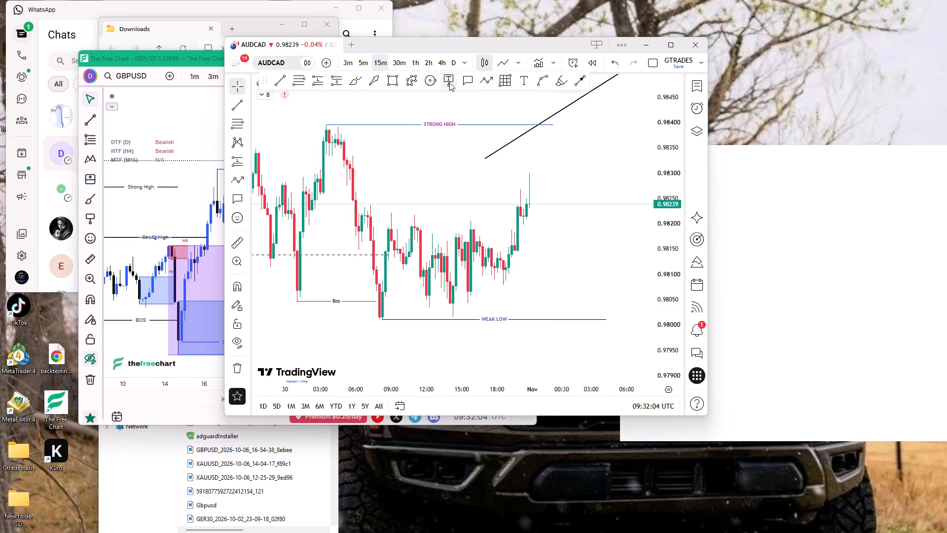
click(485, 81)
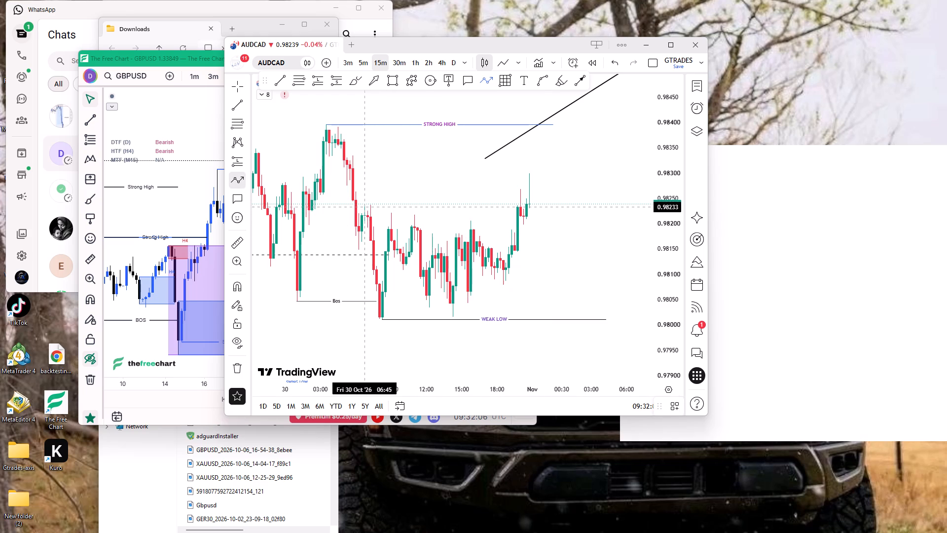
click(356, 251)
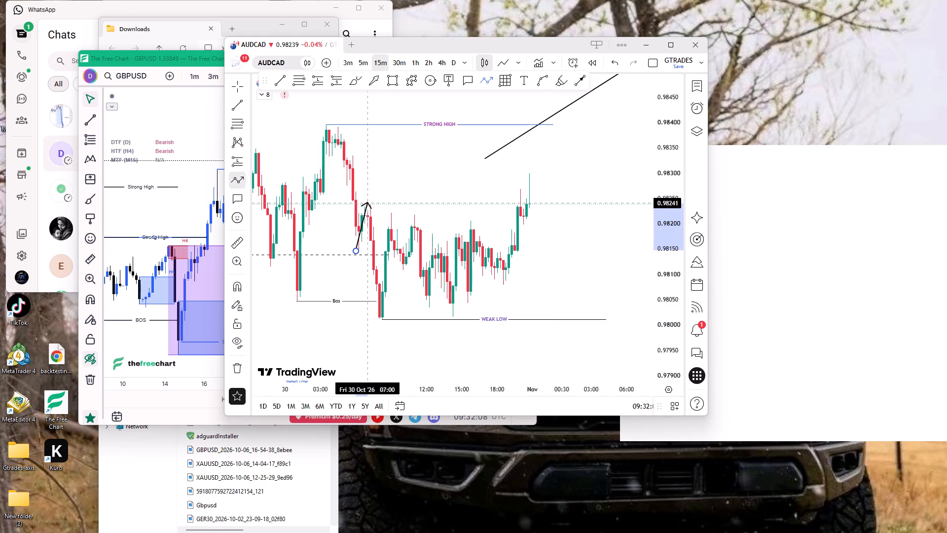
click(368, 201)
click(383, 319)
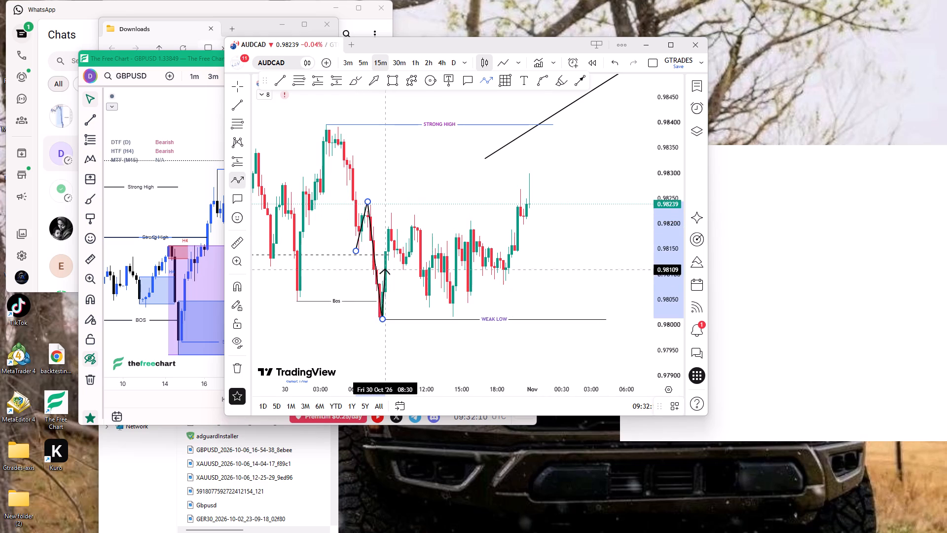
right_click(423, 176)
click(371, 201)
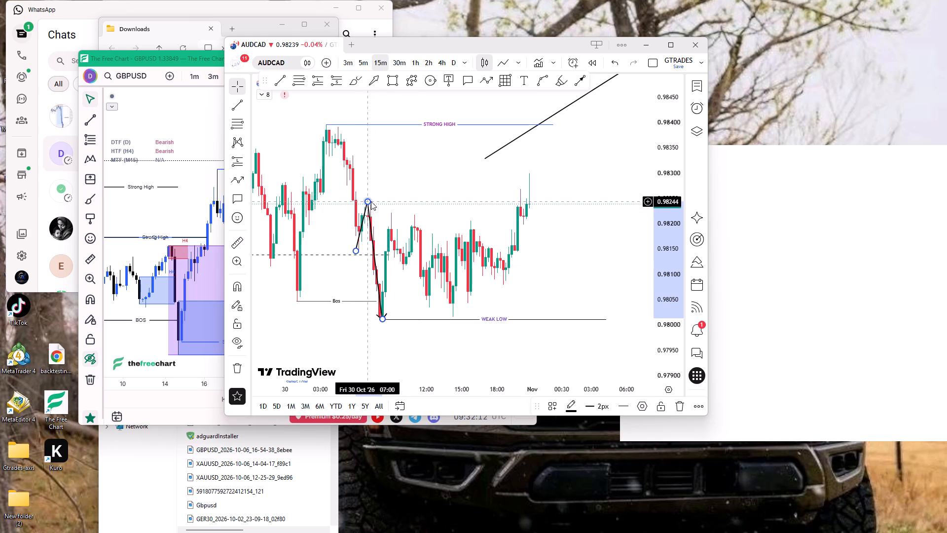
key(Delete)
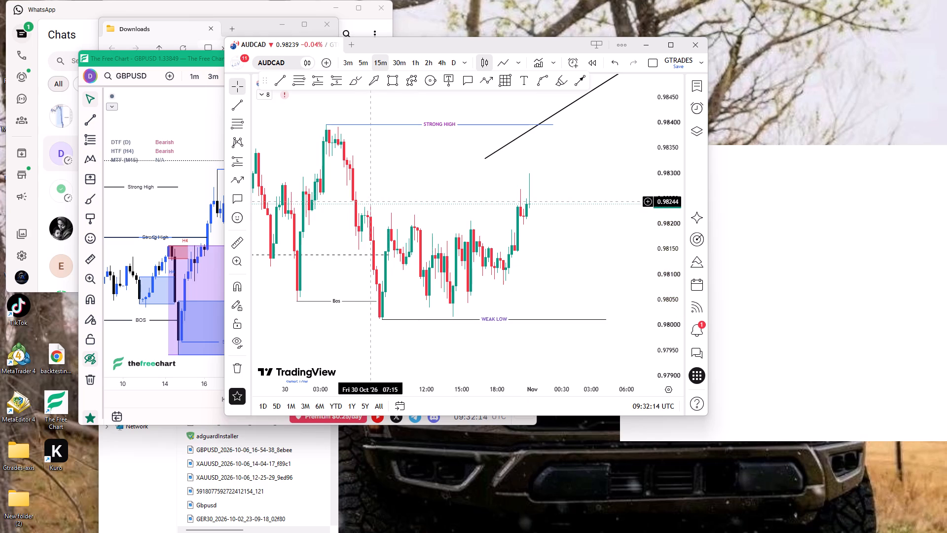
Draw a trend line at about 0.98237 from the 30 October 07:15 candle high to the 20:30 candle.
key(alt+t)
ctrl+click(371, 192)
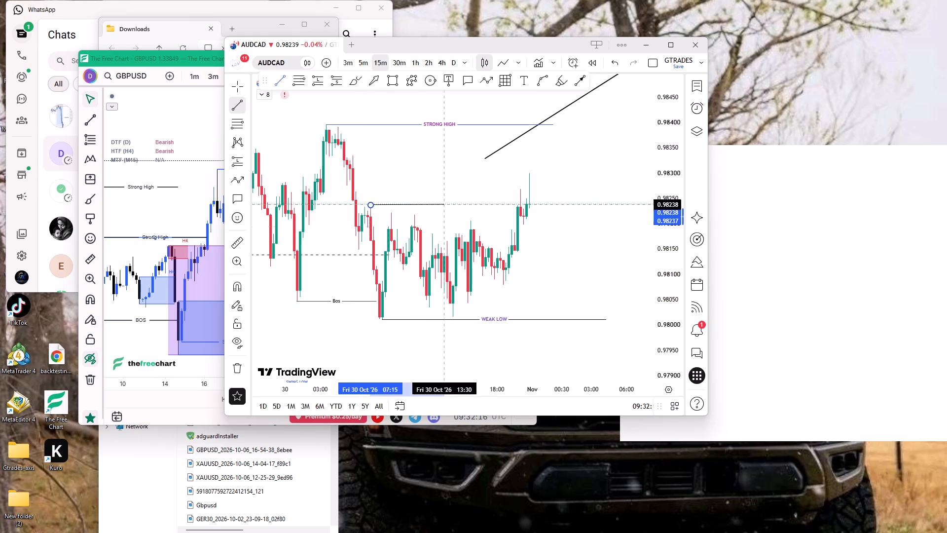
shift+click(528, 216)
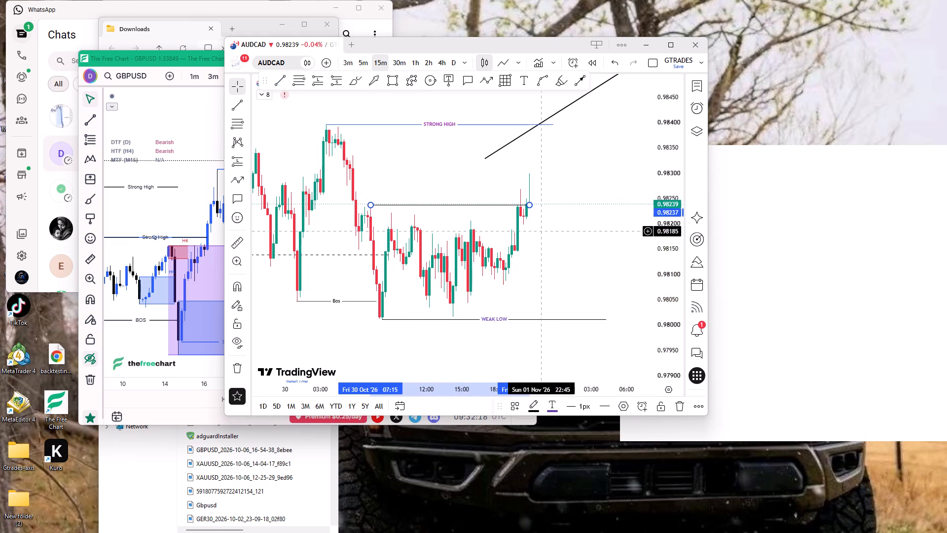
click(541, 238)
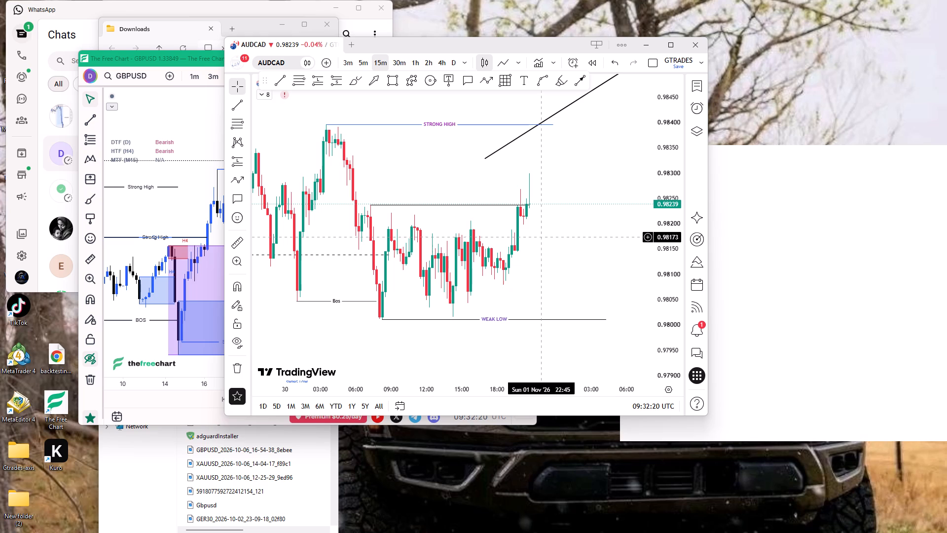
drag(540, 236, 552, 261)
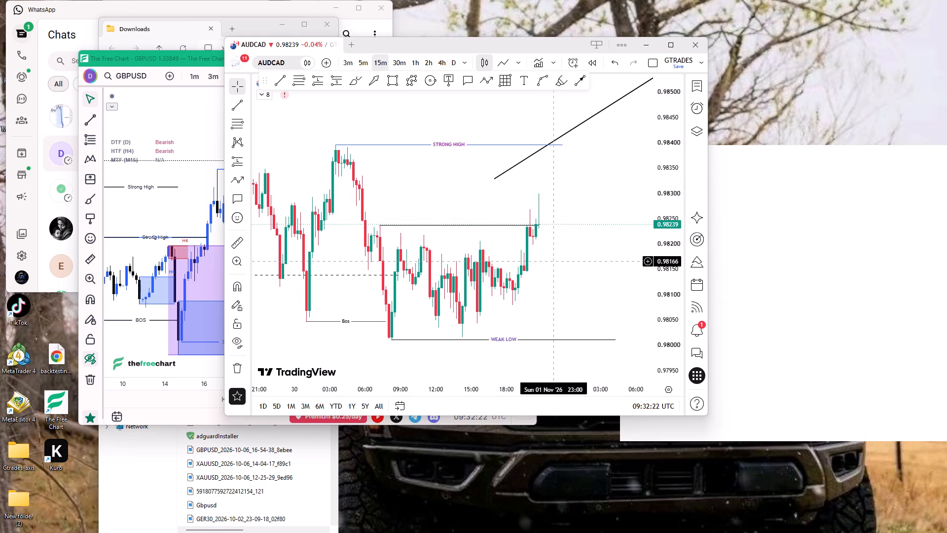
drag(664, 289, 655, 233)
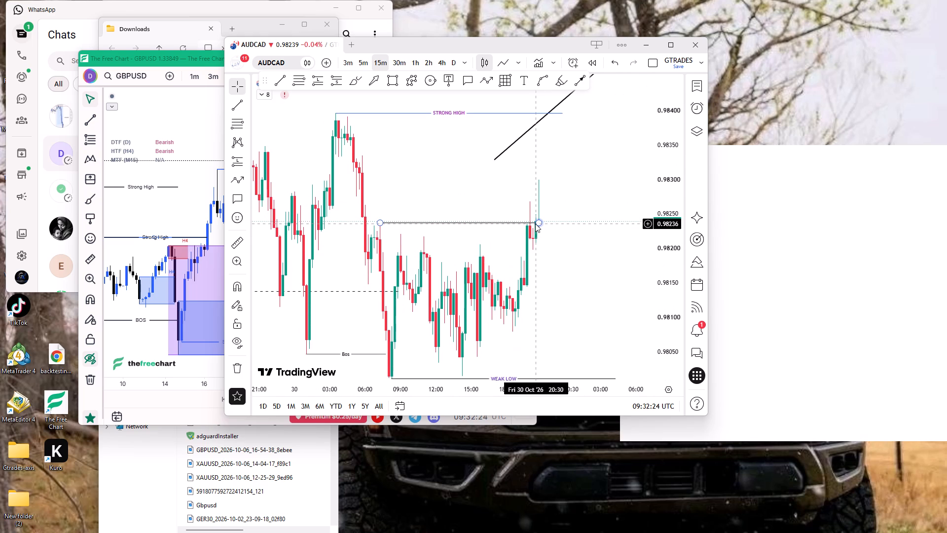
drag(540, 223, 538, 224)
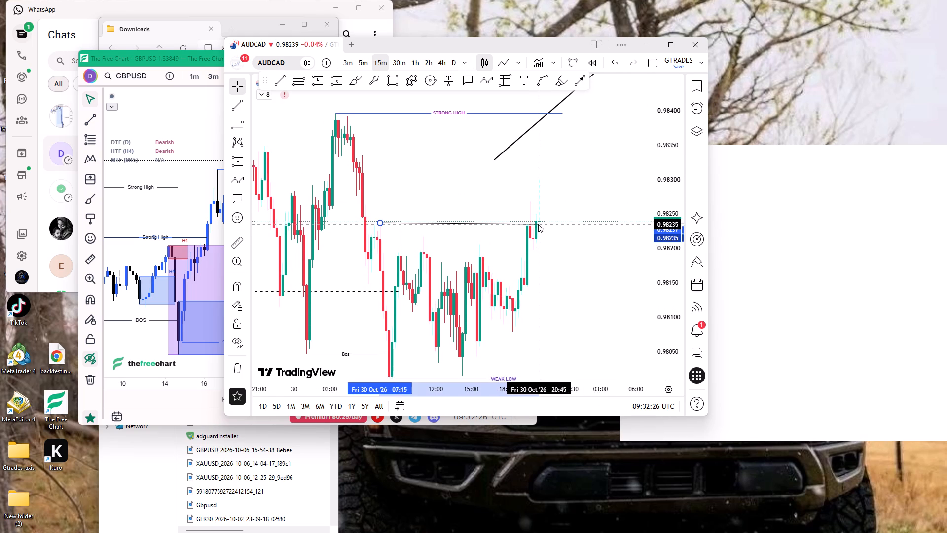
drag(538, 224, 535, 223)
click(570, 261)
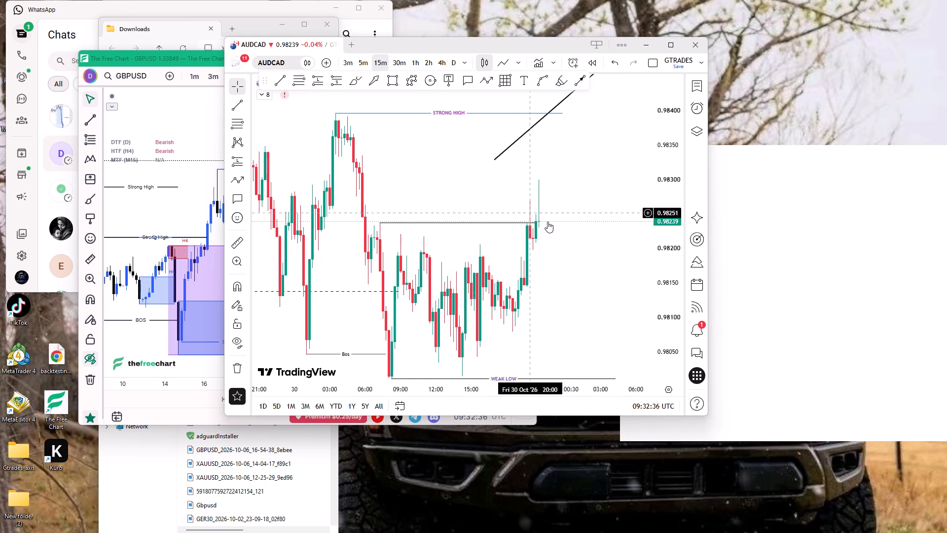
Draw a rectangle from 0.98348 to 0.98391, spanning 30 October 04:30 to 1 November 22:45, and apply the M15 Supply template.
click(392, 84)
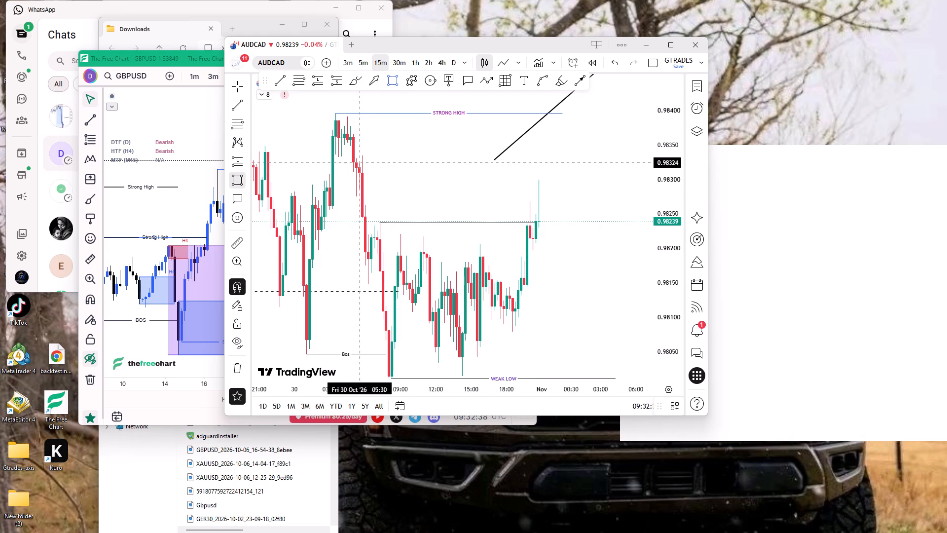
ctrl+click(350, 151)
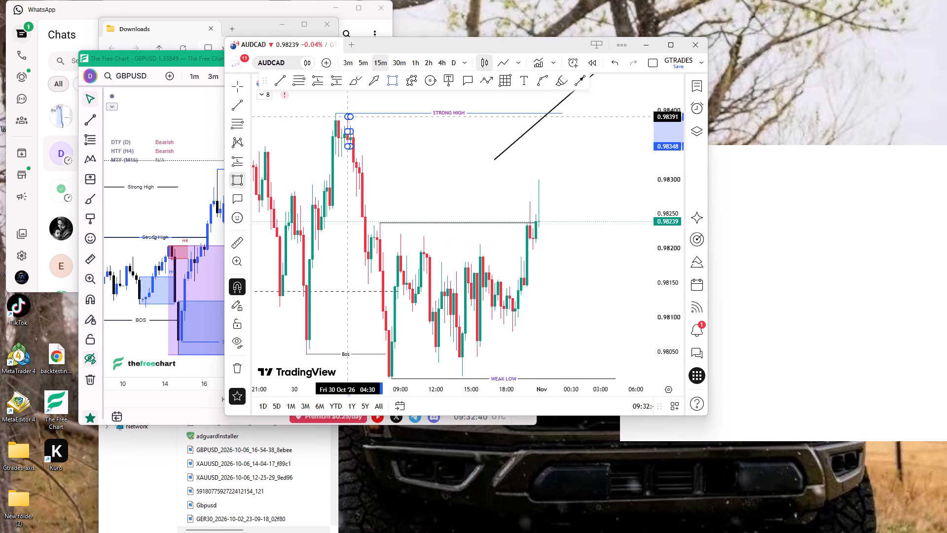
ctrl+click(347, 114)
drag(348, 131, 499, 168)
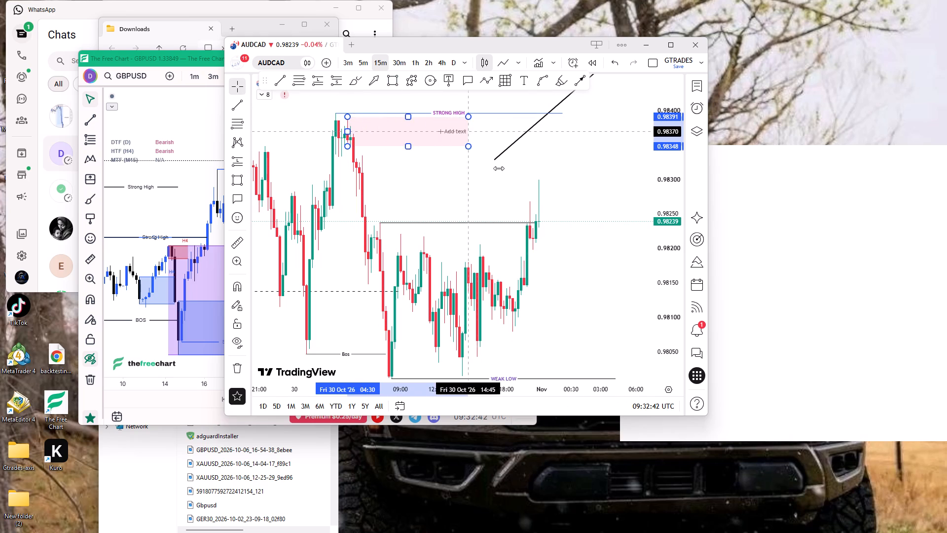
drag(499, 168, 551, 176)
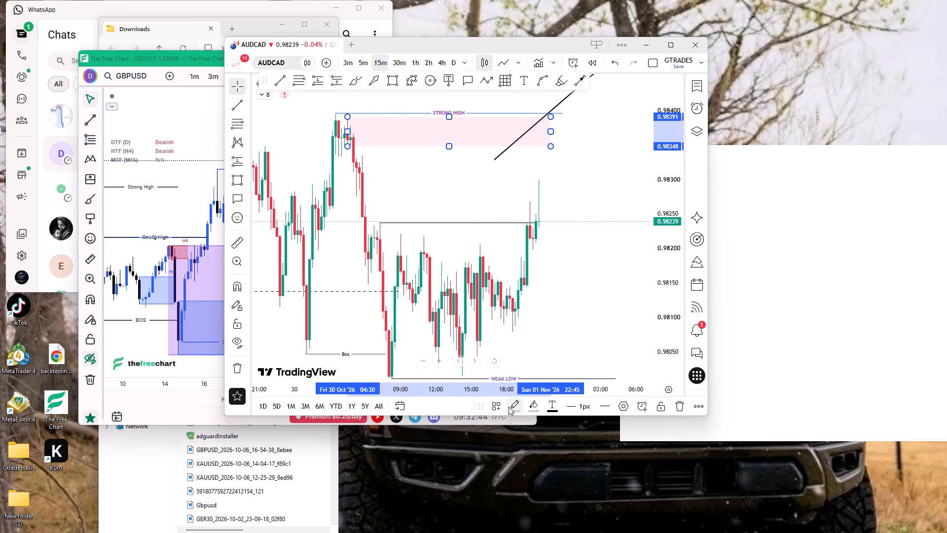
click(500, 409)
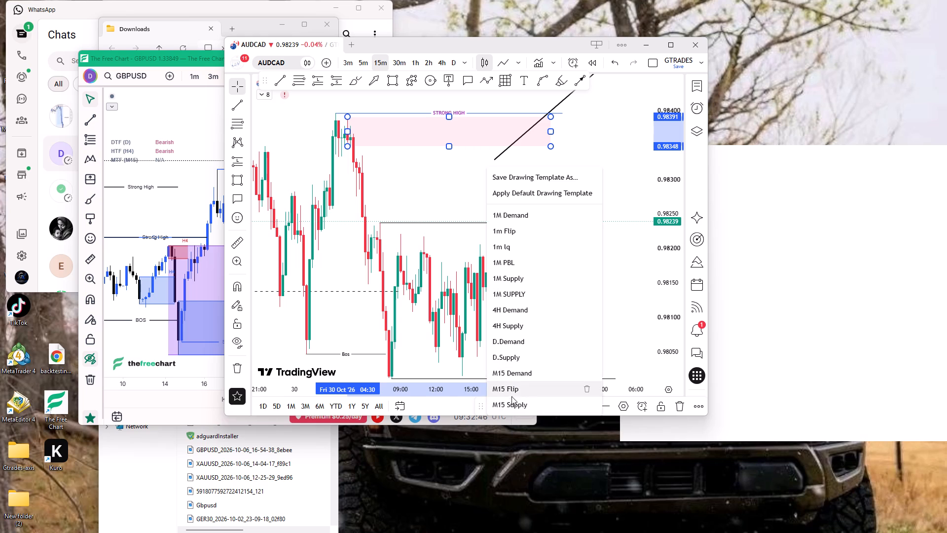
click(511, 402)
Place a short position at the last candle with entry 0.98346, stop 0.98423 and target 0.98269.
drag(562, 263, 509, 268)
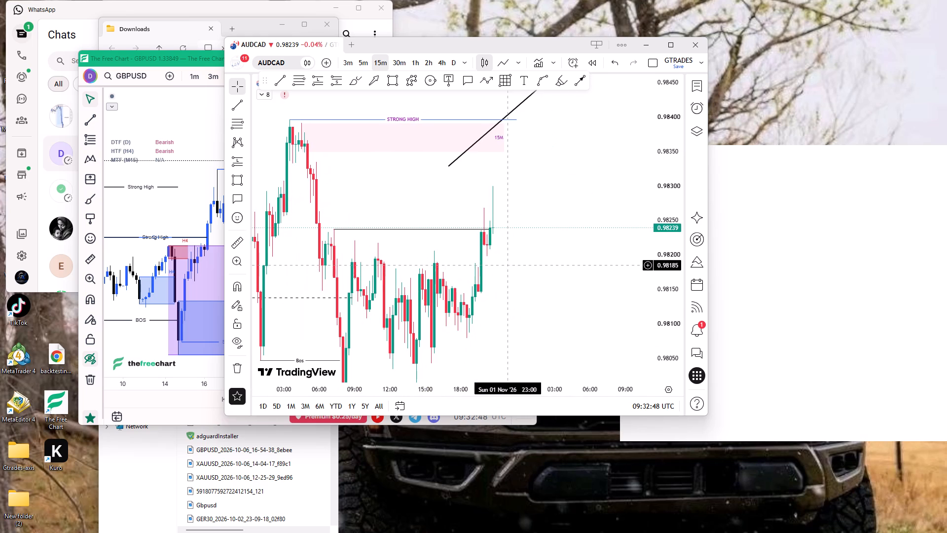
ctrl+scroll(509, 264, up, 5)
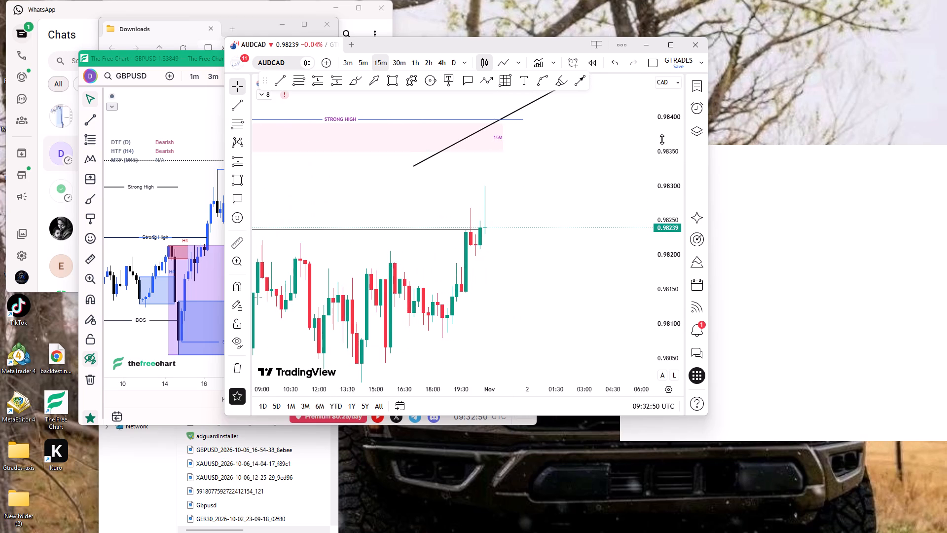
drag(662, 139, 593, 263)
ctrl+scroll(519, 250, down, 4)
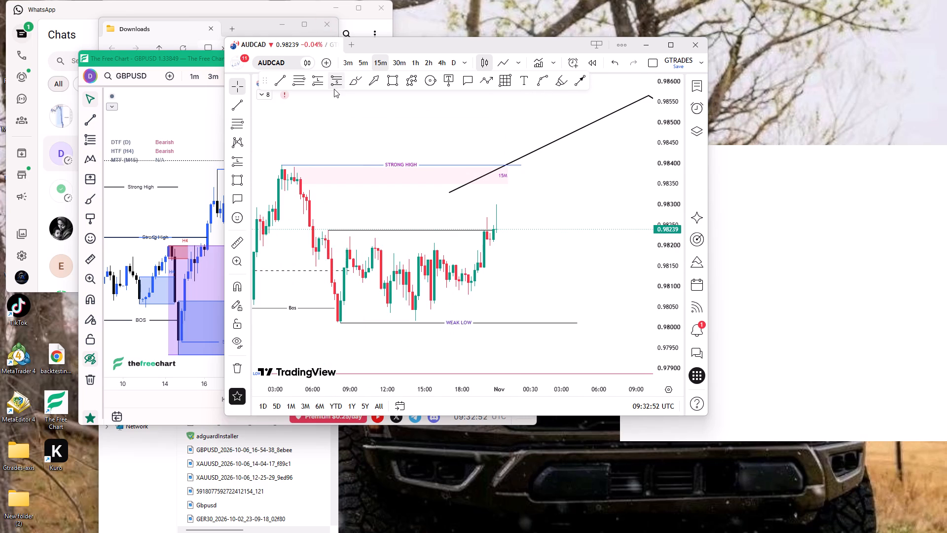
click(334, 89)
click(495, 185)
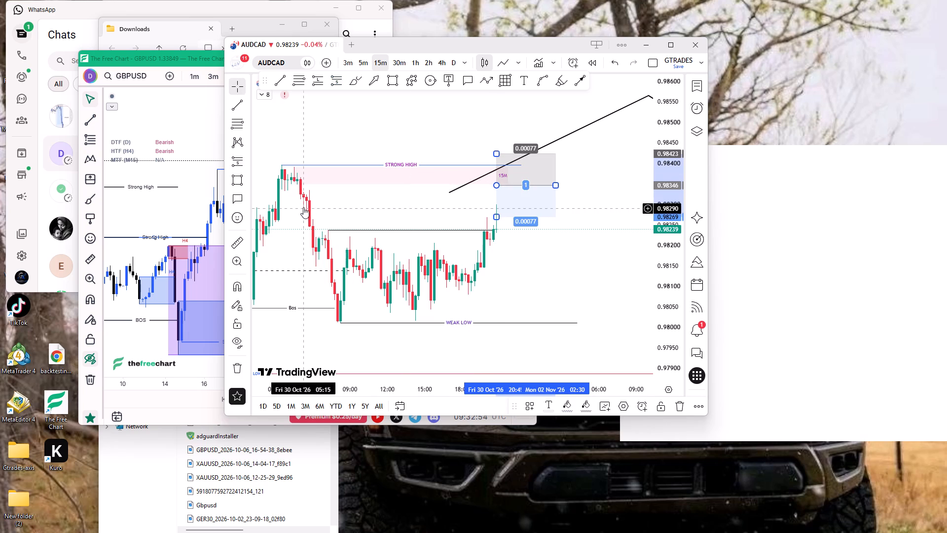
Draw a trend line at 0.98334 from 30 October 05:45 to 20:30, and apply the dashed-line template with the small red label.
ctrl+scroll(346, 203, up, 3)
drag(345, 203, 392, 208)
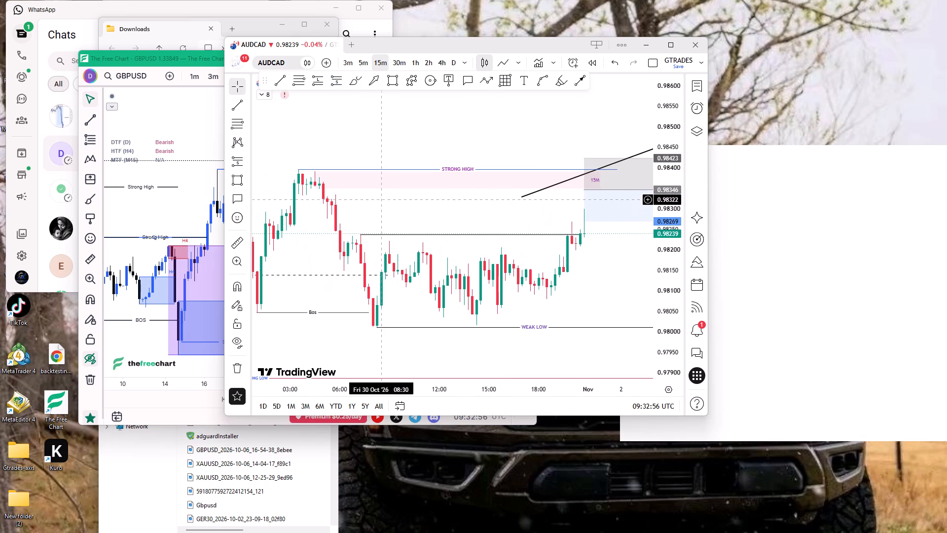
click(281, 84)
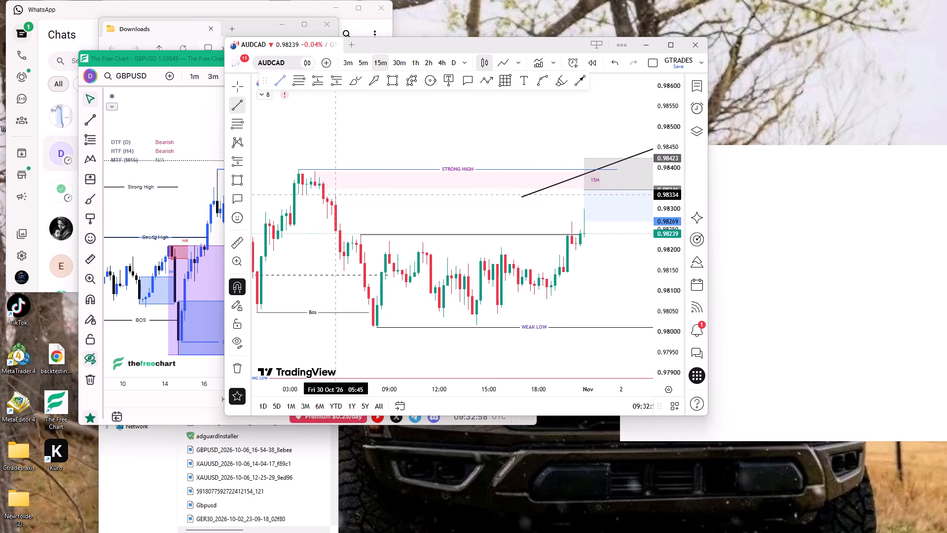
ctrl+click(336, 185)
shift+click(582, 225)
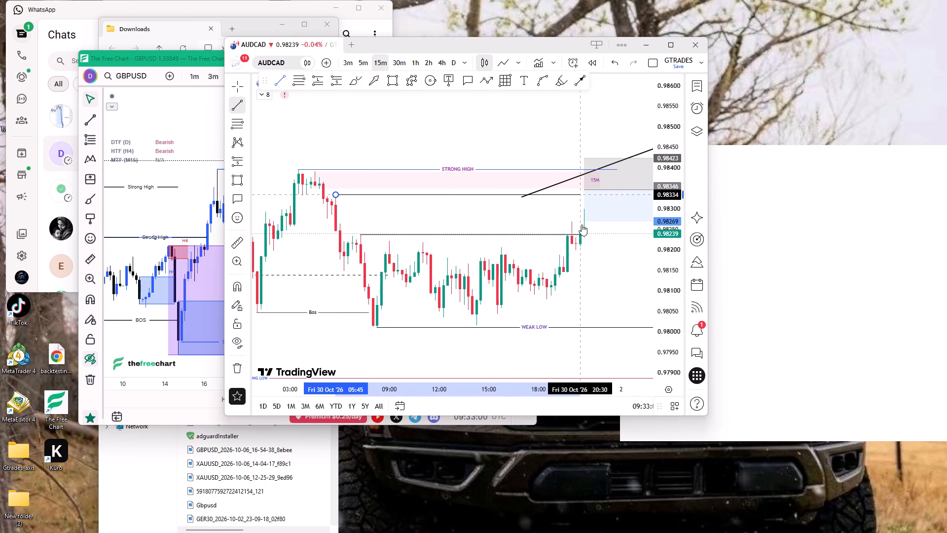
click(518, 407)
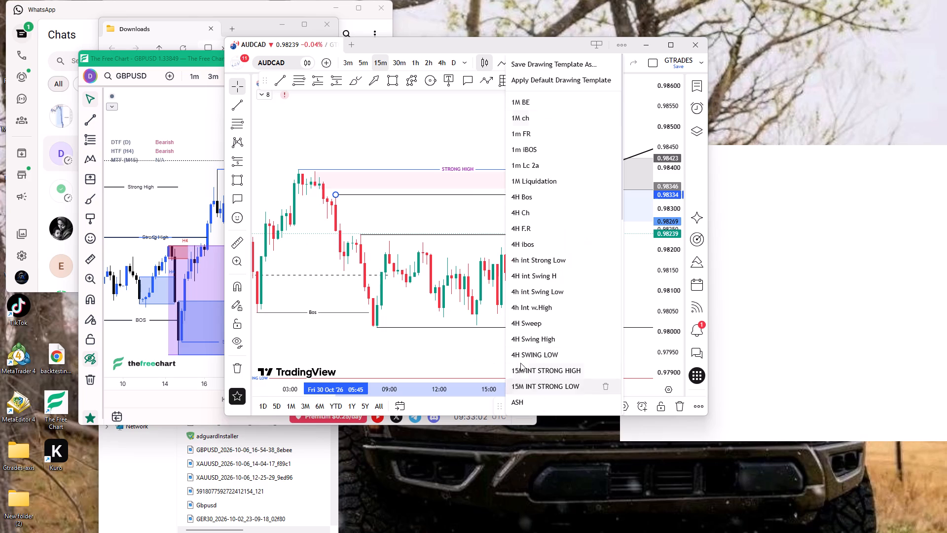
scroll(536, 286, down, 10)
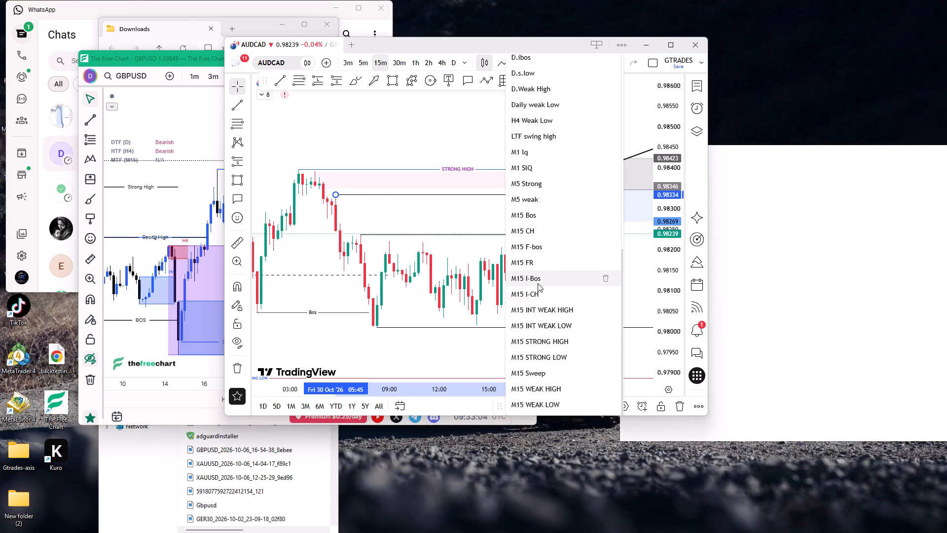
scroll(537, 266, down, 6)
click(534, 370)
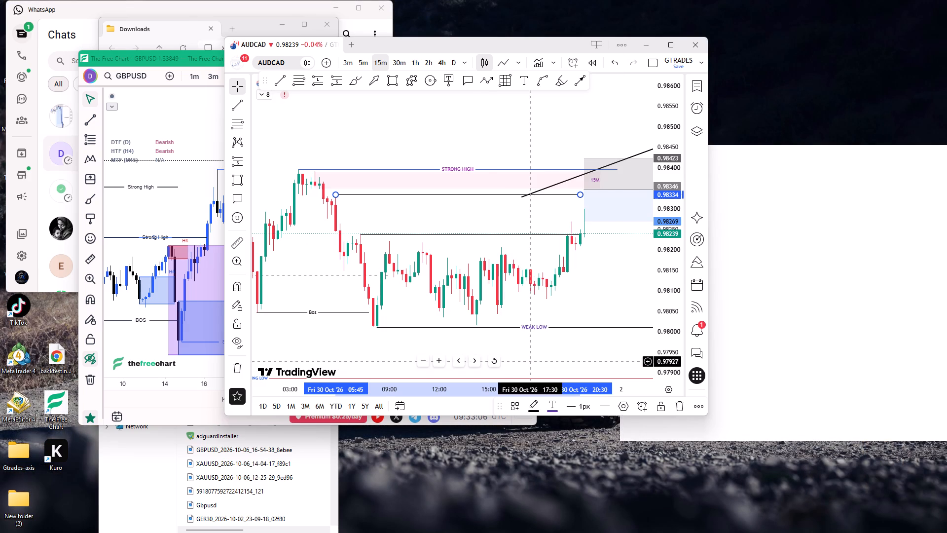
Adjust the short position's stop to 0.98411 and extend its target to 0.98006, just below the WEAK LOW line.
drag(478, 223, 373, 227)
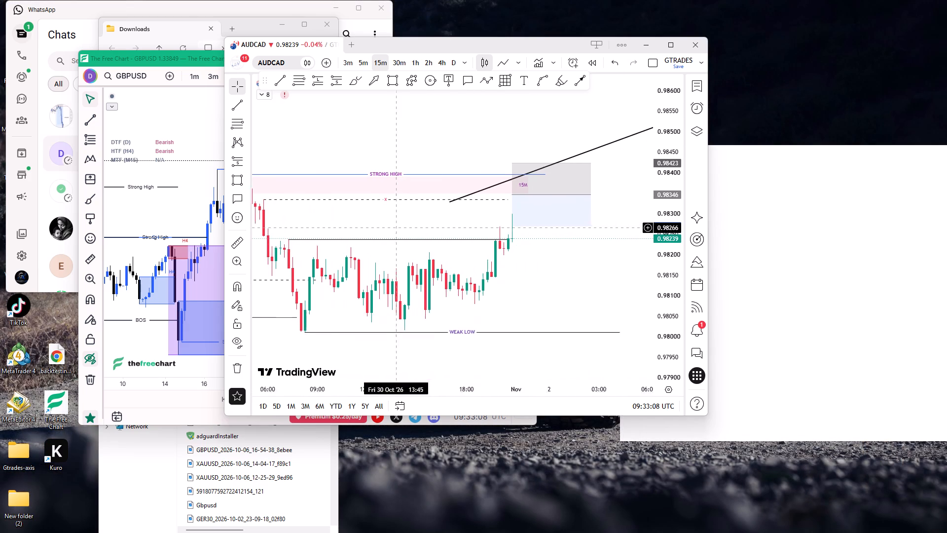
drag(373, 227, 330, 230)
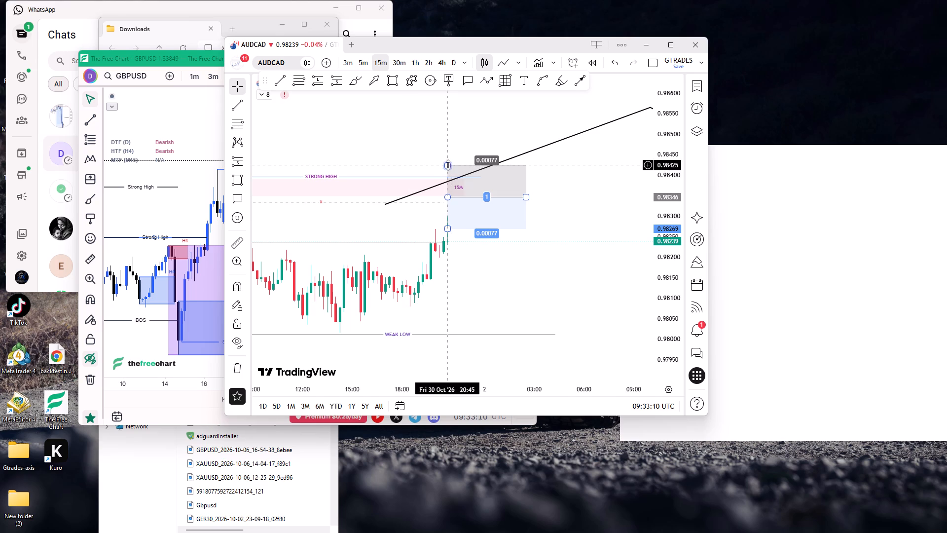
drag(448, 165, 448, 170)
scroll(442, 160, down, 5)
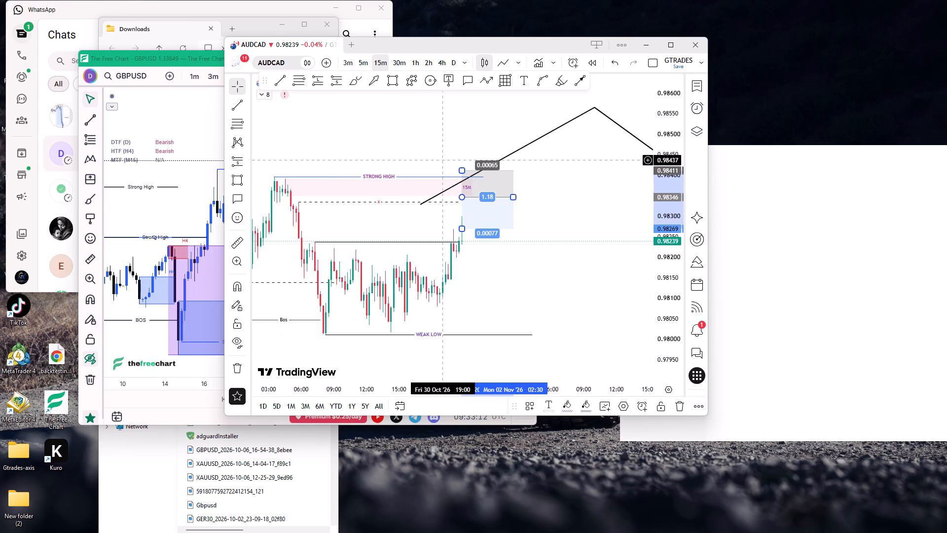
scroll(442, 160, down, 3)
drag(455, 228, 463, 320)
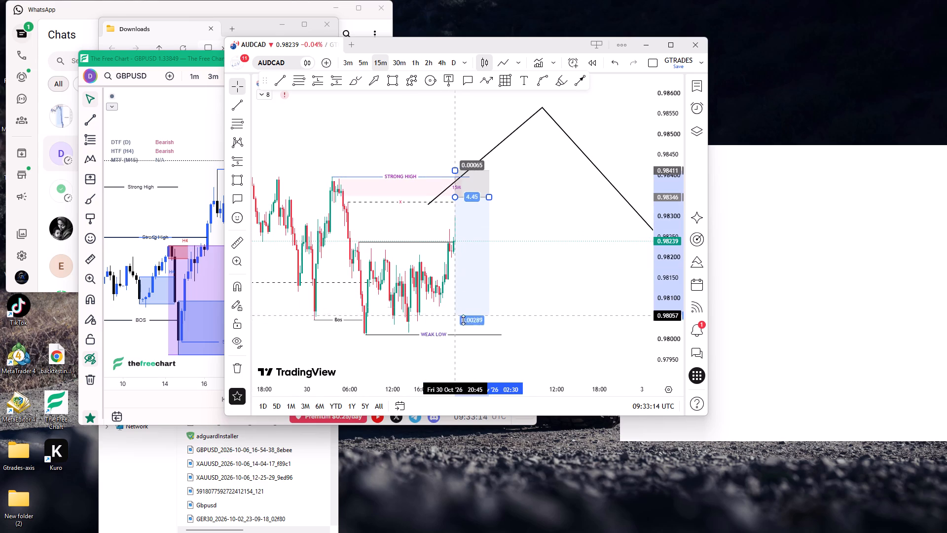
drag(463, 320, 461, 337)
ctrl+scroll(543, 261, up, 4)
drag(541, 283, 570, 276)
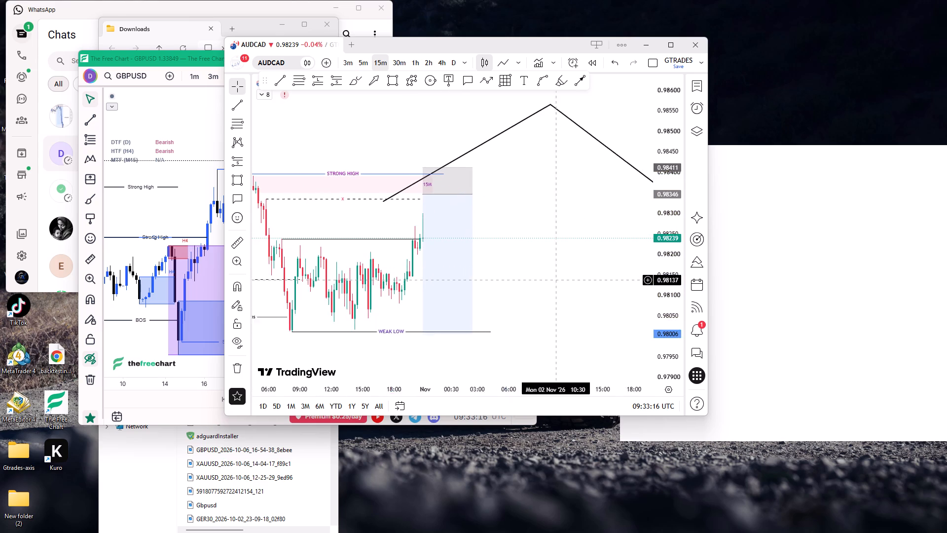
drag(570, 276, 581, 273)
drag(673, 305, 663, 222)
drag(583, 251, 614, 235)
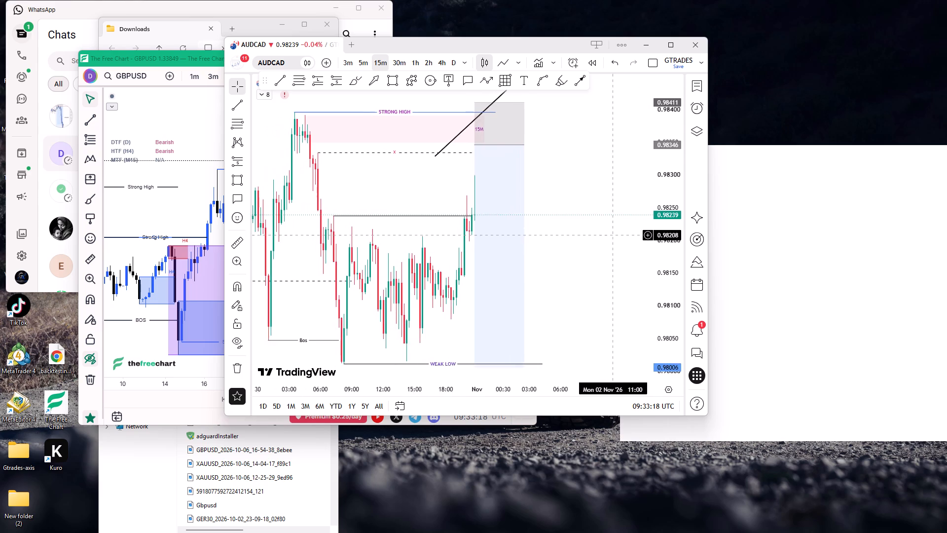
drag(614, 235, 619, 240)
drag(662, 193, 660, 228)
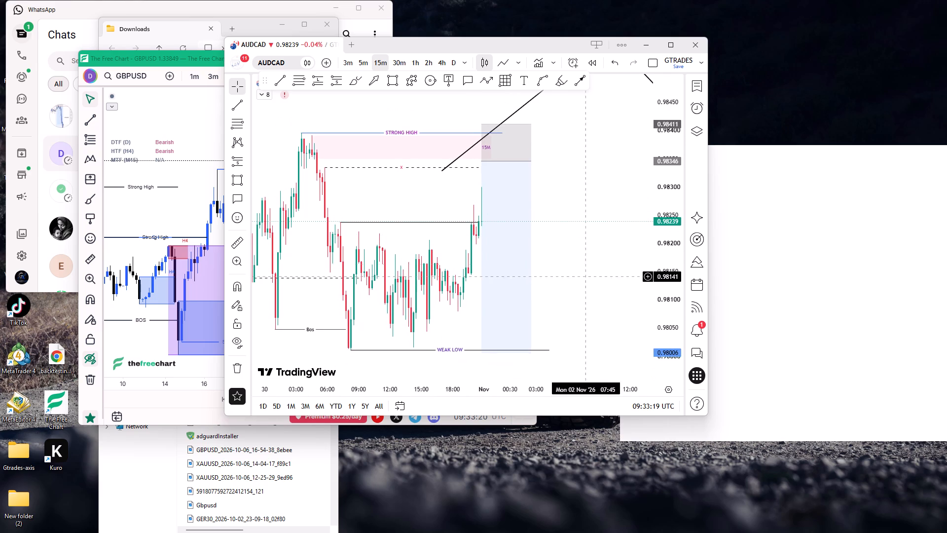
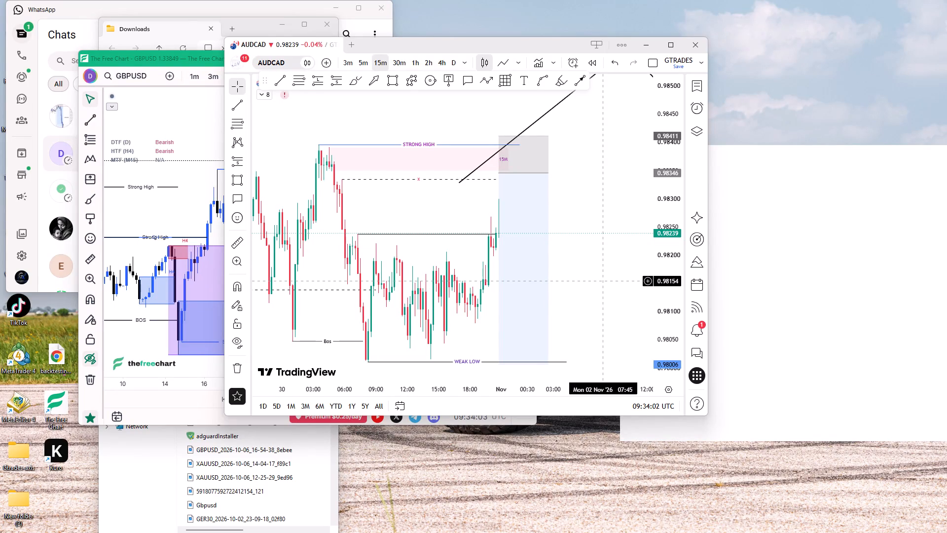
Search for USDZAR, expand its source list and load the third-listed USD/ZAR forex feed on the chart.
click(572, 230)
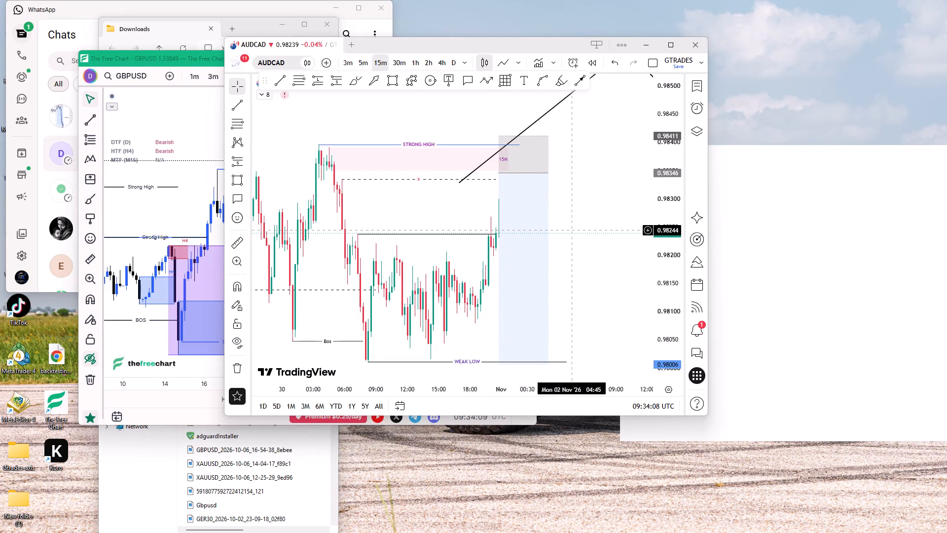
text(us)
key(d)
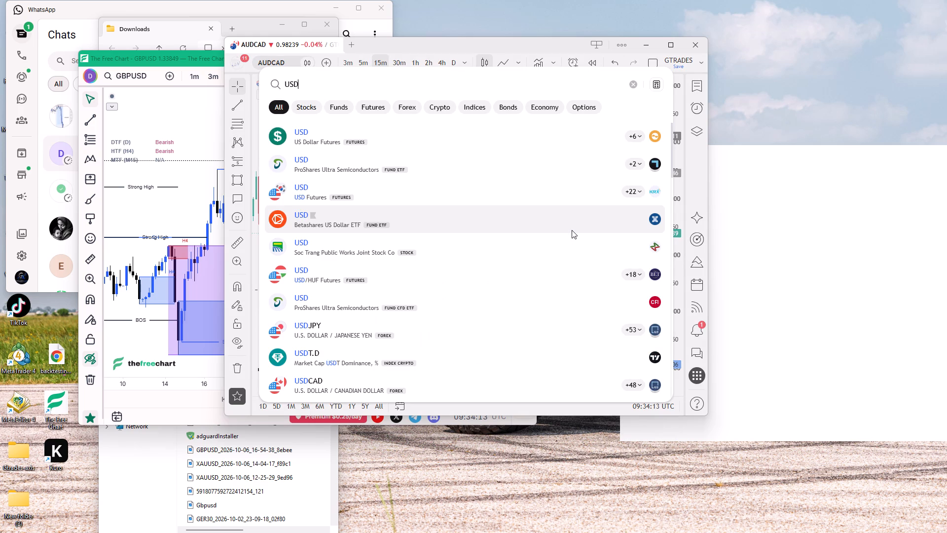
text(zar)
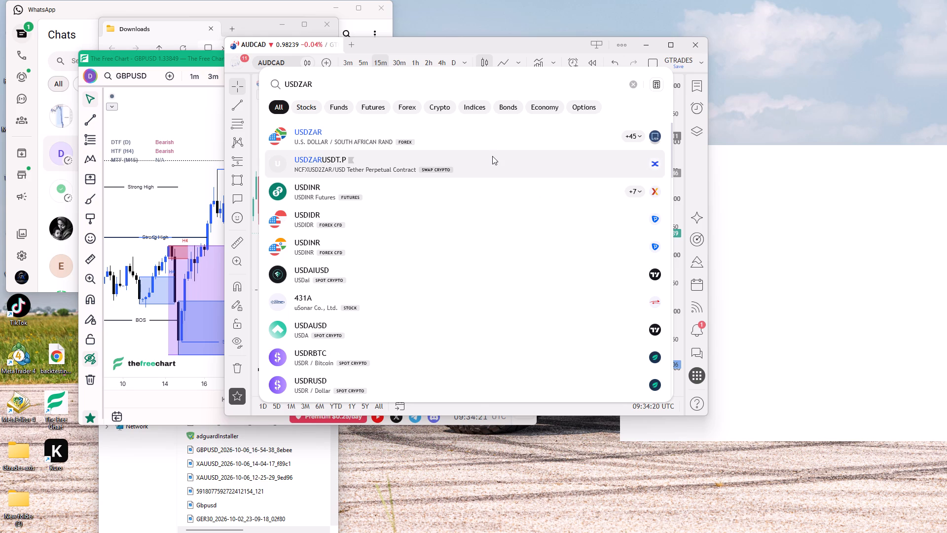
click(639, 140)
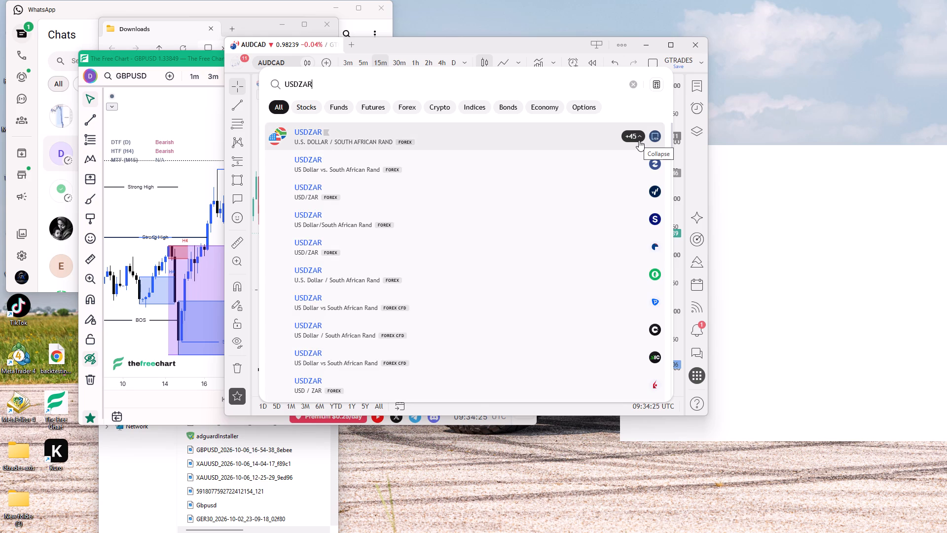
click(435, 187)
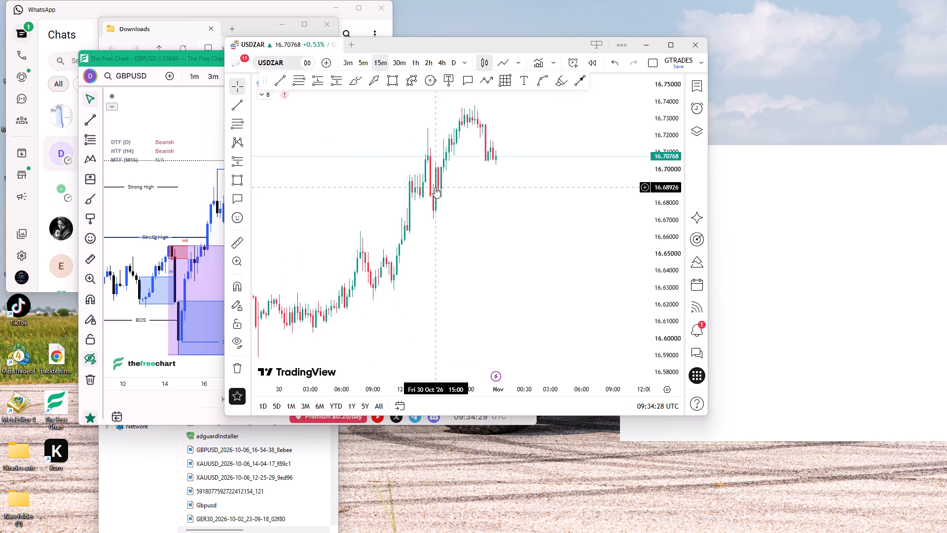
Switch the USDZAR chart to the daily timeframe and reset the chart view.
click(454, 67)
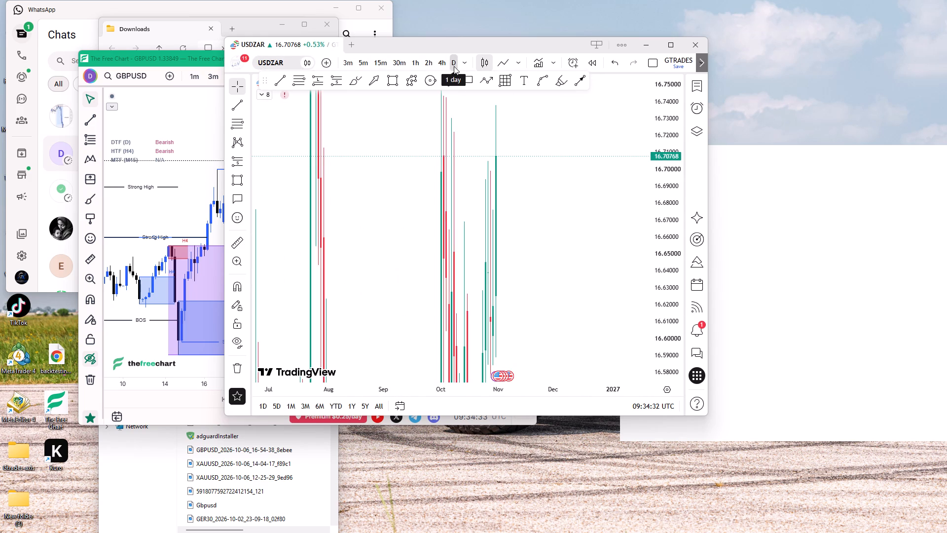
right_click(552, 157)
right_click(562, 169)
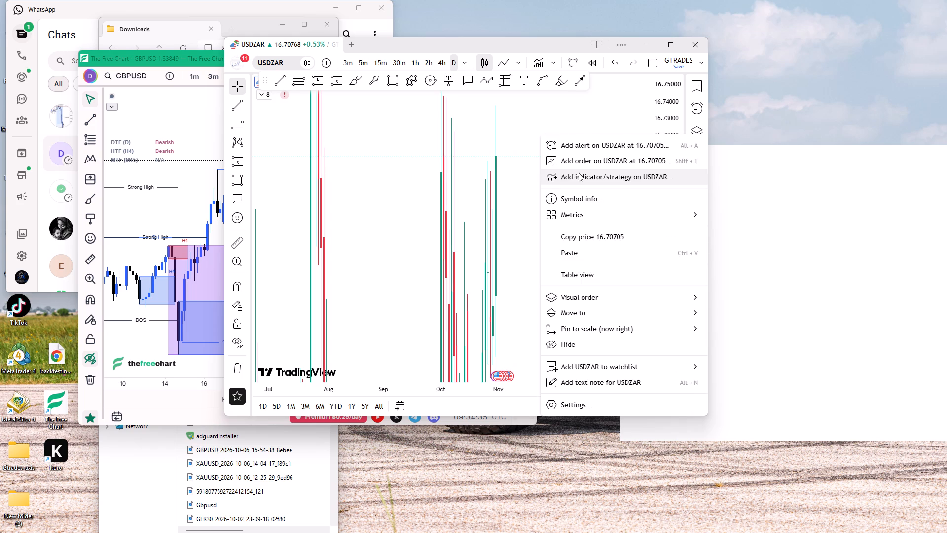
click(565, 109)
right_click(565, 108)
click(587, 118)
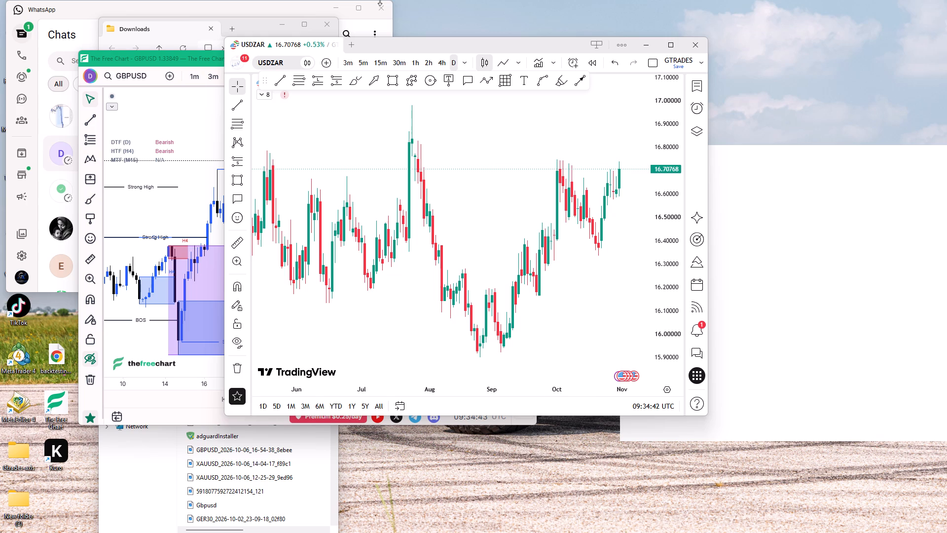
Change the USDZAR data source to the green-icon U.S. Dollar / South African Rand forex listing.
click(283, 65)
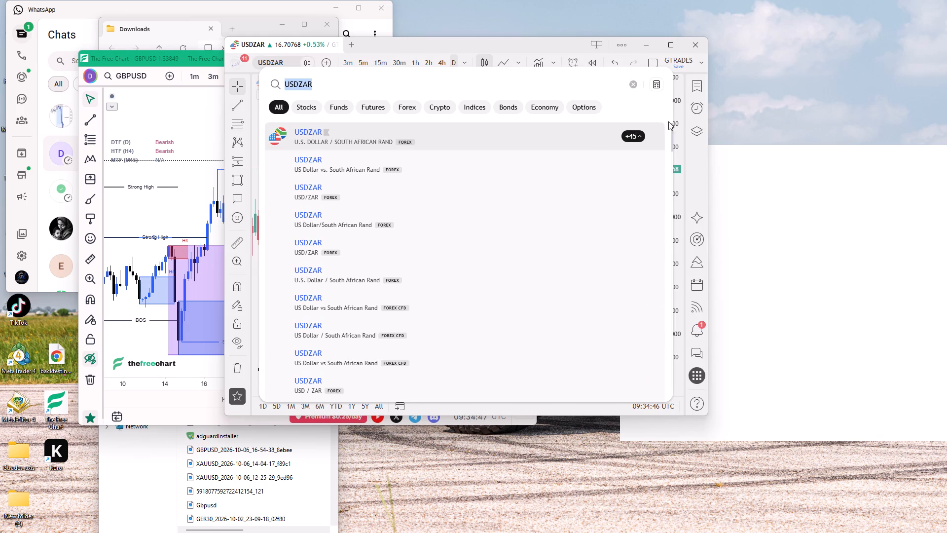
click(642, 139)
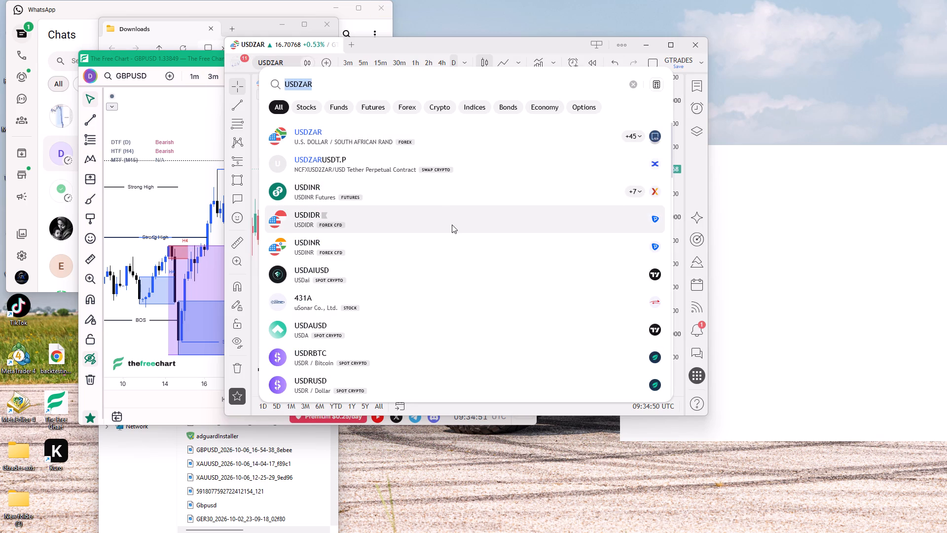
click(635, 136)
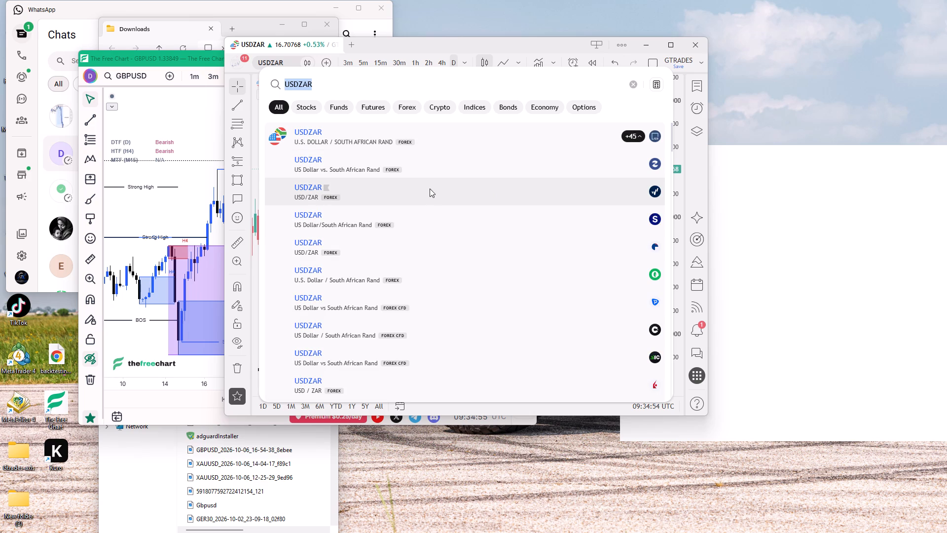
click(413, 267)
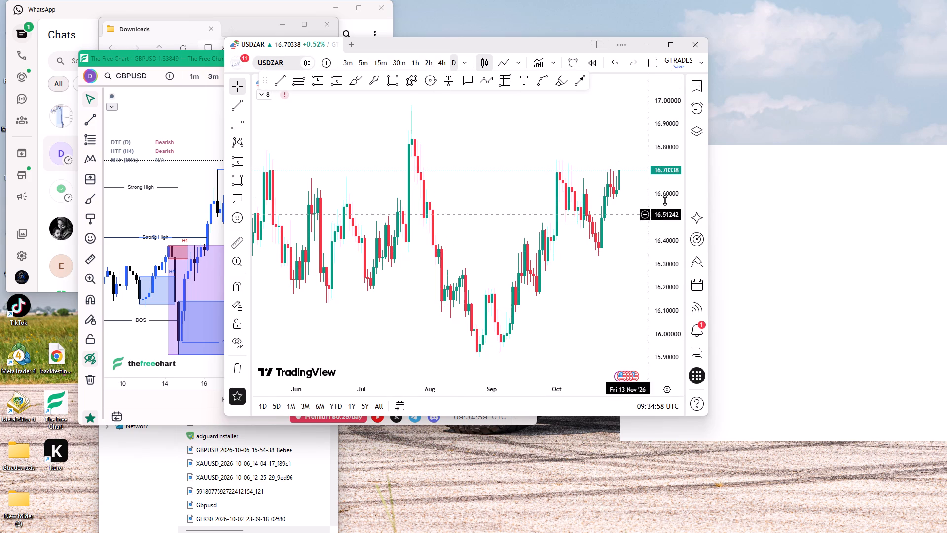
Examine USDZAR's daily price history from 2022 to the latest candles in November 2026.
drag(672, 179, 602, 284)
scroll(484, 262, down, 18)
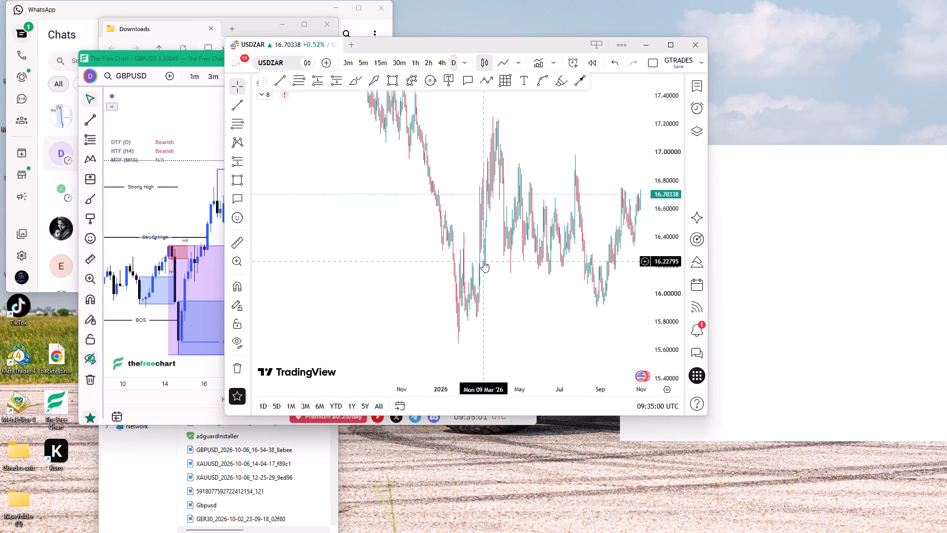
scroll(491, 137, up, 10)
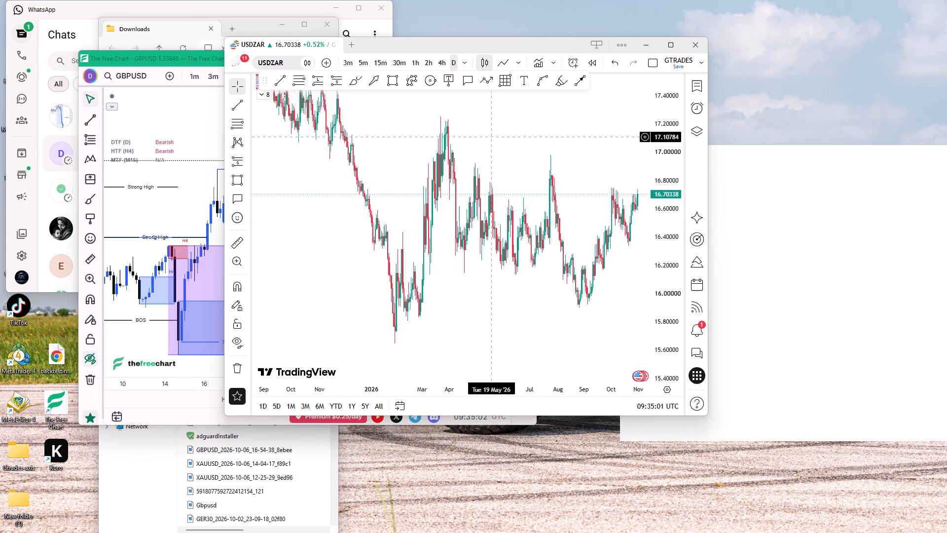
drag(659, 183, 546, 312)
scroll(374, 266, down, 6)
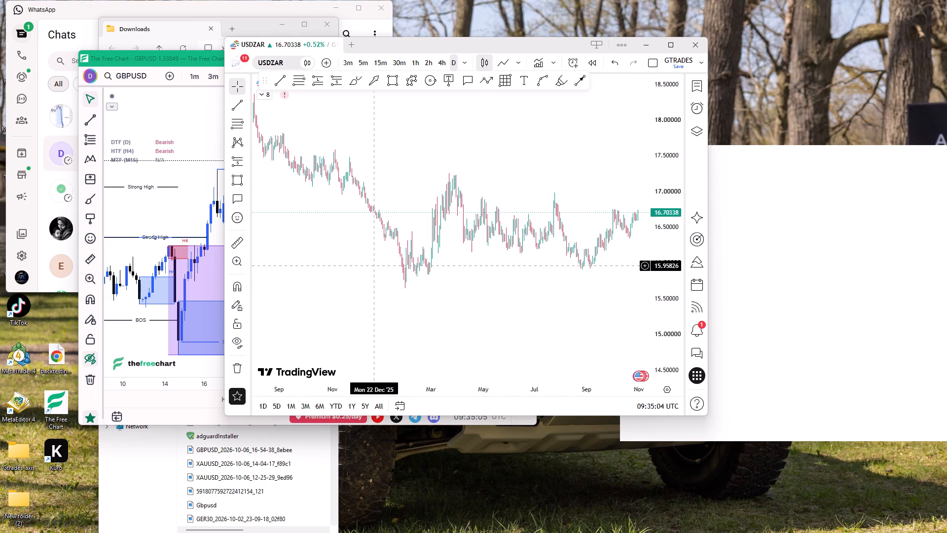
scroll(492, 294, up, 11)
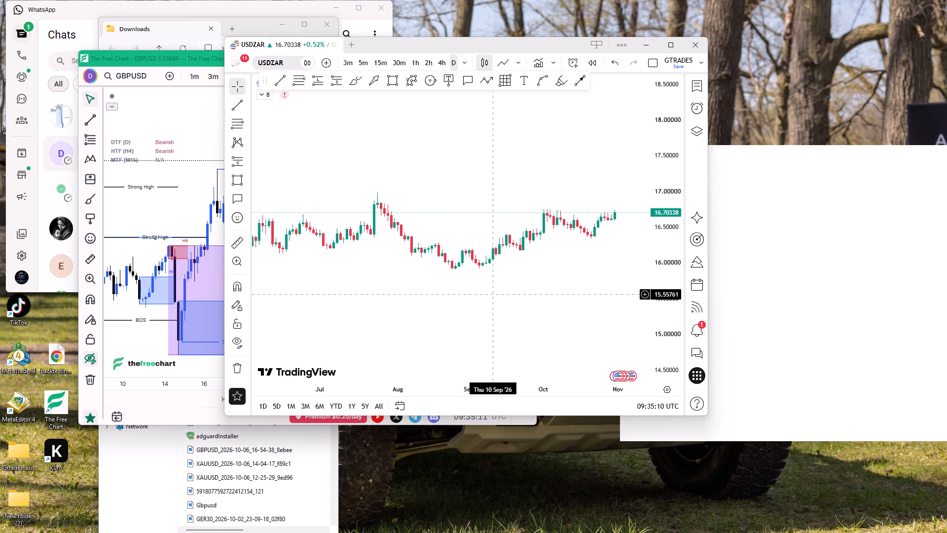
scroll(432, 226, down, 10)
drag(428, 187, 443, 187)
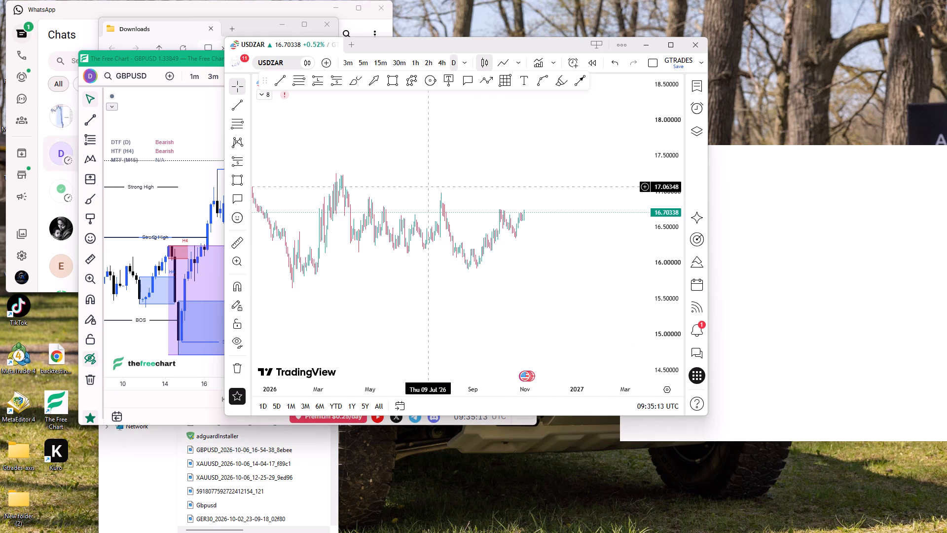
drag(443, 187, 533, 185)
ctrl+scroll(520, 190, up, 5)
scroll(444, 168, down, 3)
ctrl+scroll(451, 173, down, 3)
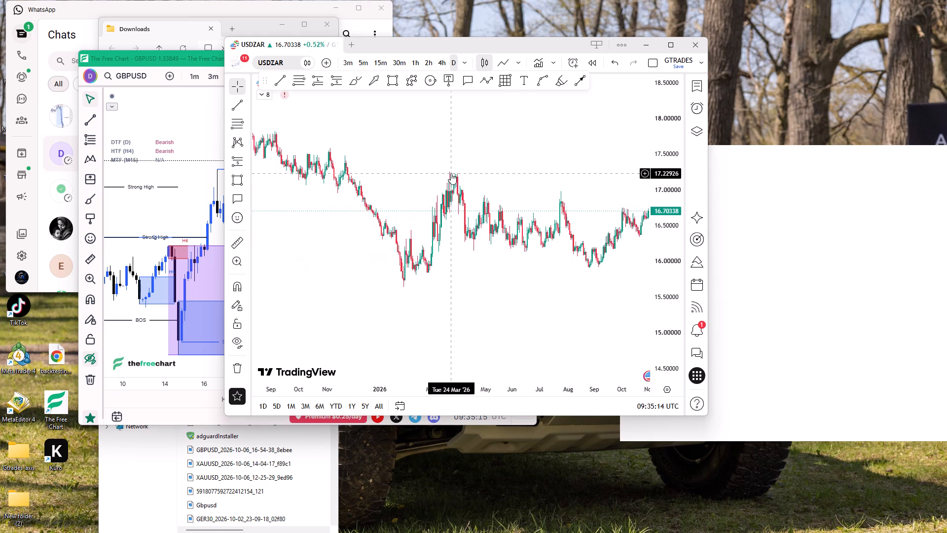
ctrl+scroll(451, 173, down, 13)
drag(477, 152, 509, 215)
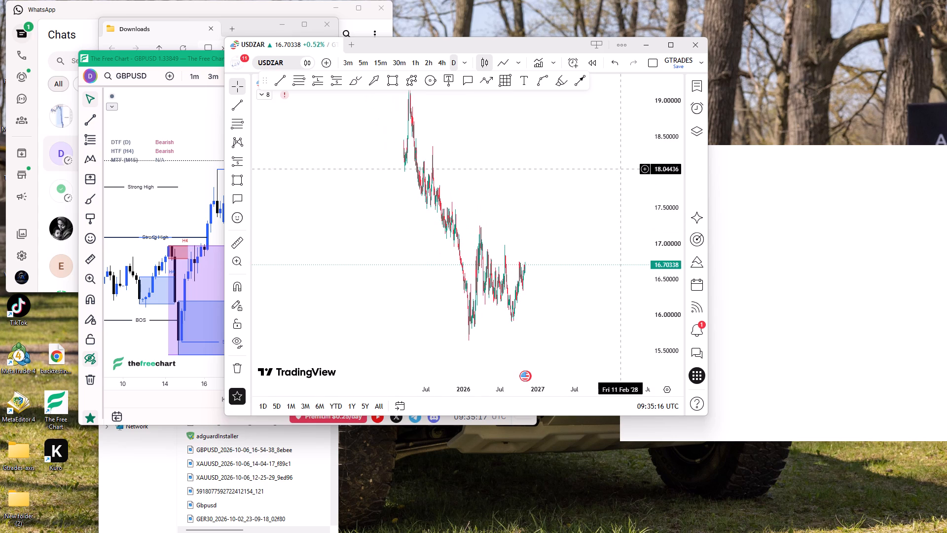
drag(667, 124, 644, 291)
drag(465, 189, 561, 251)
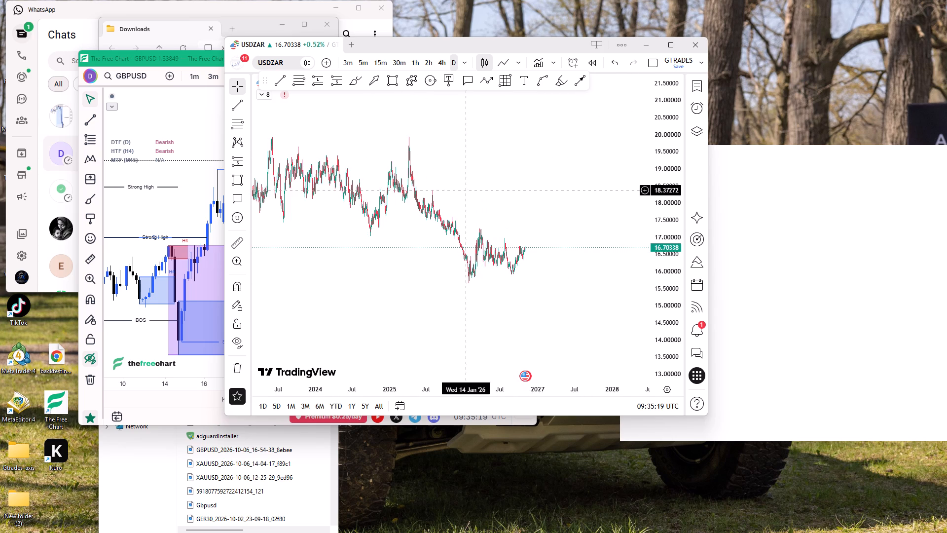
drag(561, 251, 638, 289)
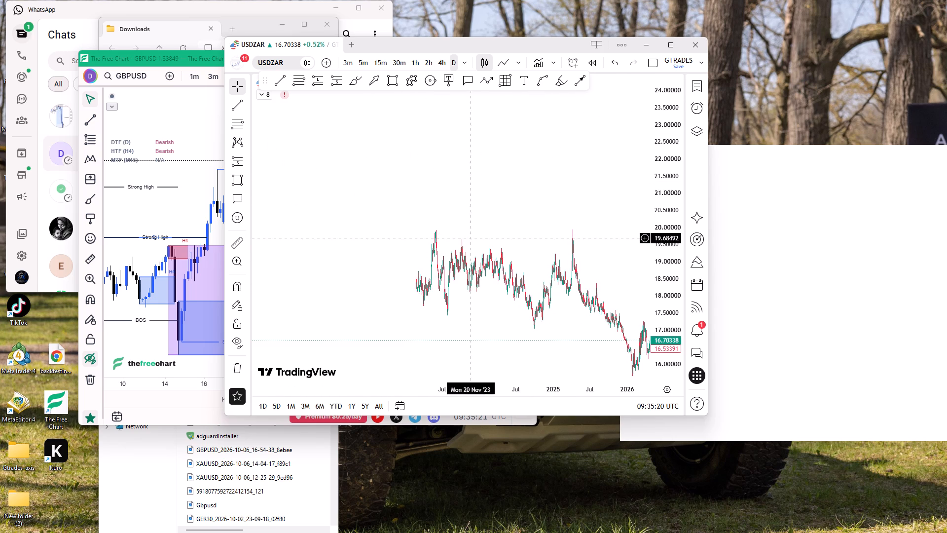
drag(489, 206, 390, 171)
drag(486, 291, 486, 292)
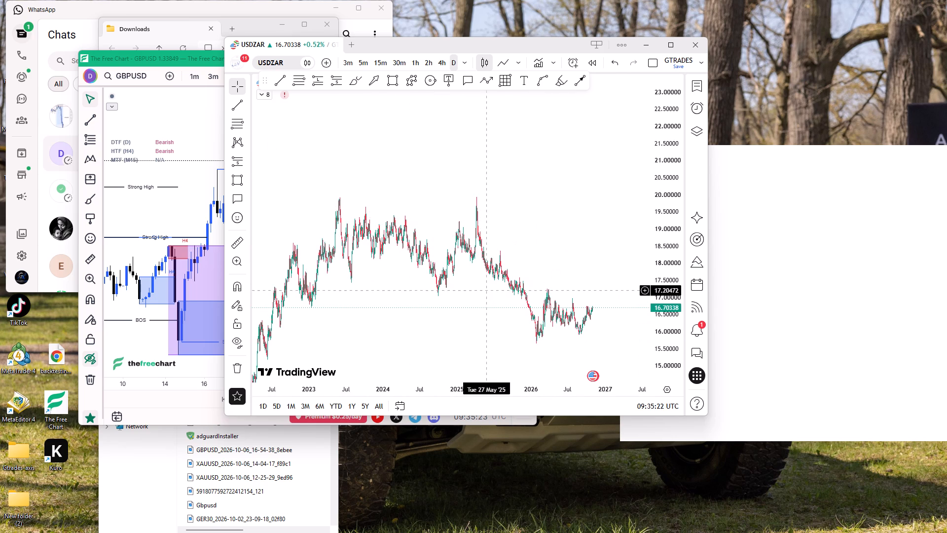
drag(486, 292, 538, 195)
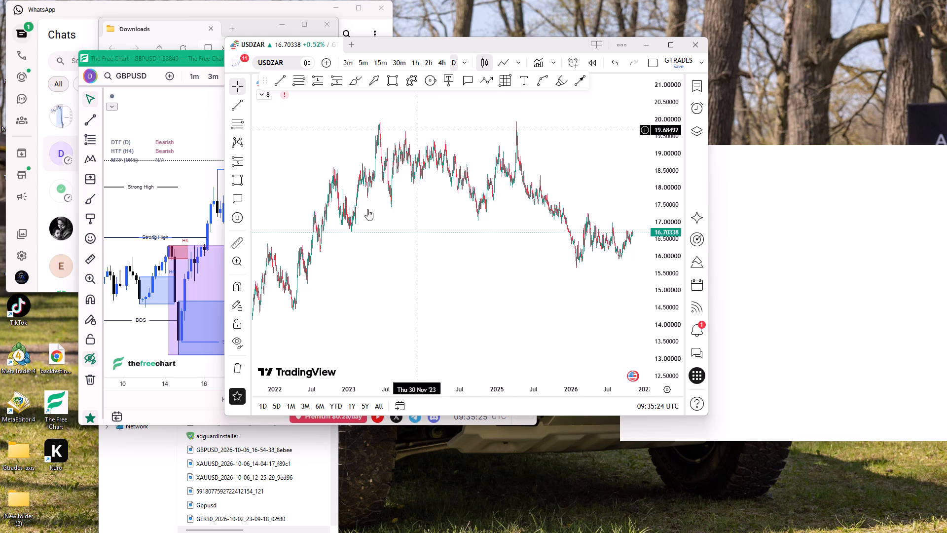
ctrl+scroll(607, 275, up, 13)
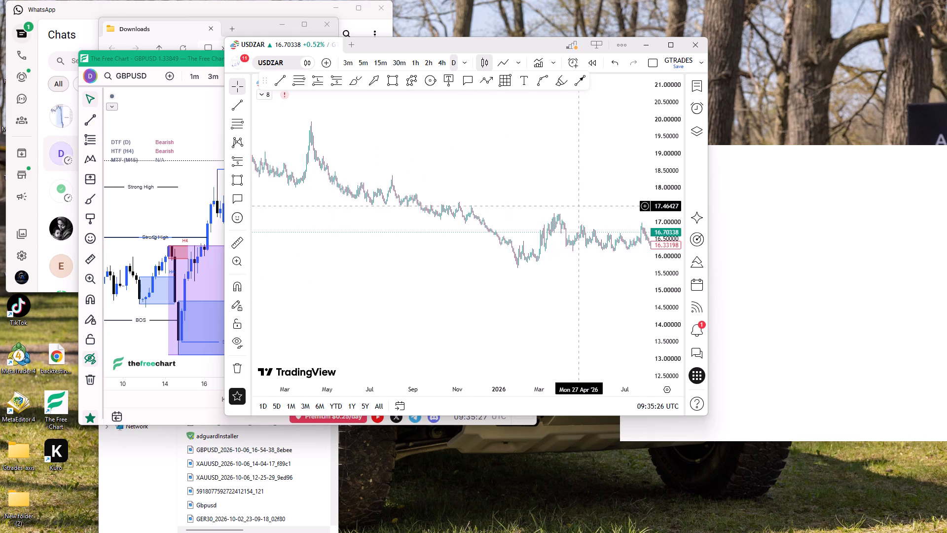
ctrl+scroll(579, 206, up, 6)
drag(566, 192, 430, 189)
ctrl+scroll(425, 192, down, 5)
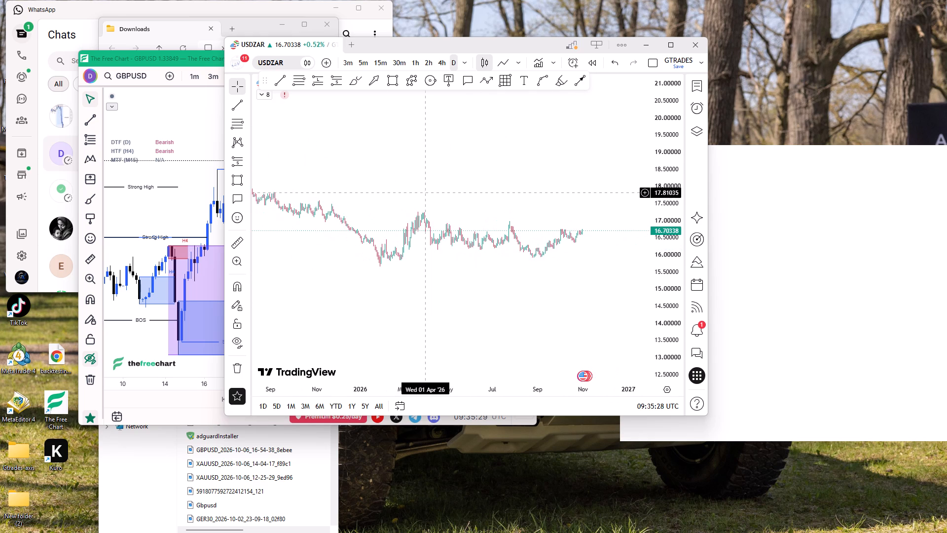
drag(453, 200, 439, 209)
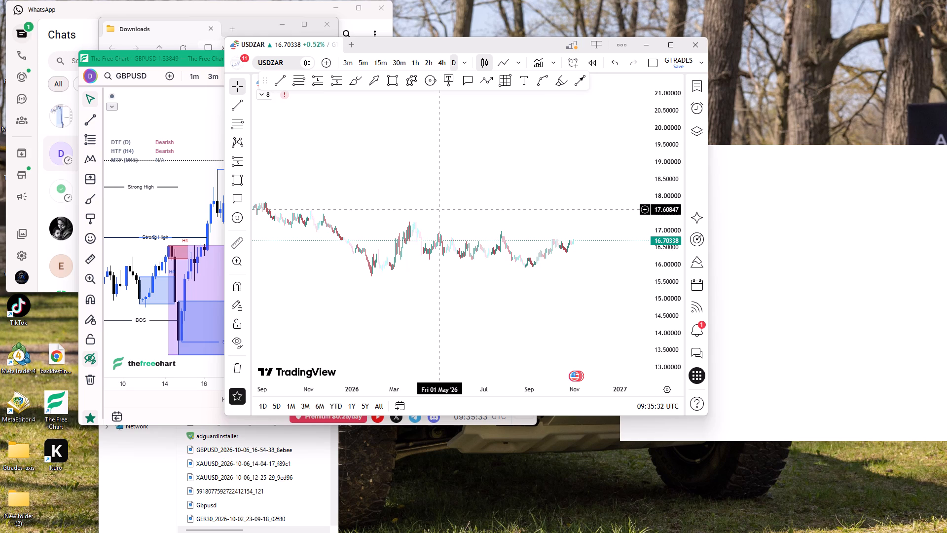
ctrl+scroll(431, 224, up, 3)
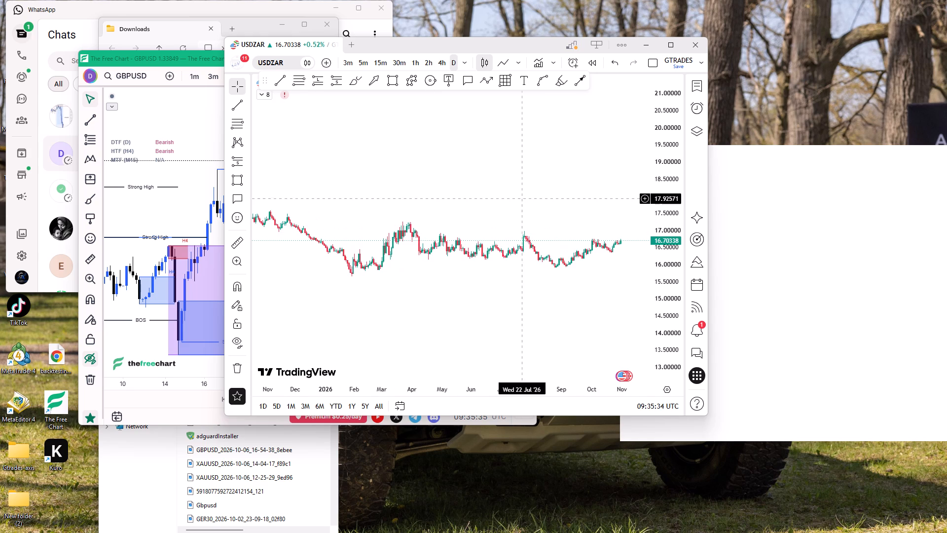
Draw a rectangle over the daily consolidation from 13 January 2026 to just past the last candle, spanning about 17.26 to 16.00.
drag(493, 169, 405, 168)
ctrl+scroll(405, 168, down, 3)
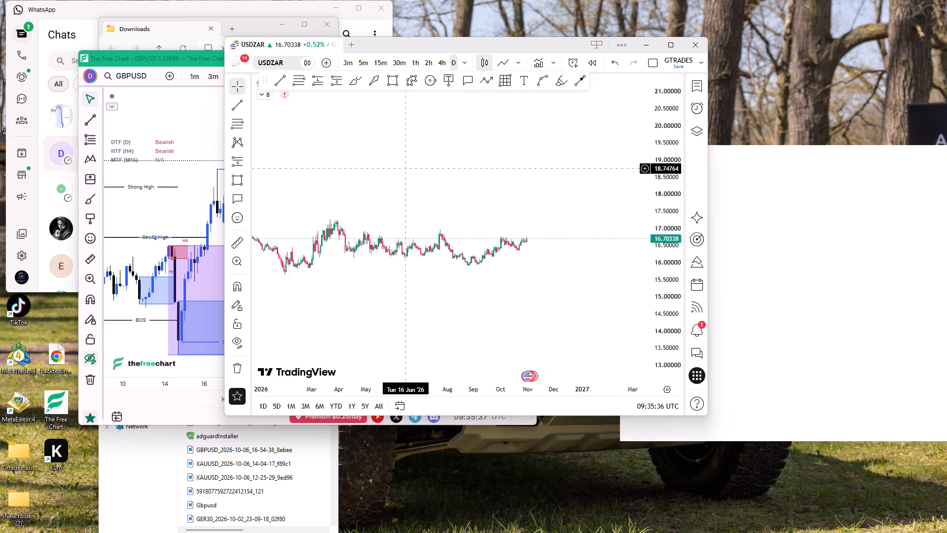
click(389, 82)
click(295, 219)
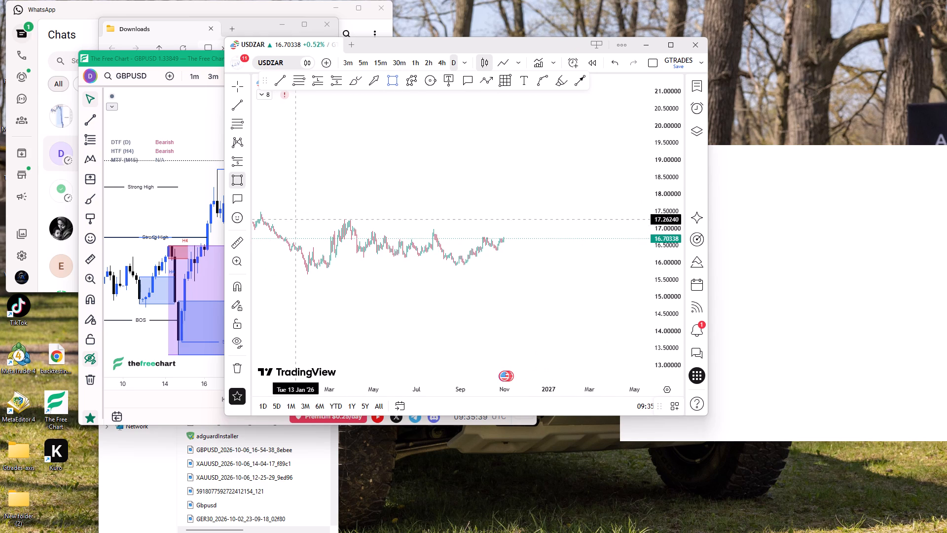
click(510, 263)
click(481, 300)
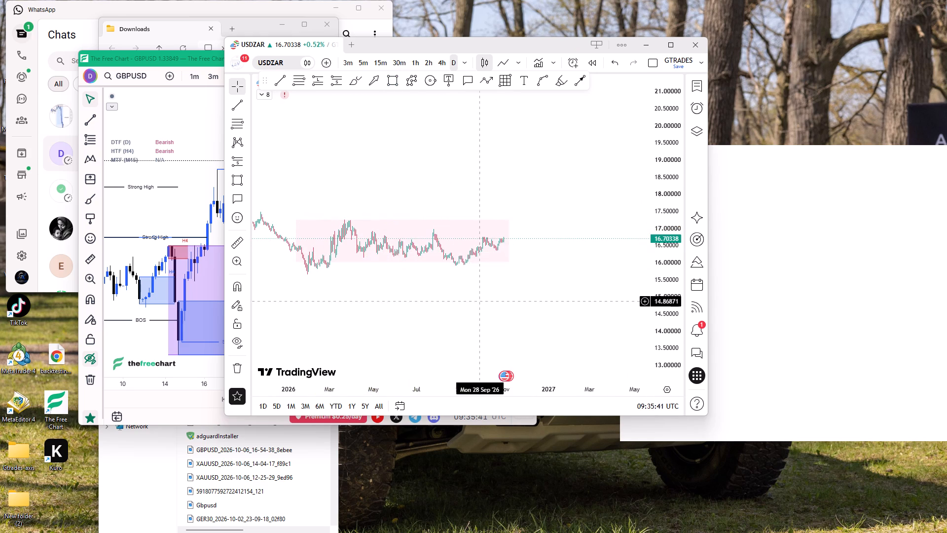
Dismiss the referral rewards ad, switch USDZAR to the 4-hour timeframe and reset the chart view.
ctrl+scroll(446, 317, up, 4)
drag(672, 334, 655, 212)
drag(483, 342, 586, 313)
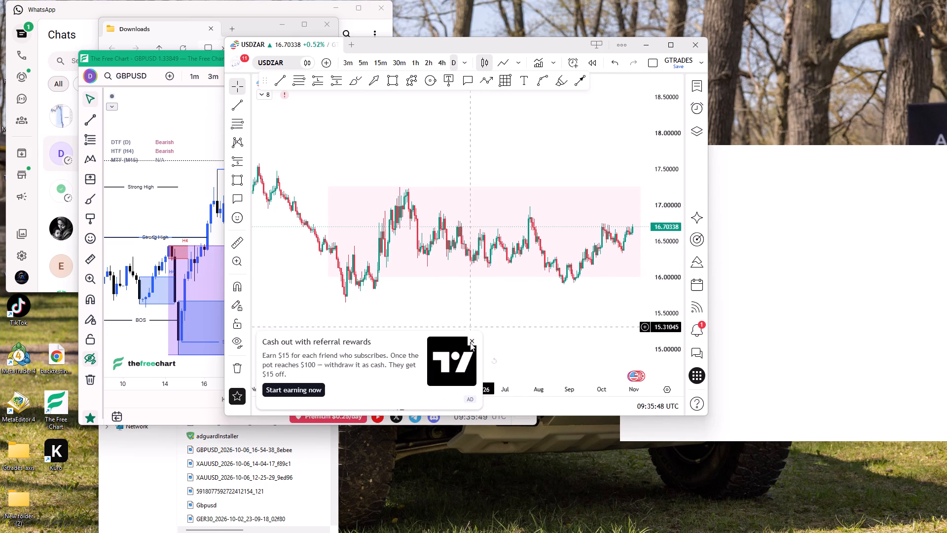
click(470, 343)
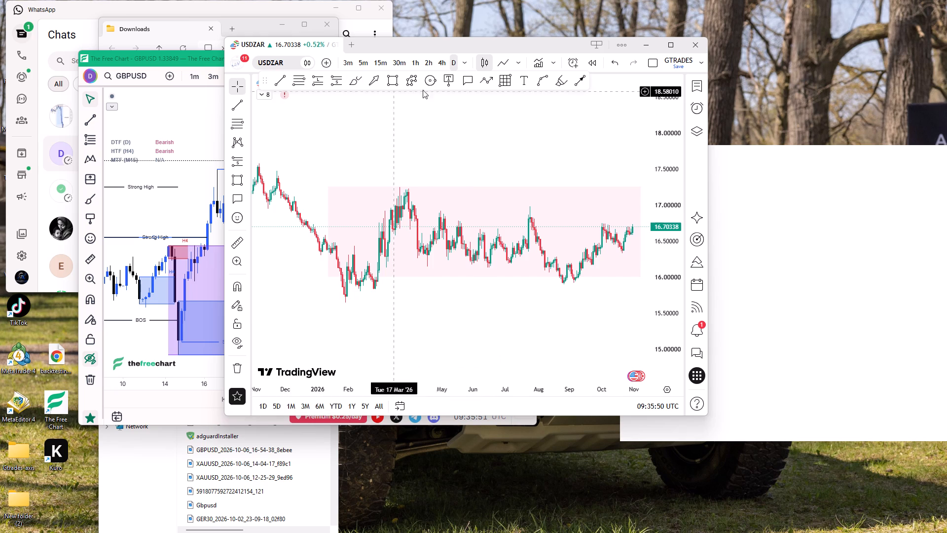
click(439, 68)
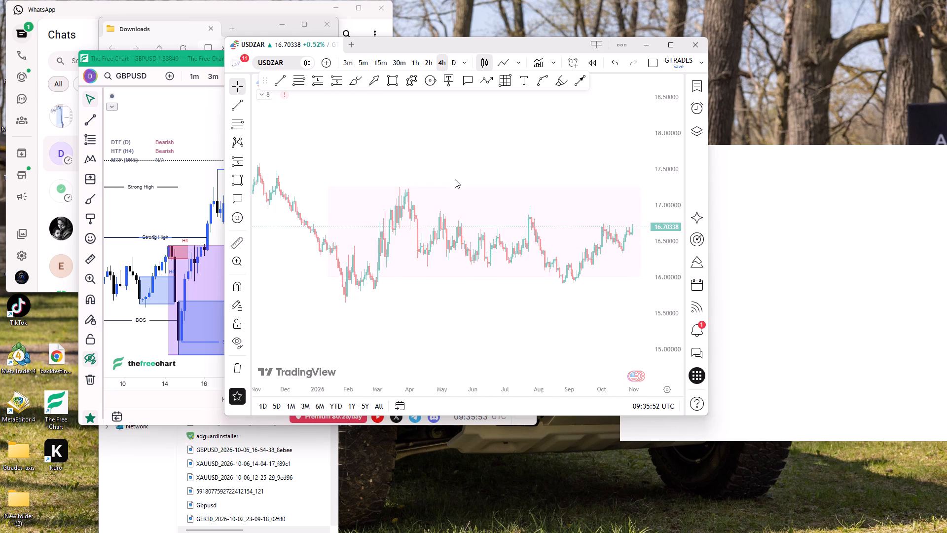
right_click(451, 174)
click(469, 159)
scroll(469, 166, down, 7)
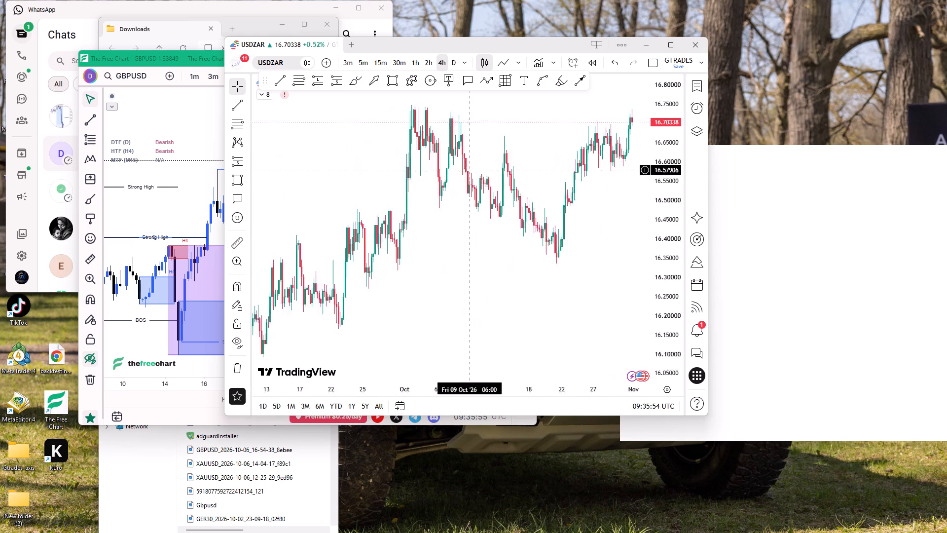
scroll(470, 170, down, 18)
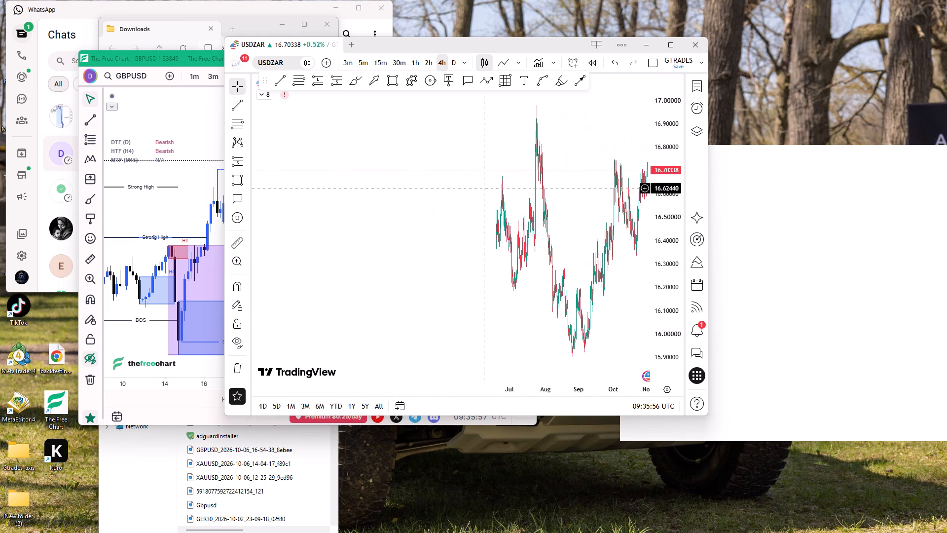
Draw a horizontal line at about 16.316 from 30 September to 4 November 2026 and apply the 4H SWING LOW template.
ctrl+scroll(570, 282, up, 5)
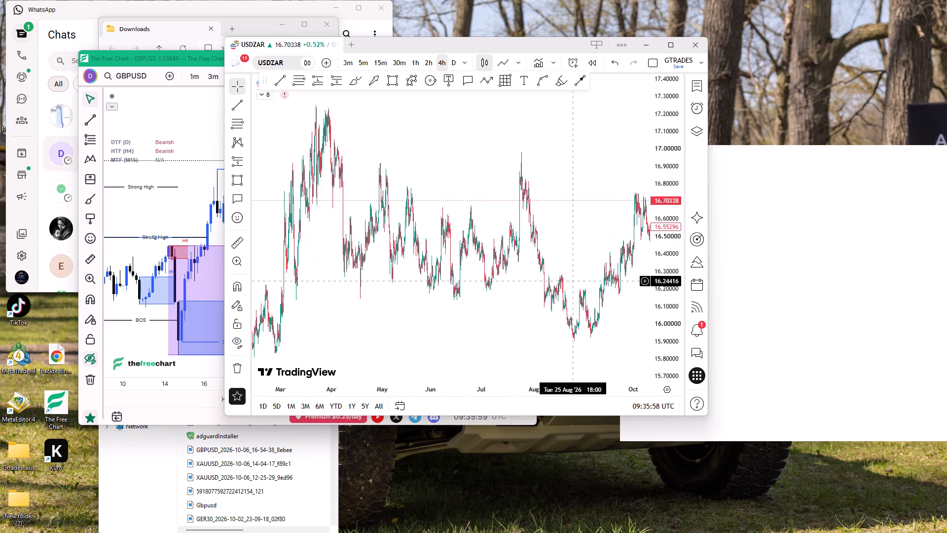
ctrl+scroll(573, 281, up, 12)
drag(589, 220, 398, 216)
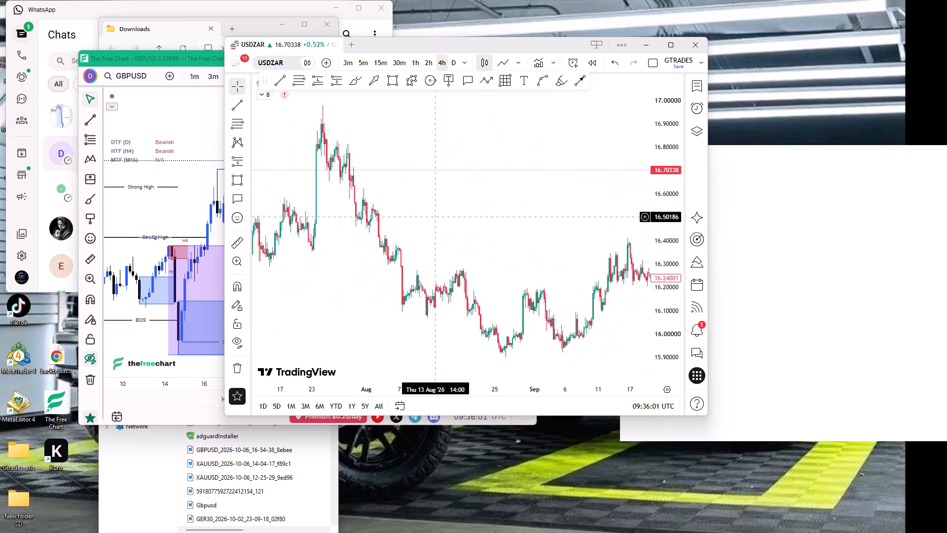
drag(591, 229, 330, 224)
ctrl+scroll(439, 191, up, 5)
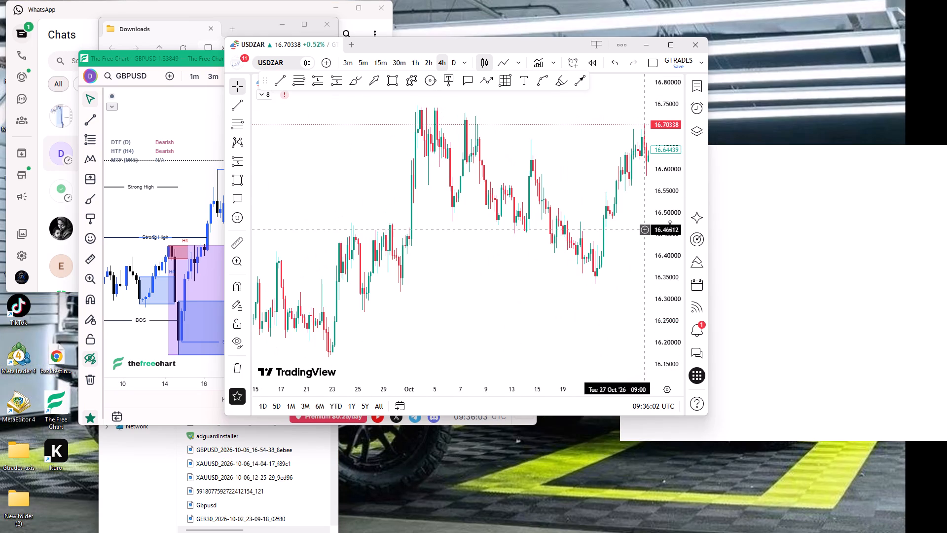
drag(675, 212, 651, 273)
drag(555, 276, 490, 322)
ctrl+scroll(434, 198, down, 4)
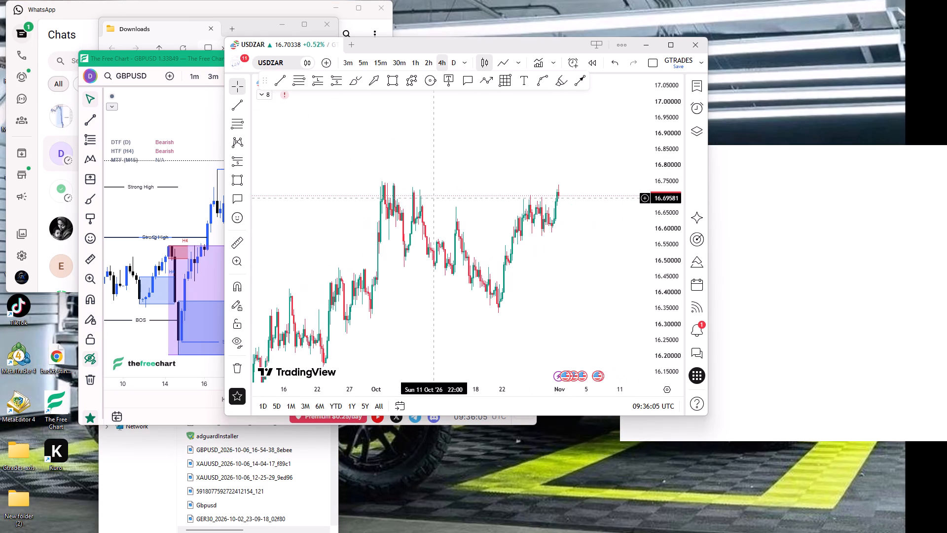
click(282, 81)
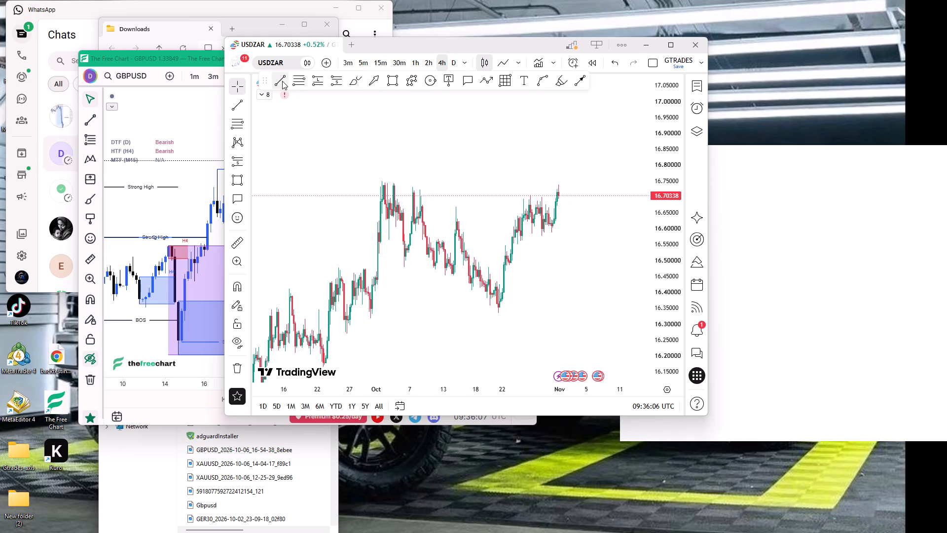
ctrl+click(371, 327)
shift+click(579, 339)
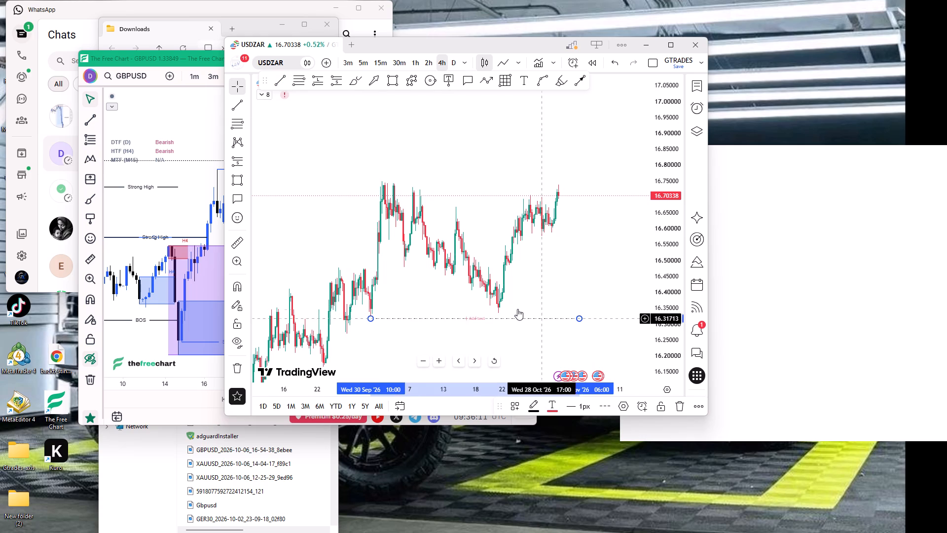
click(514, 406)
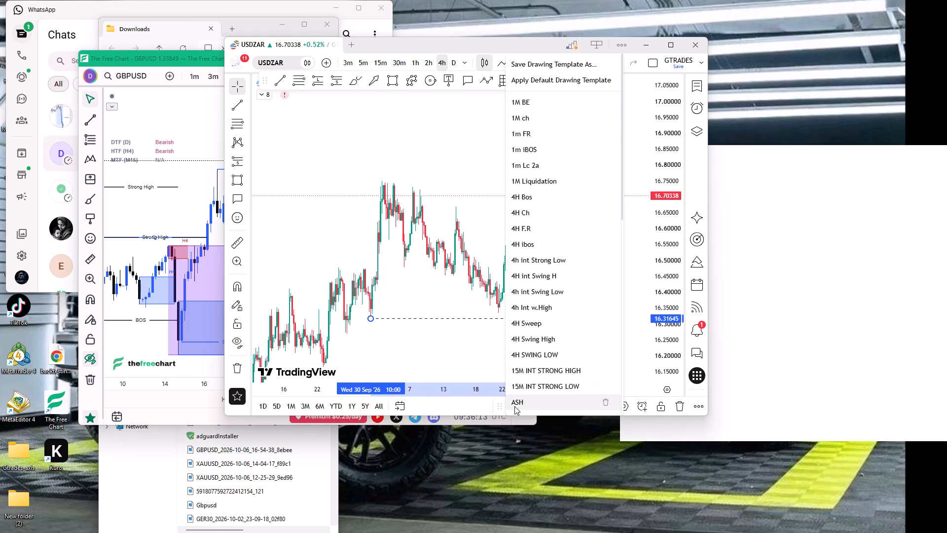
scroll(554, 302, down, 1)
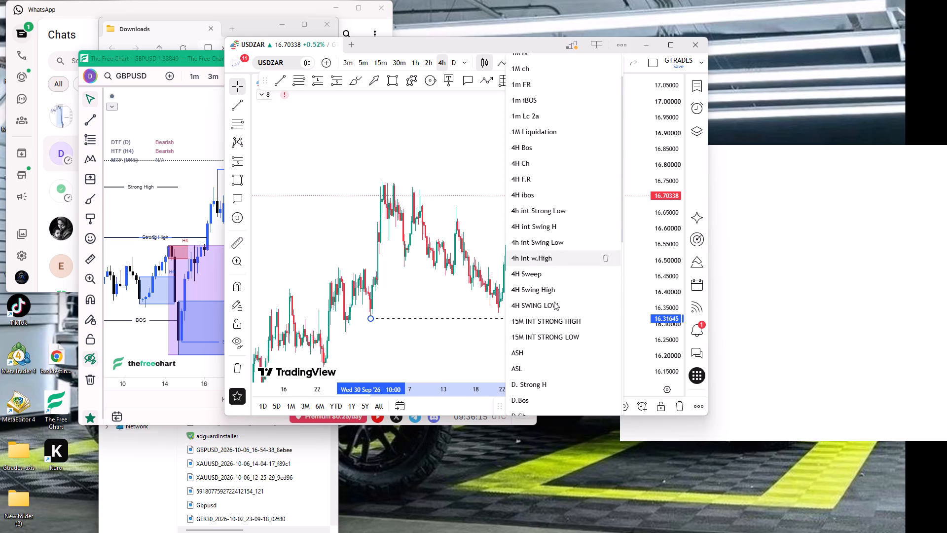
click(555, 308)
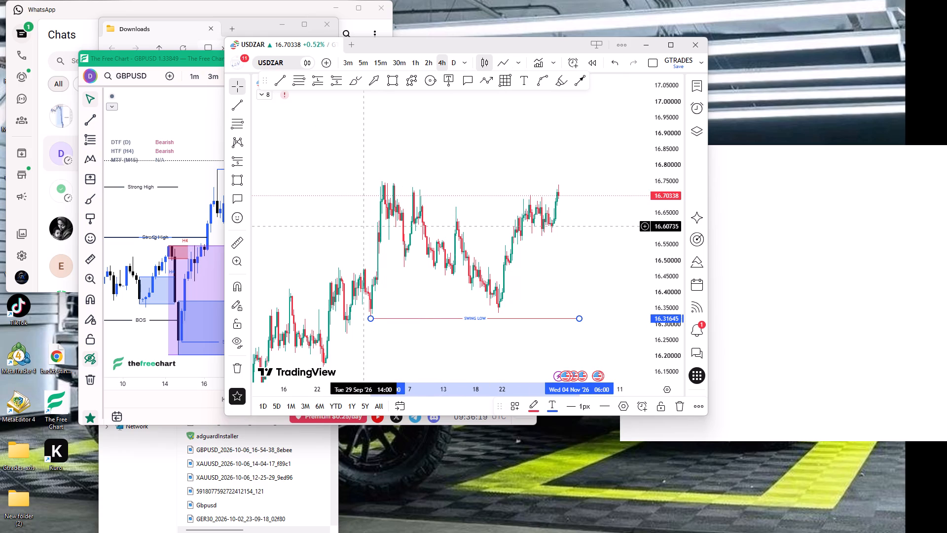
Draw a horizontal line at about 16.476 from the 24 September high to 1 October and apply the 4H Bos template.
key(alt+t)
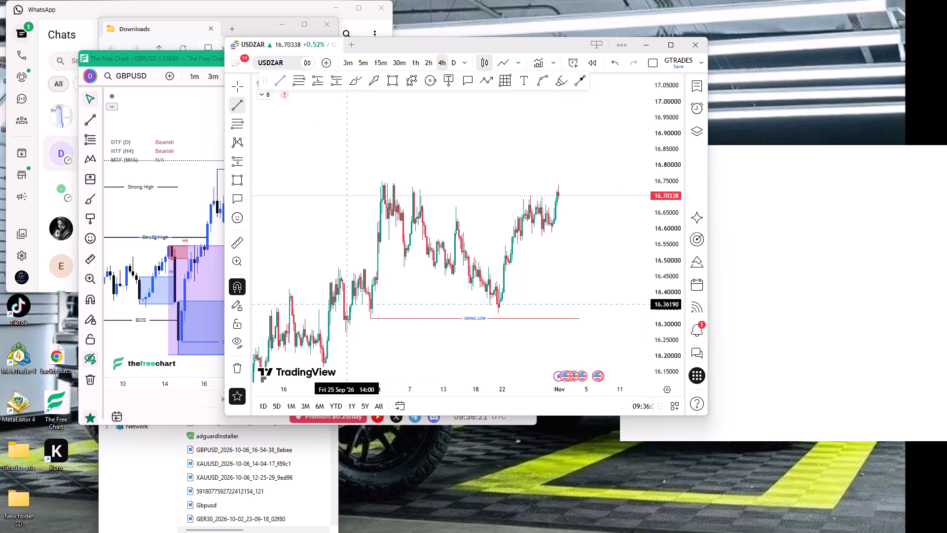
ctrl+click(338, 245)
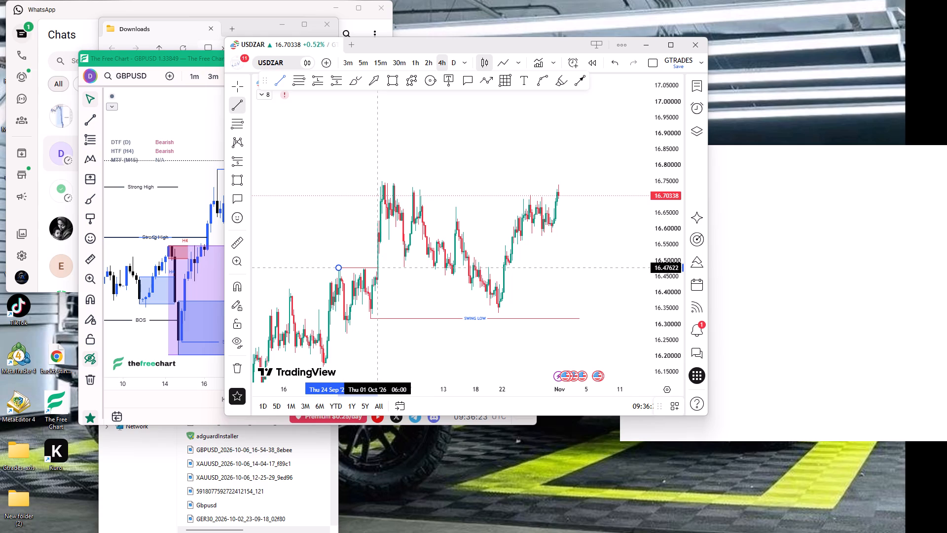
shift+click(377, 265)
click(511, 412)
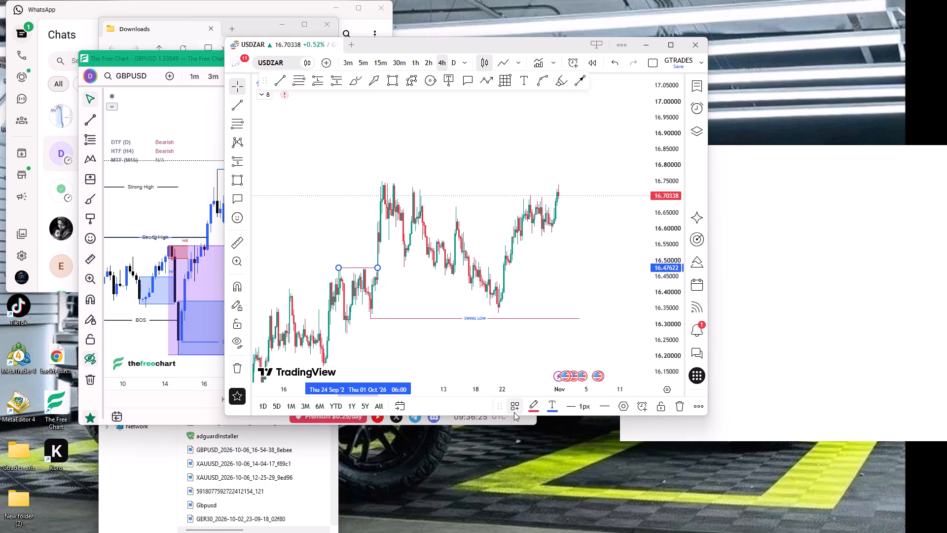
click(534, 195)
Draw a horizontal line at about 16.748 from the 1 October high to 4 November and apply the 4H Swing High template.
click(281, 92)
click(281, 86)
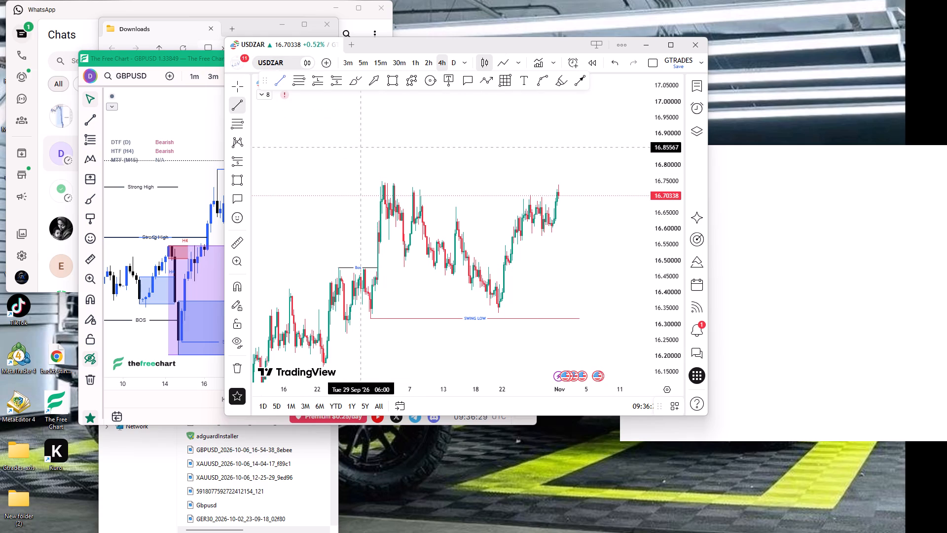
ctrl+click(382, 161)
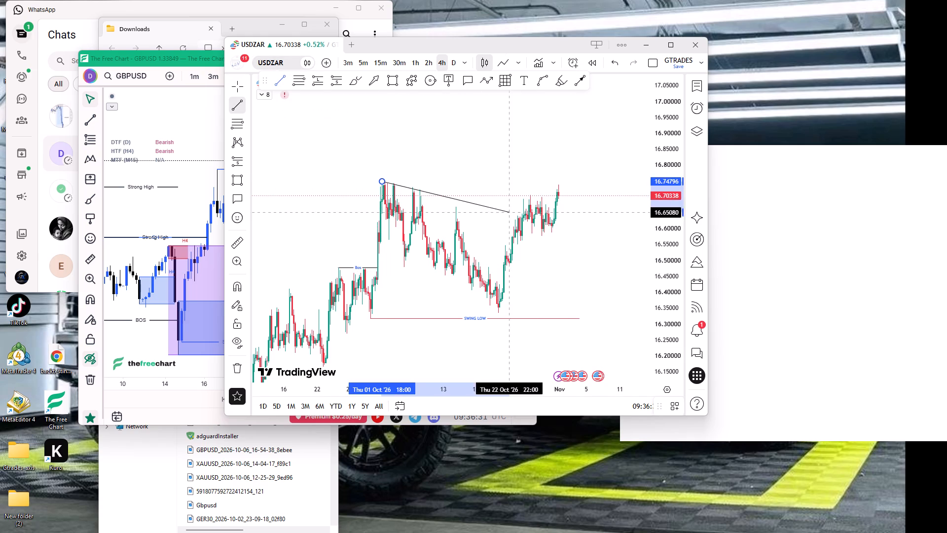
shift+click(585, 217)
ctrl+scroll(587, 248, up, 4)
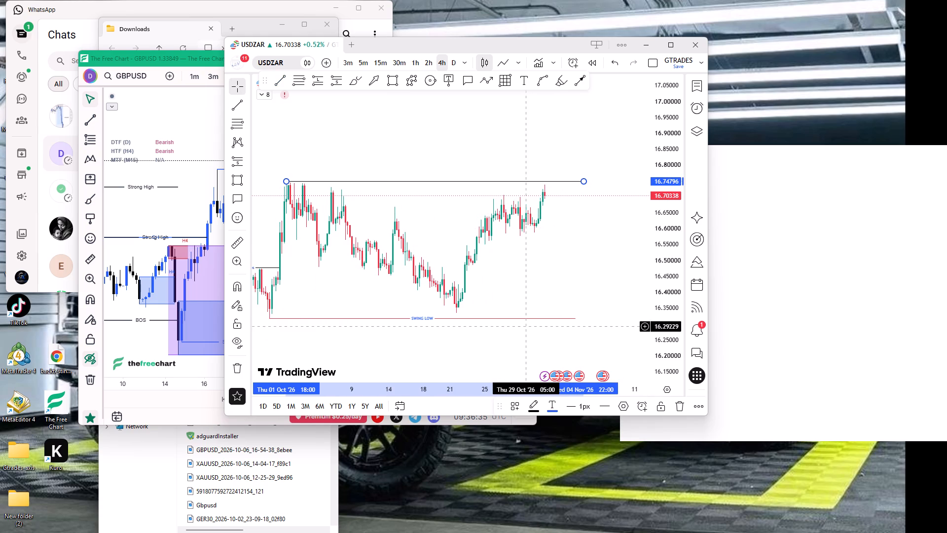
click(520, 412)
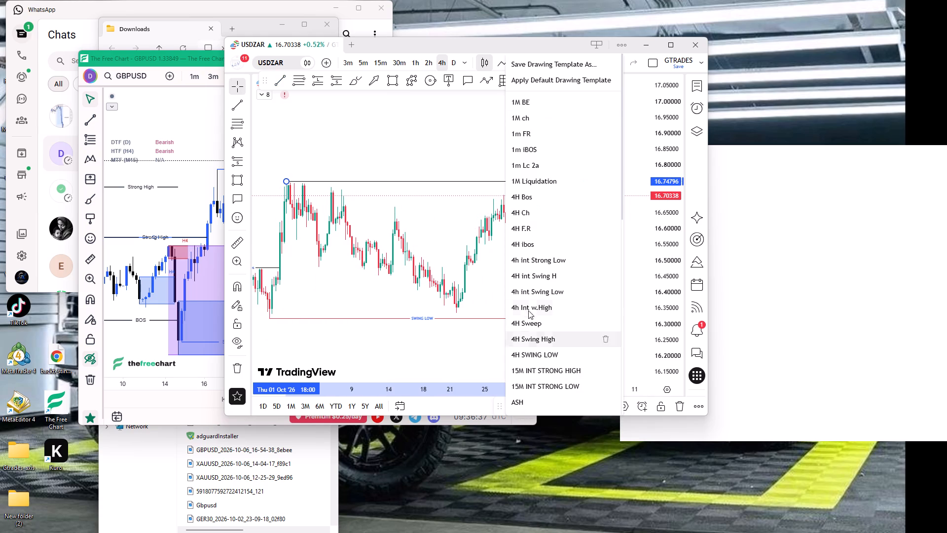
scroll(537, 279, down, 3)
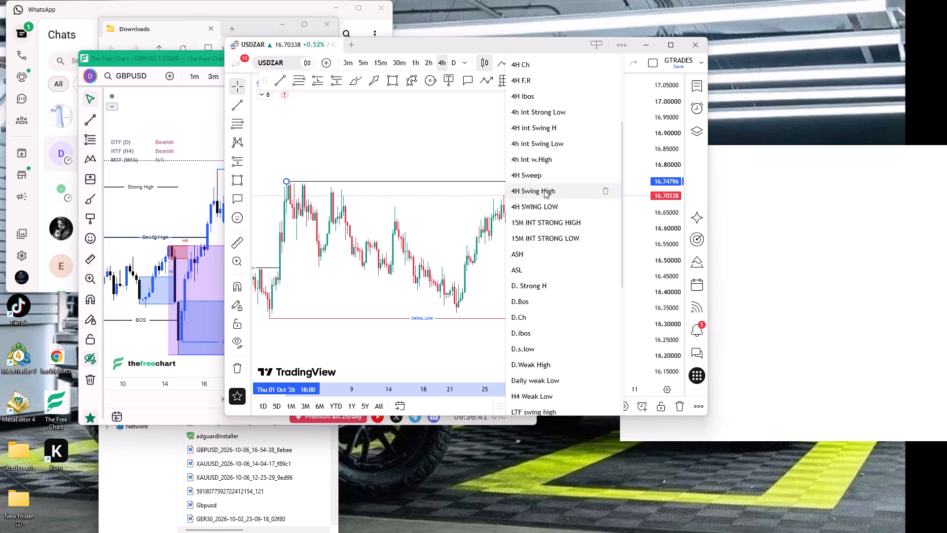
click(544, 190)
click(548, 233)
Draw a horizontal line at about 16.704 from the 27 October high to 30 October and apply the 4H ibos template.
drag(672, 277, 625, 178)
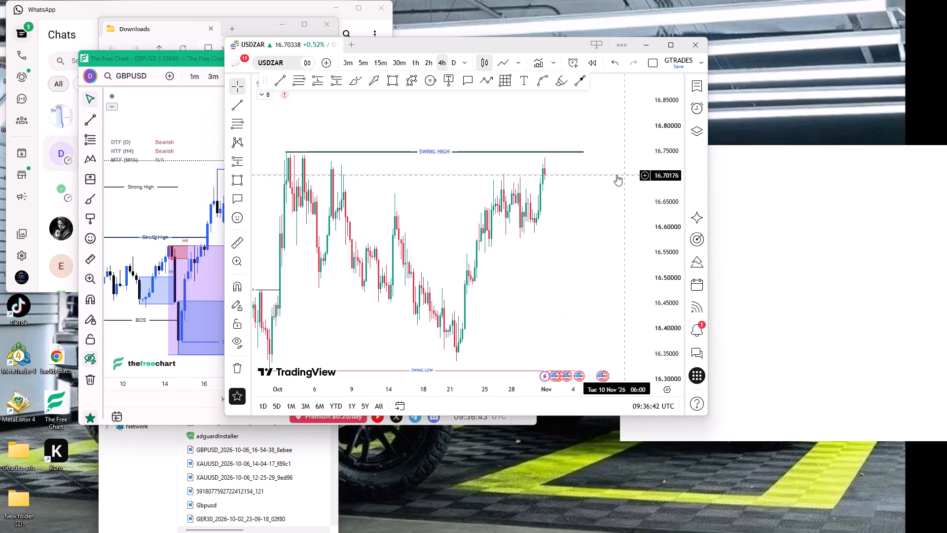
scroll(553, 211, up, 4)
drag(522, 236, 520, 295)
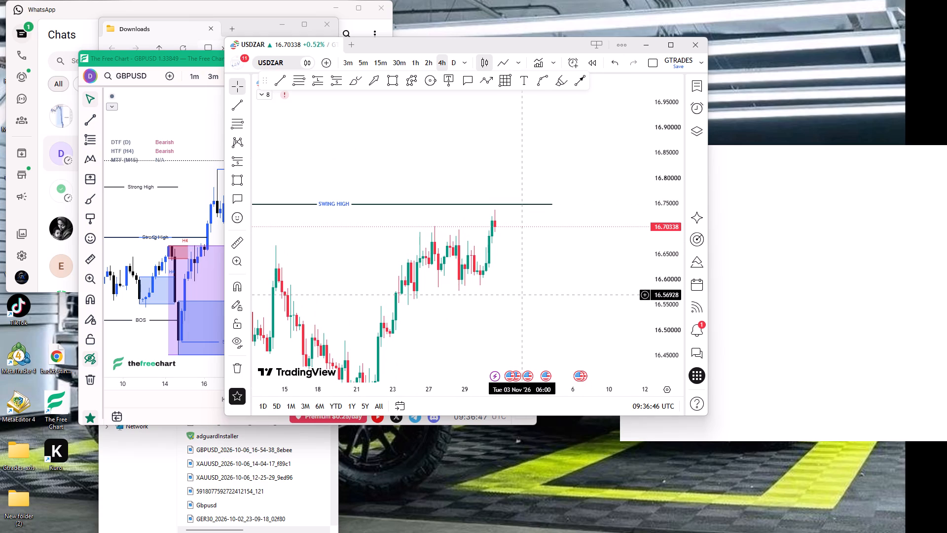
scroll(520, 295, up, 3)
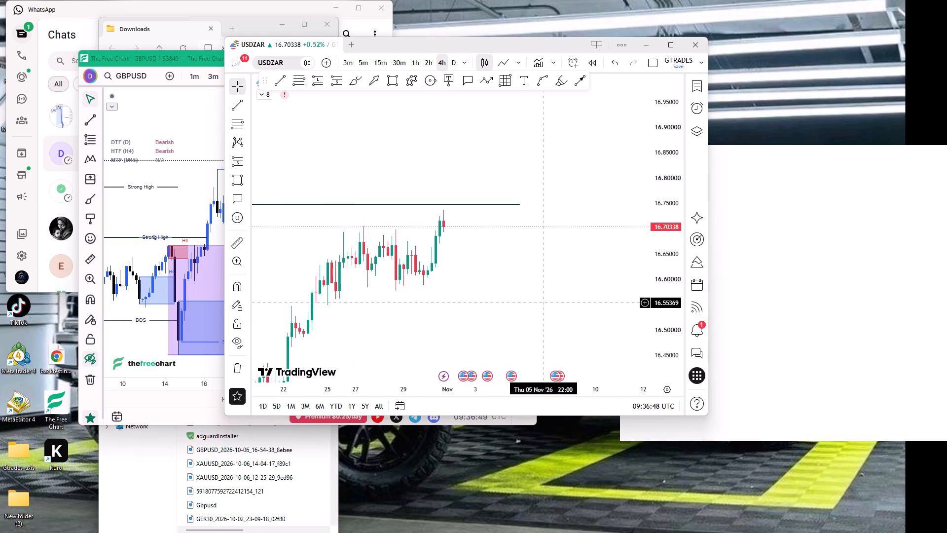
drag(663, 301, 642, 218)
drag(553, 235, 597, 246)
scroll(580, 200, down, 2)
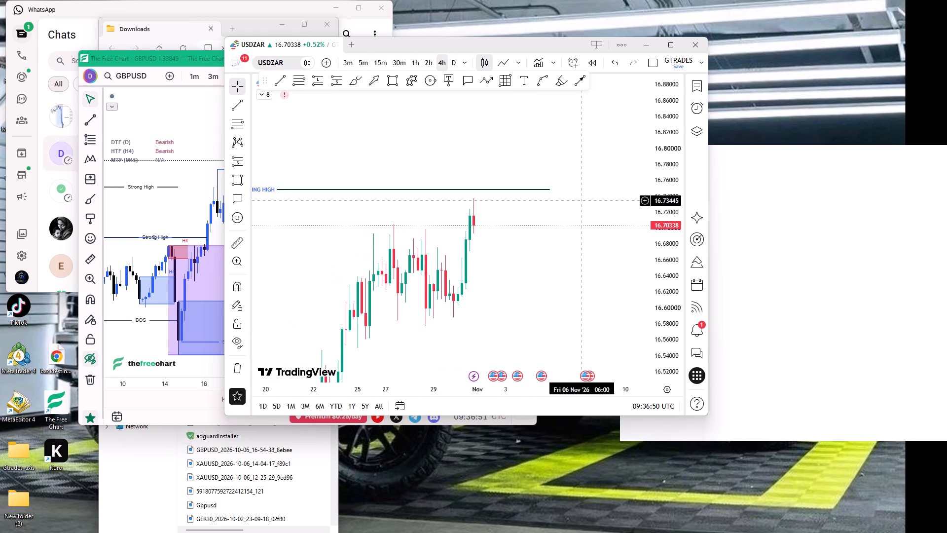
scroll(580, 200, down, 1)
drag(616, 331, 567, 290)
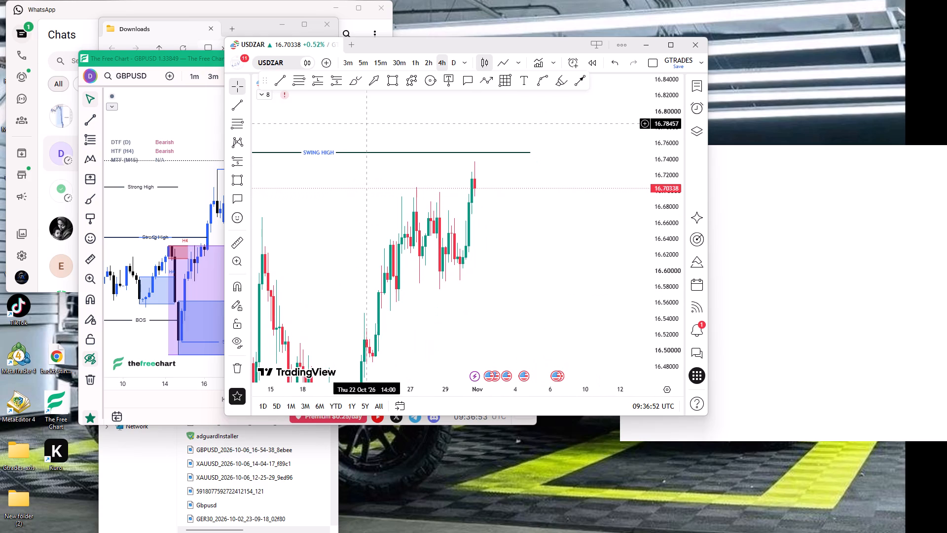
click(281, 73)
ctrl+click(416, 183)
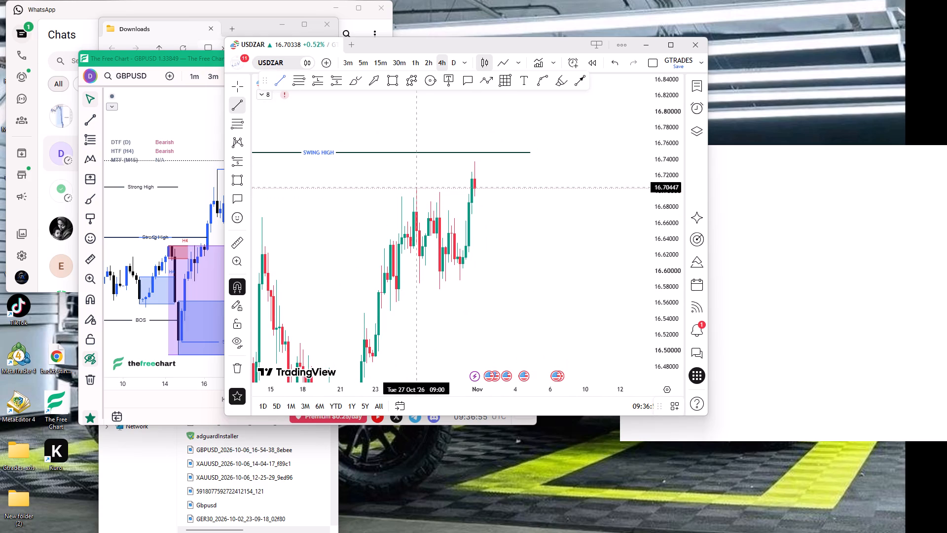
shift+click(470, 200)
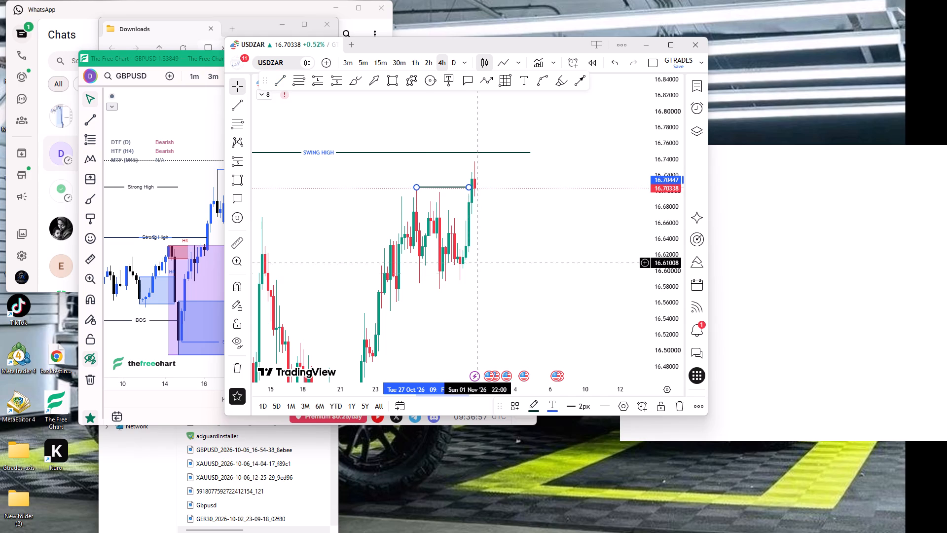
click(516, 405)
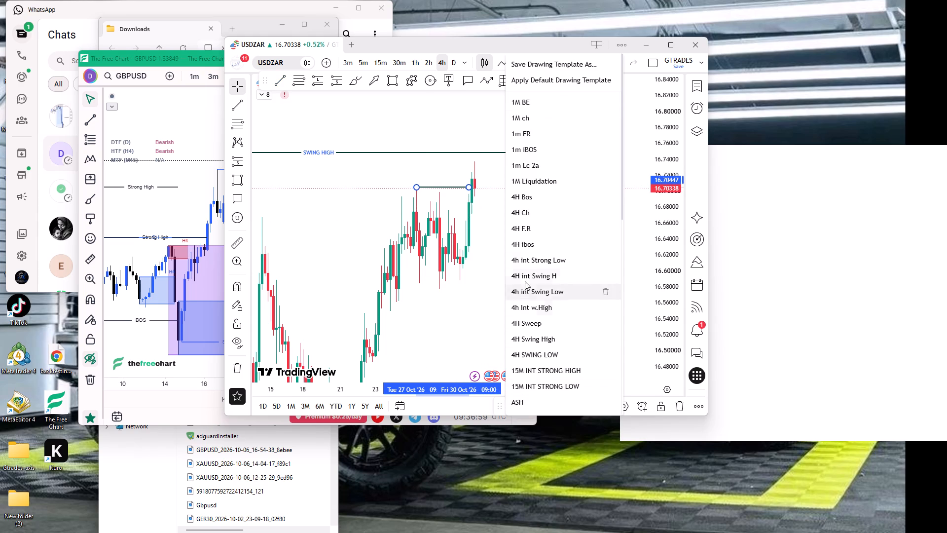
click(528, 245)
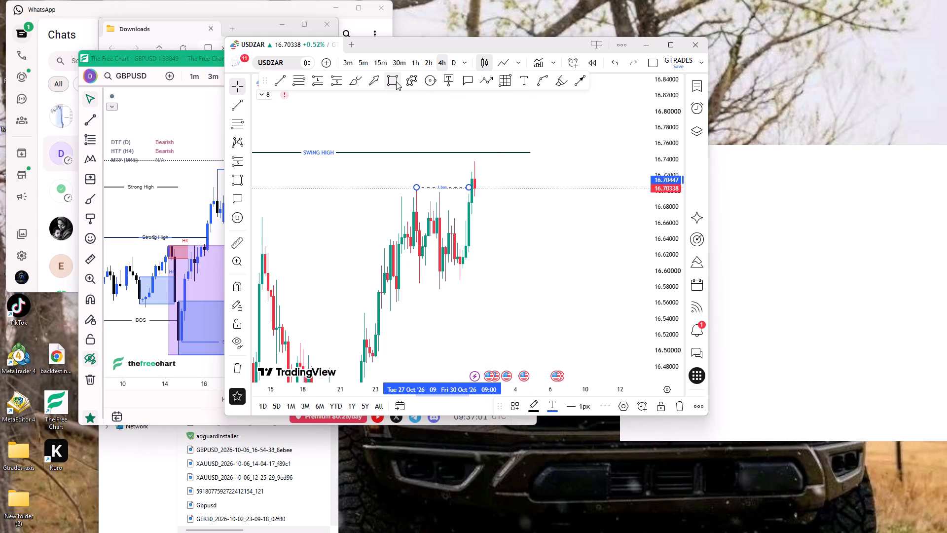
Draw a rectangle zone from about 16.627 to 16.588, starting 29 October and extended to about 4 November.
click(396, 81)
ctrl+click(461, 241)
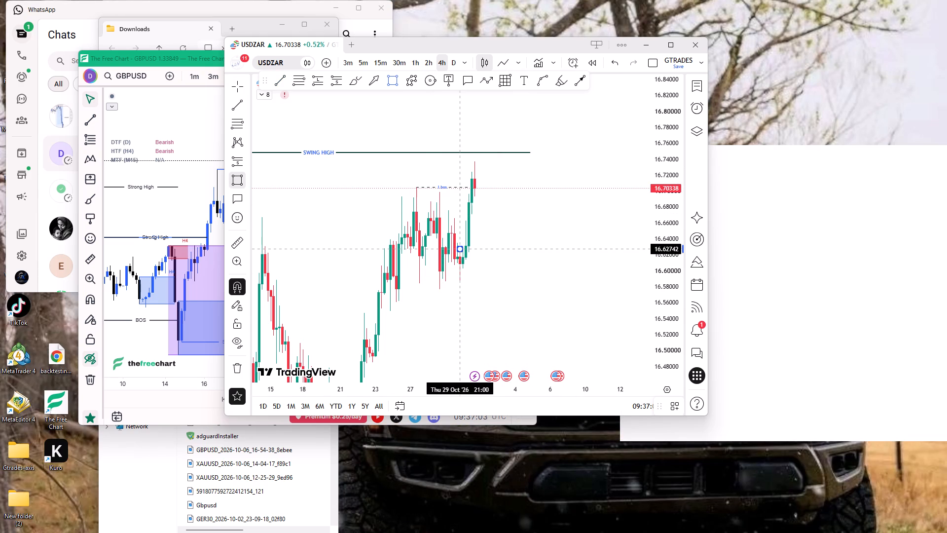
ctrl+click(460, 287)
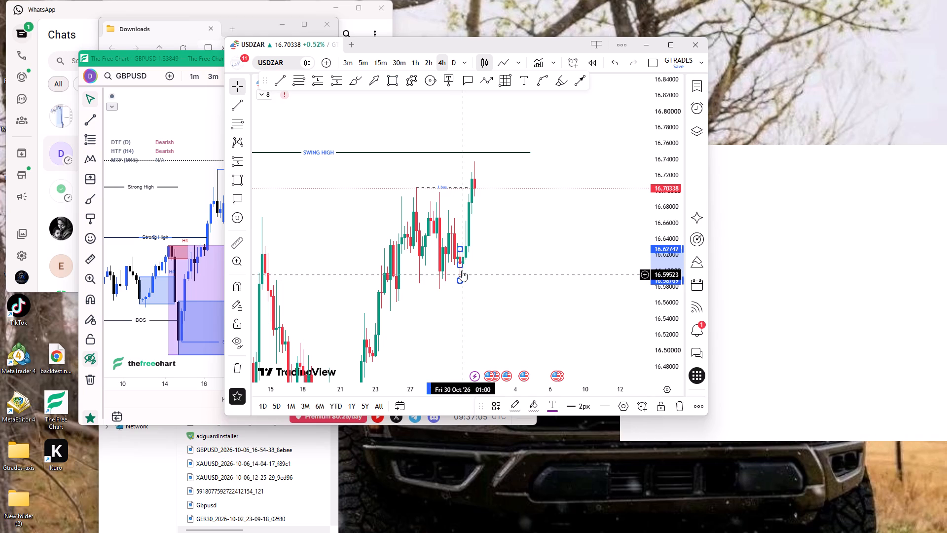
drag(462, 266, 515, 269)
click(542, 236)
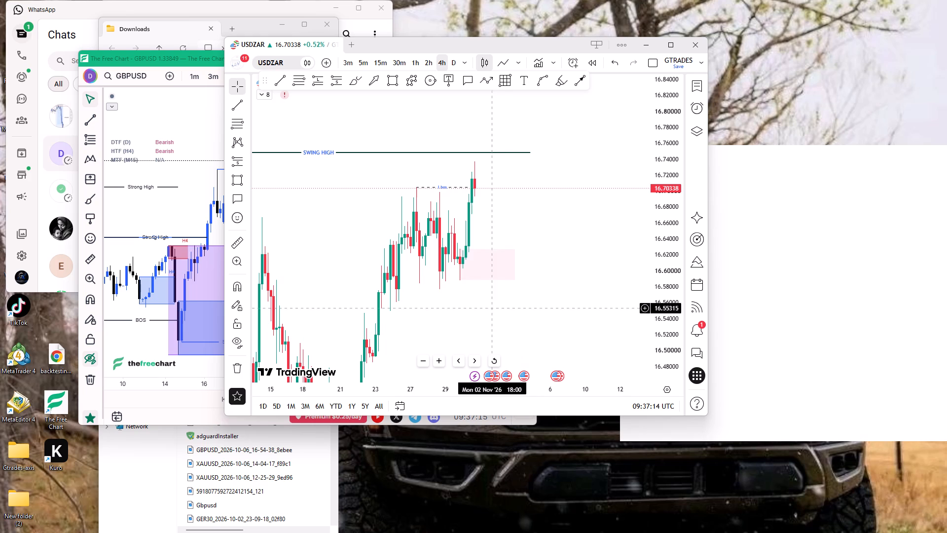
Draw a horizontal dashed line at about 16.577 from the 28 October low to past the last candle, below the pink zone.
click(415, 334)
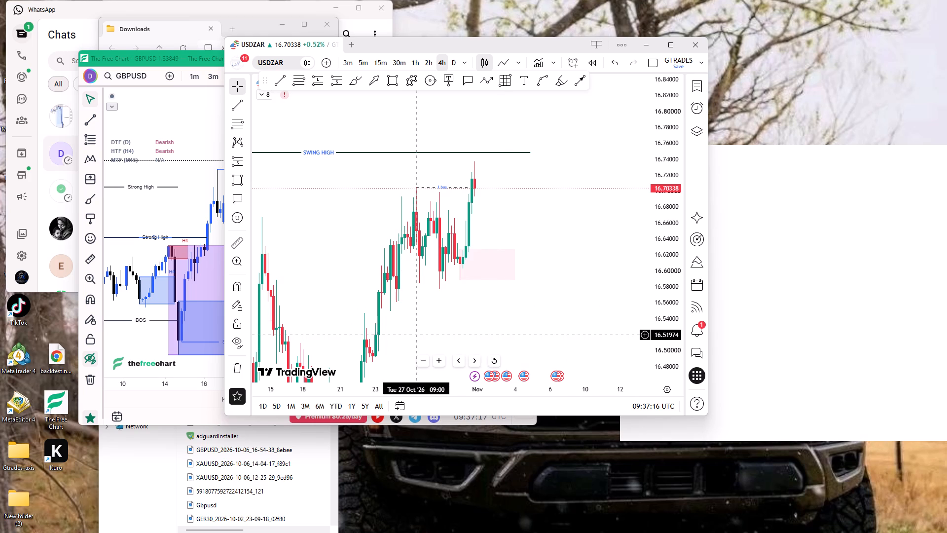
key(alt+y)
ctrl+click(440, 297)
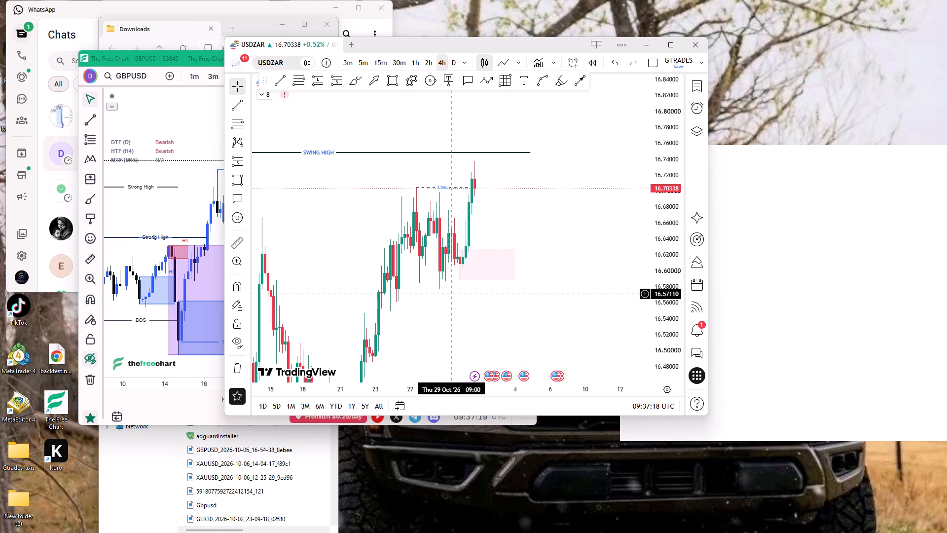
key(alt+t)
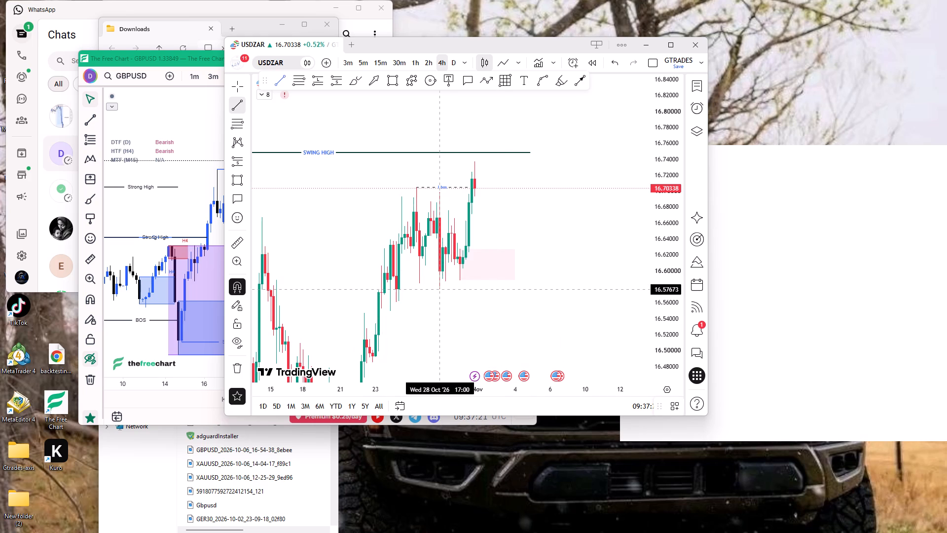
ctrl+click(439, 295)
shift+click(571, 301)
click(563, 222)
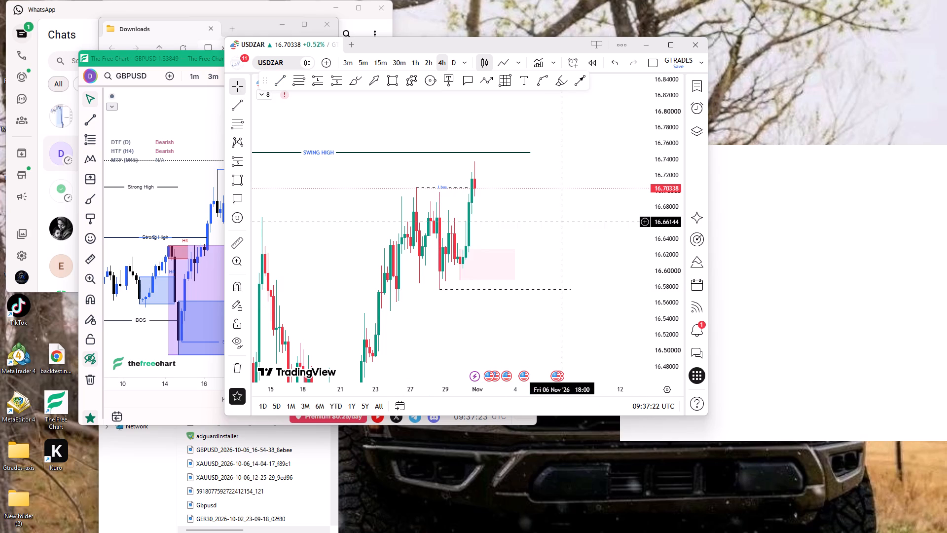
Place a long position from 2 to about 4 November with entry about 16.630, stop about 16.572 and target about 16.749.
click(311, 80)
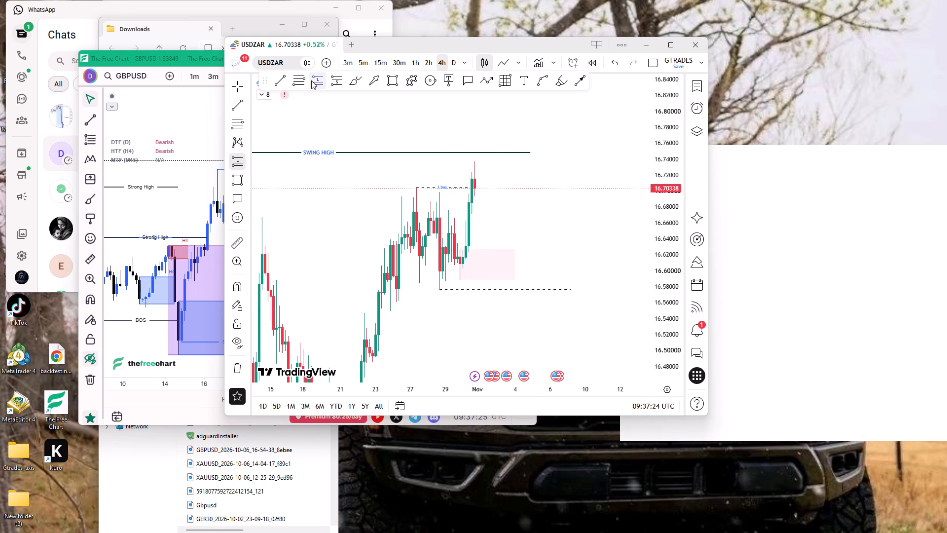
click(482, 247)
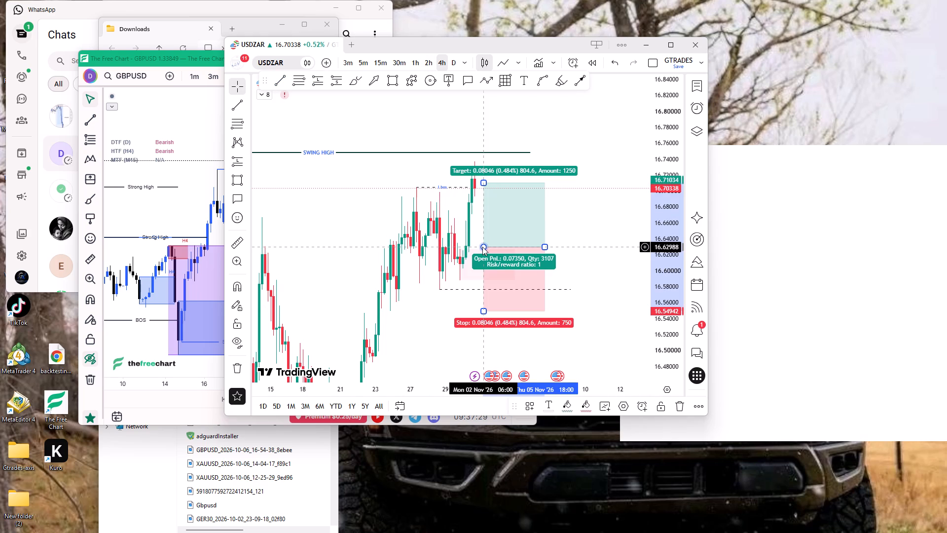
drag(484, 311, 478, 293)
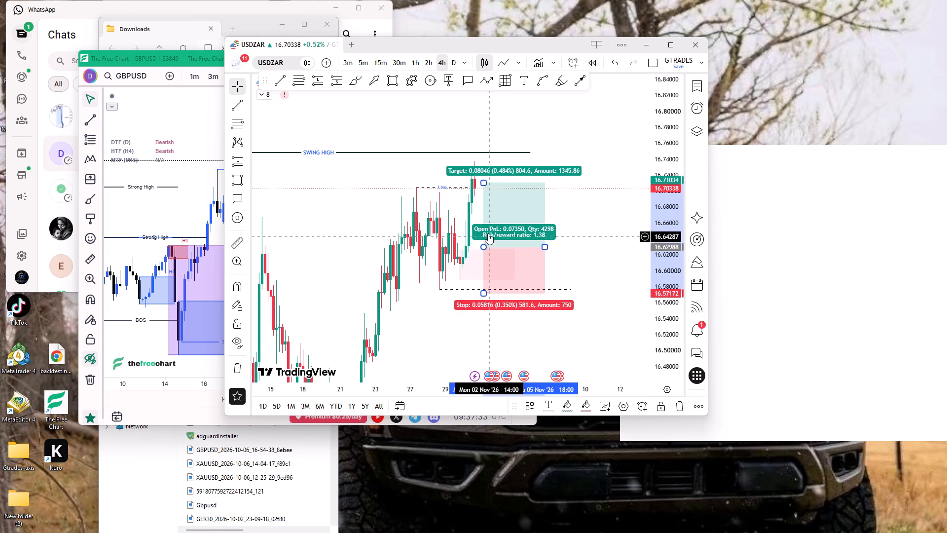
drag(483, 180, 486, 153)
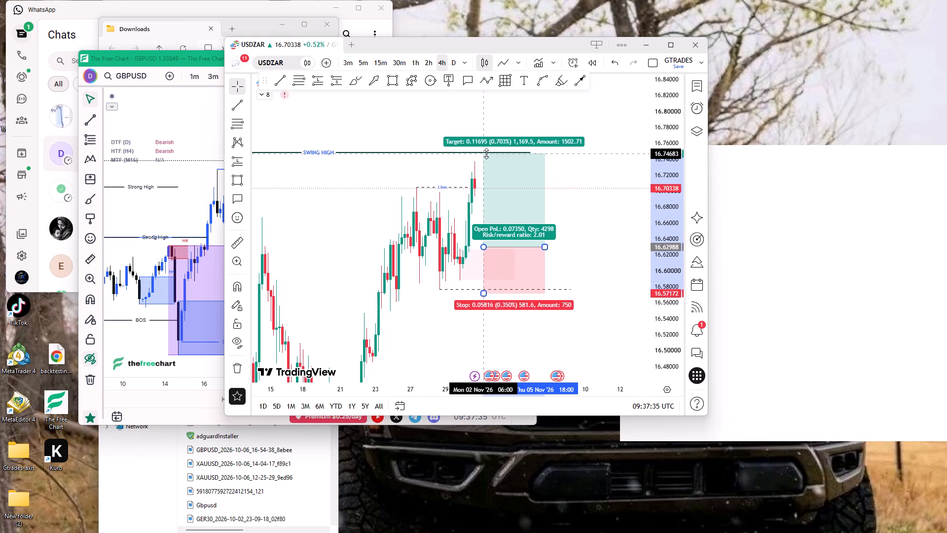
drag(486, 153, 487, 152)
drag(544, 244, 543, 243)
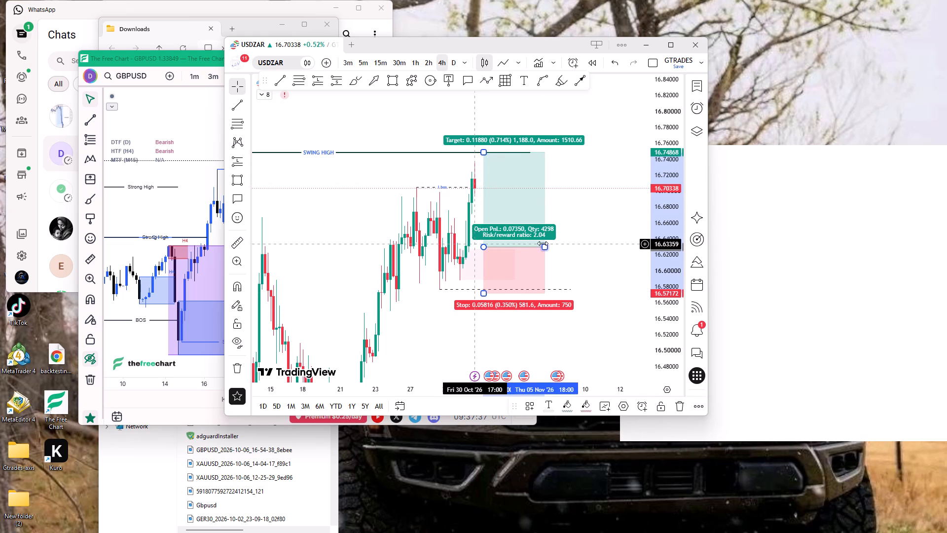
drag(543, 243, 529, 243)
click(586, 197)
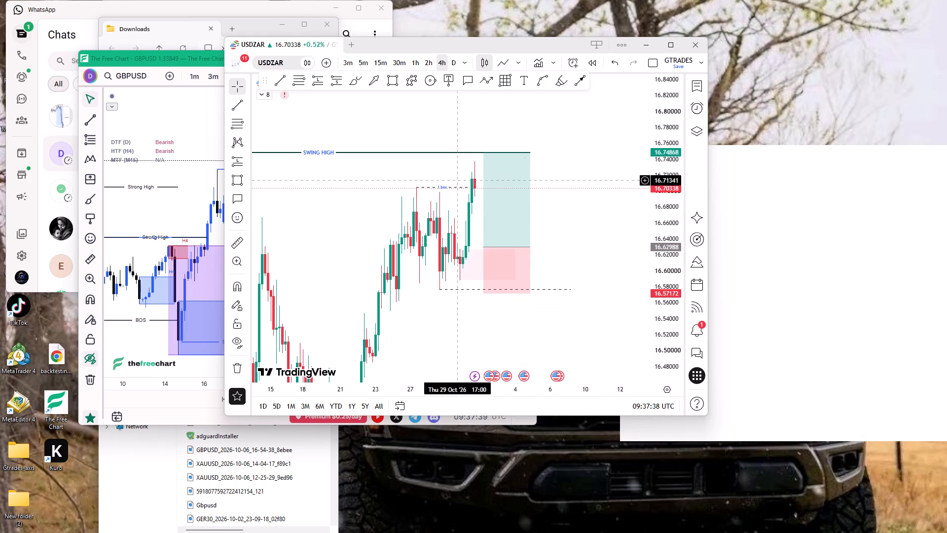
On the 15-minute chart, draw a rectangle zone from about 16.701 to 16.683, spanning 30 October 15:15 to 1 November 22:00.
click(386, 60)
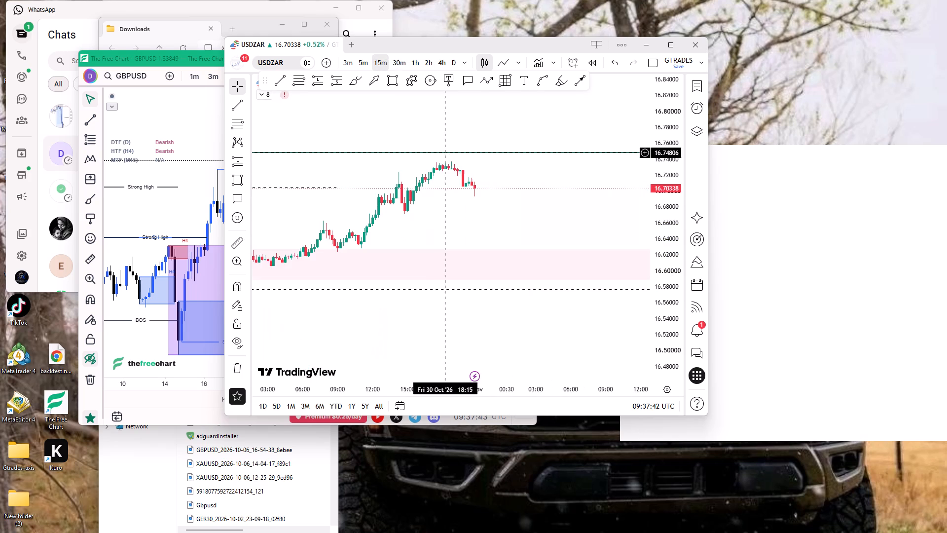
scroll(463, 166, down, 4)
scroll(564, 223, up, 5)
drag(665, 283, 623, 130)
drag(466, 186, 518, 262)
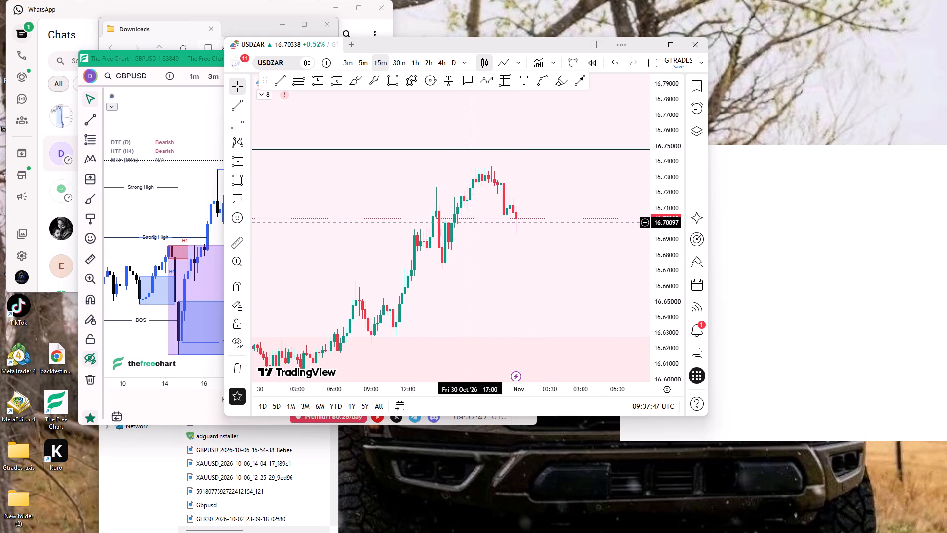
scroll(469, 222, up, 3)
click(396, 83)
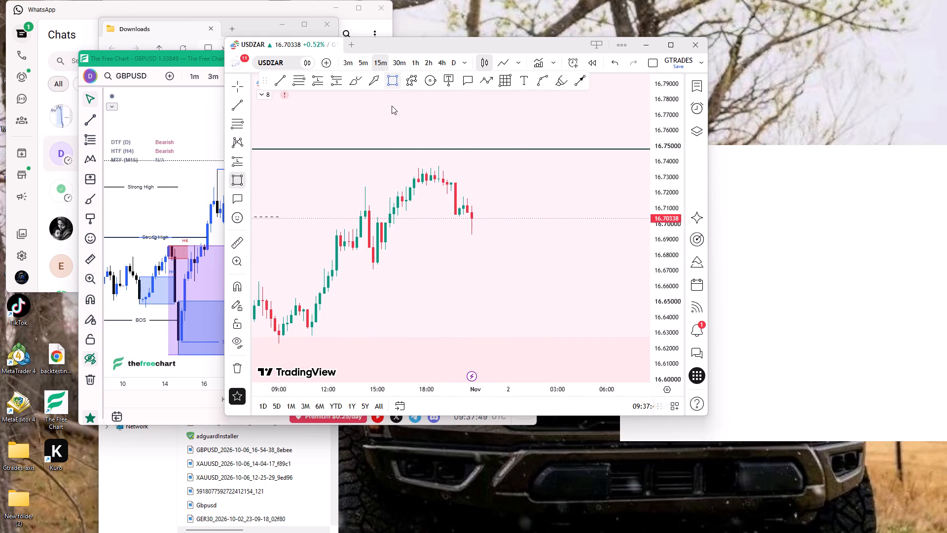
ctrl+click(381, 219)
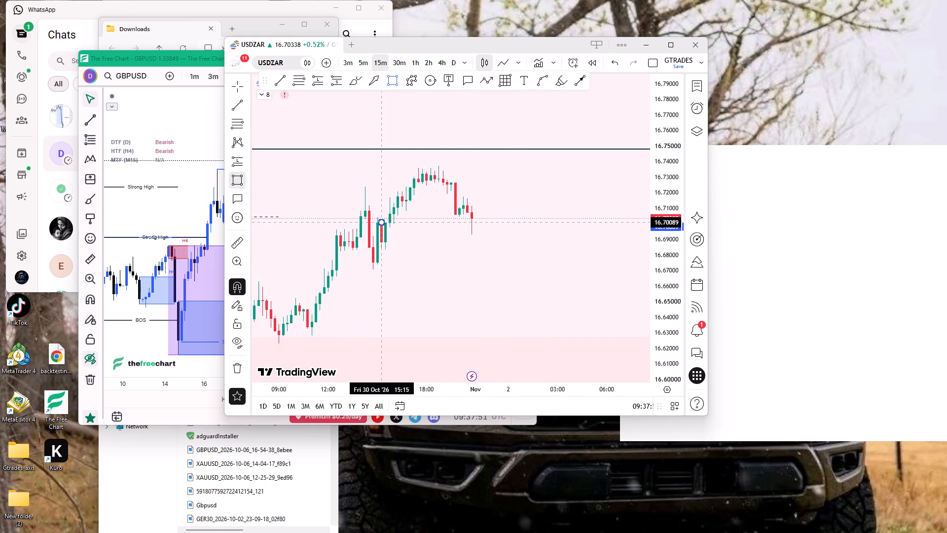
ctrl+click(386, 254)
drag(386, 234, 476, 246)
ctrl+scroll(507, 246, down, 3)
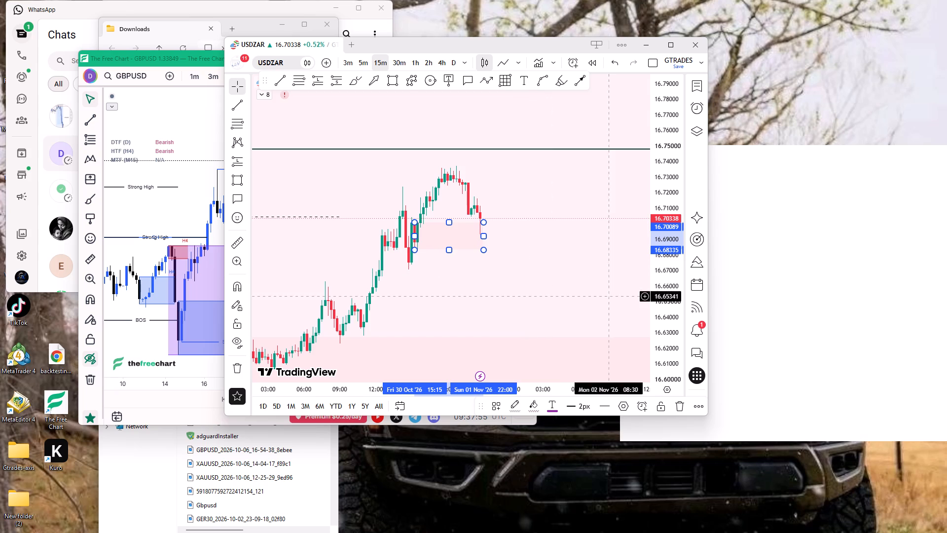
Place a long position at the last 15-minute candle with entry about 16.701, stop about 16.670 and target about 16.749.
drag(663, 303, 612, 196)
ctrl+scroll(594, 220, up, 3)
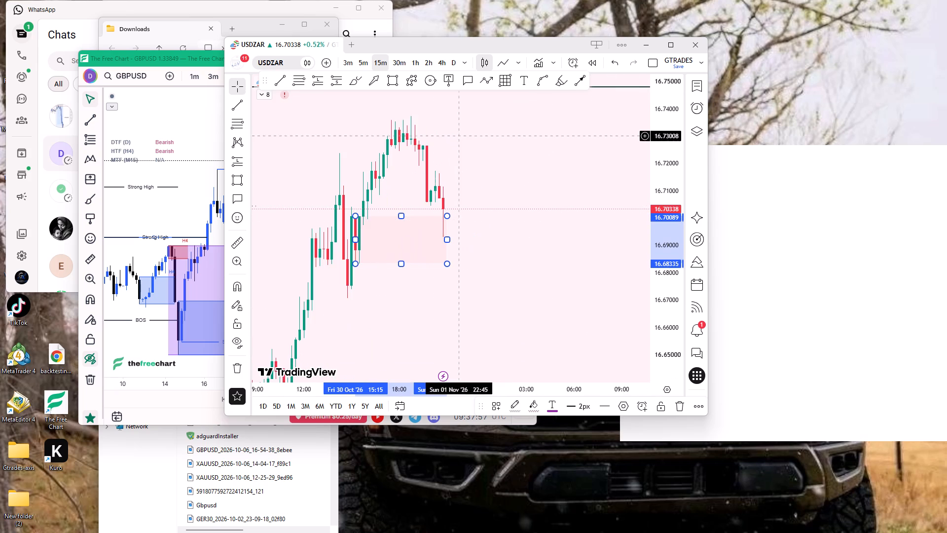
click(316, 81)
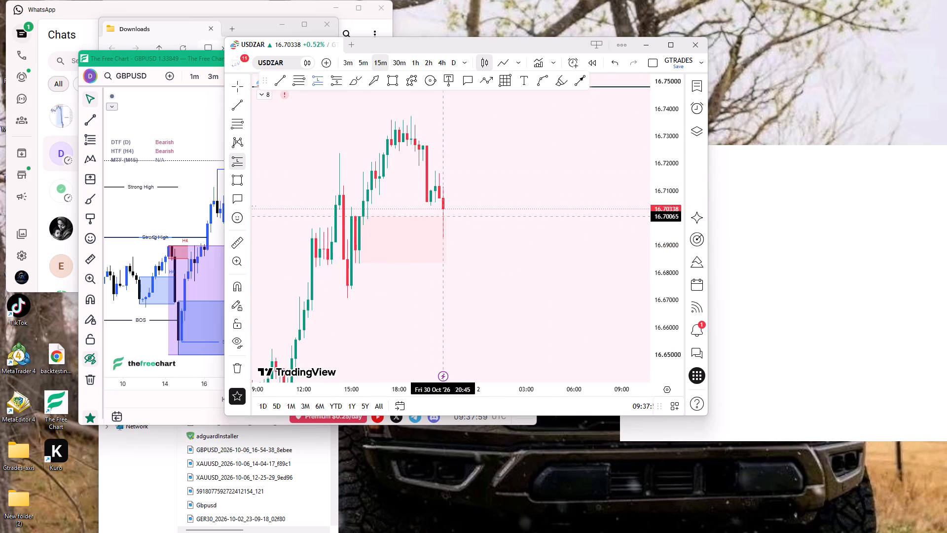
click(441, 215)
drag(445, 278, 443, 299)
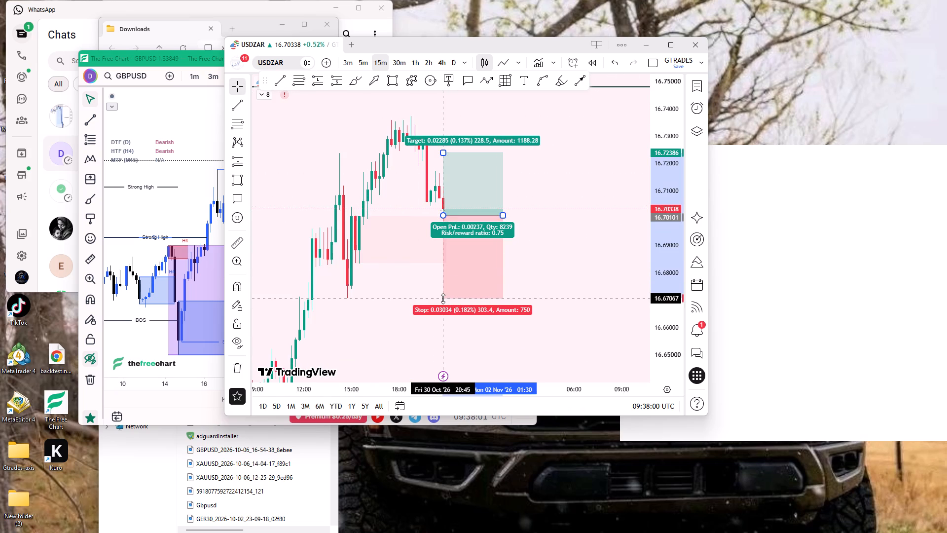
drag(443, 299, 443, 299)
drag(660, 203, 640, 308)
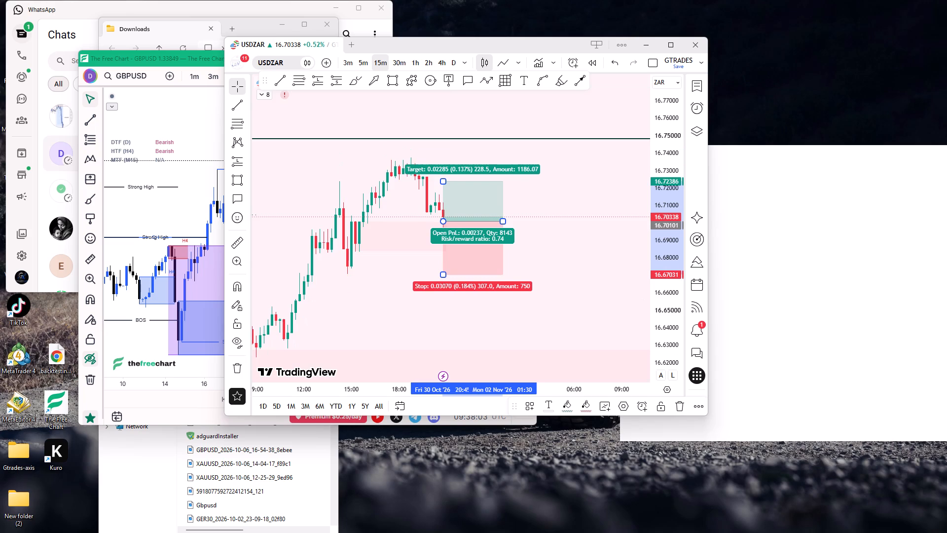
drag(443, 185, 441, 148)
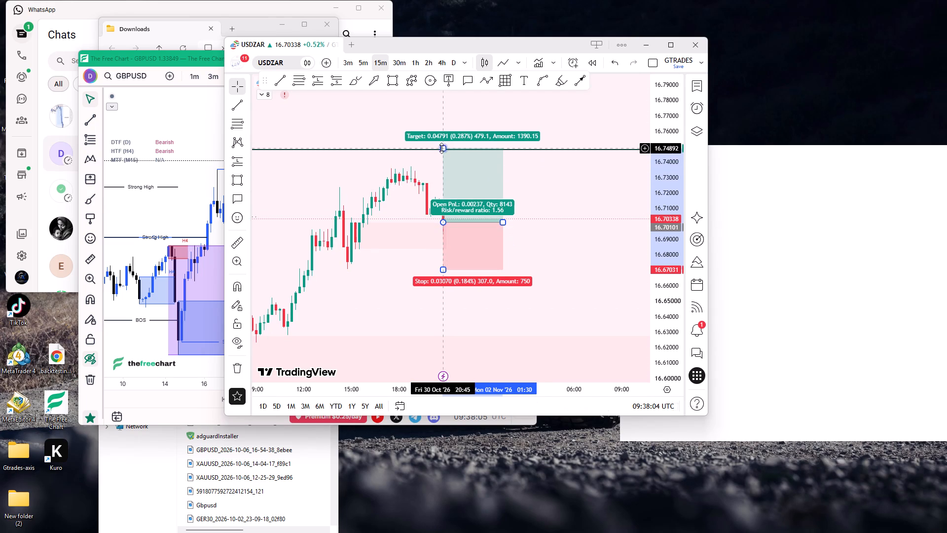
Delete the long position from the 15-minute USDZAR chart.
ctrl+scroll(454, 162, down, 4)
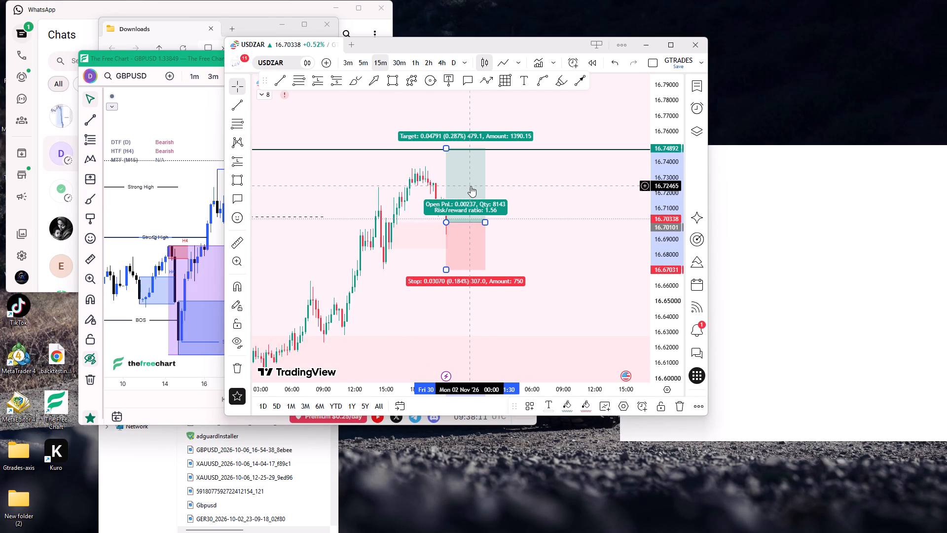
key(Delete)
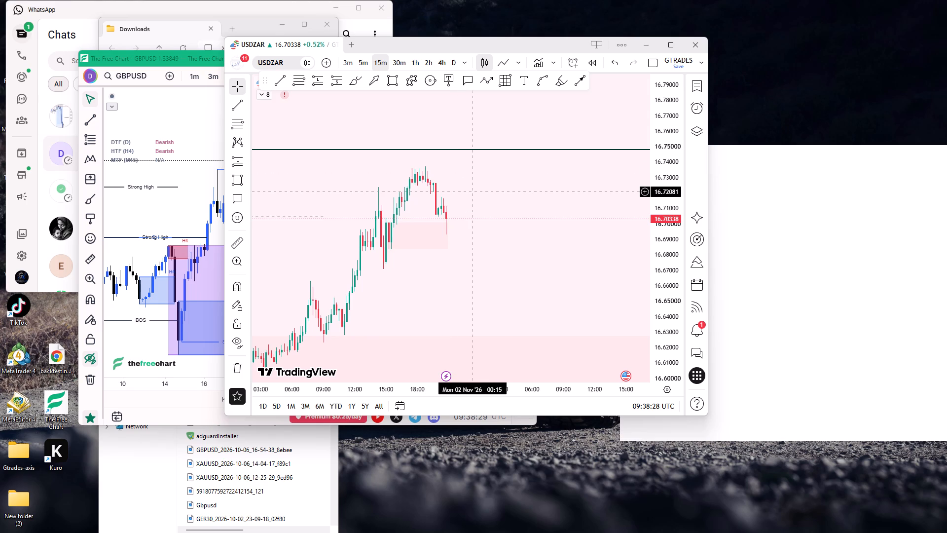
Open the FOREX.com USDJPY chart on the daily timeframe and reset the chart view.
text(usdjpy)
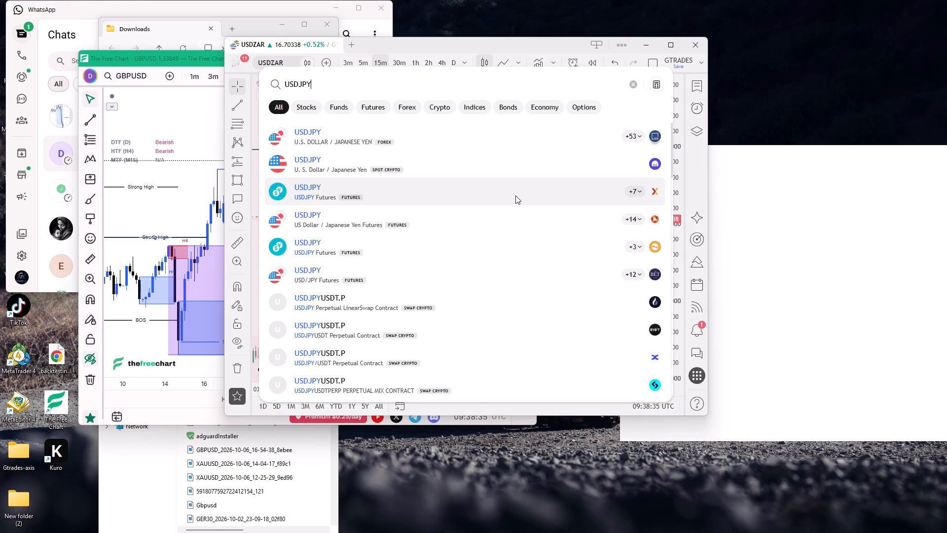
click(639, 140)
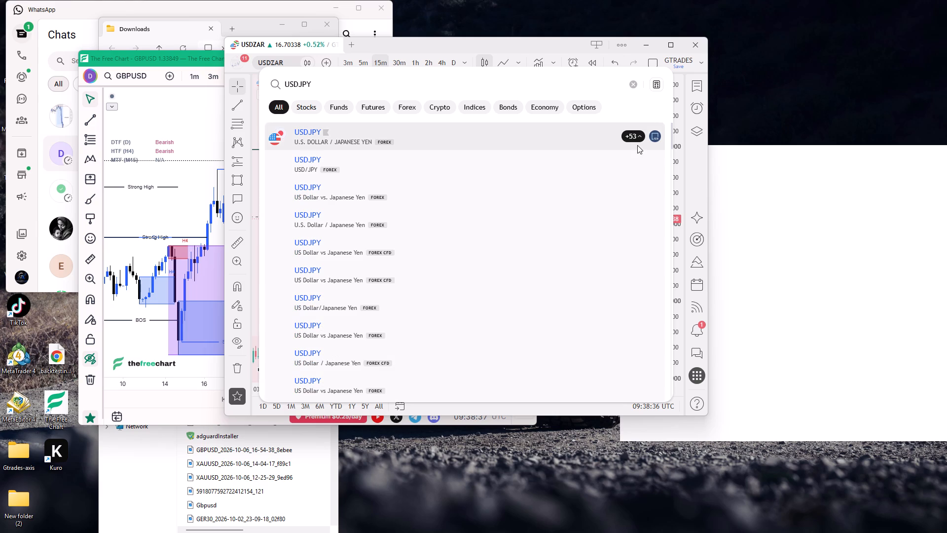
click(418, 227)
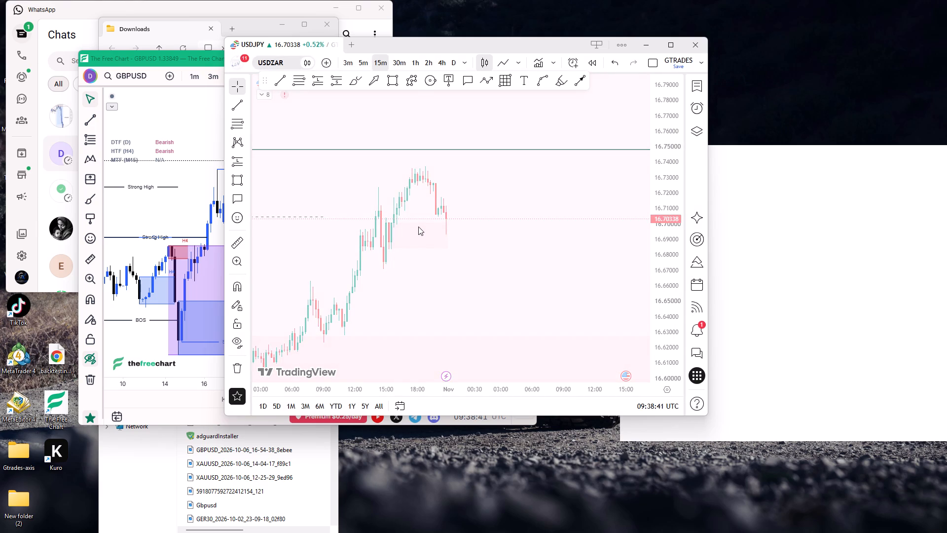
click(456, 65)
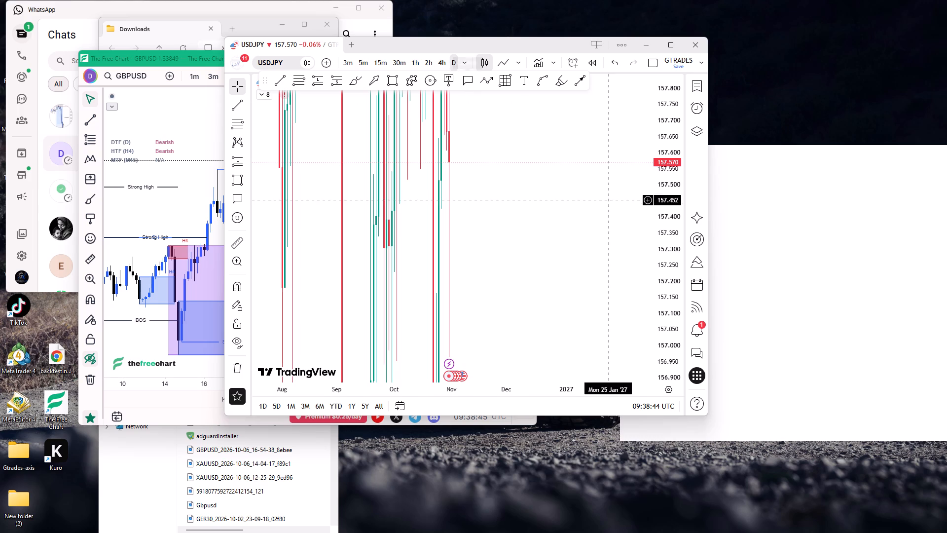
right_click(609, 200)
click(606, 182)
drag(584, 194, 535, 181)
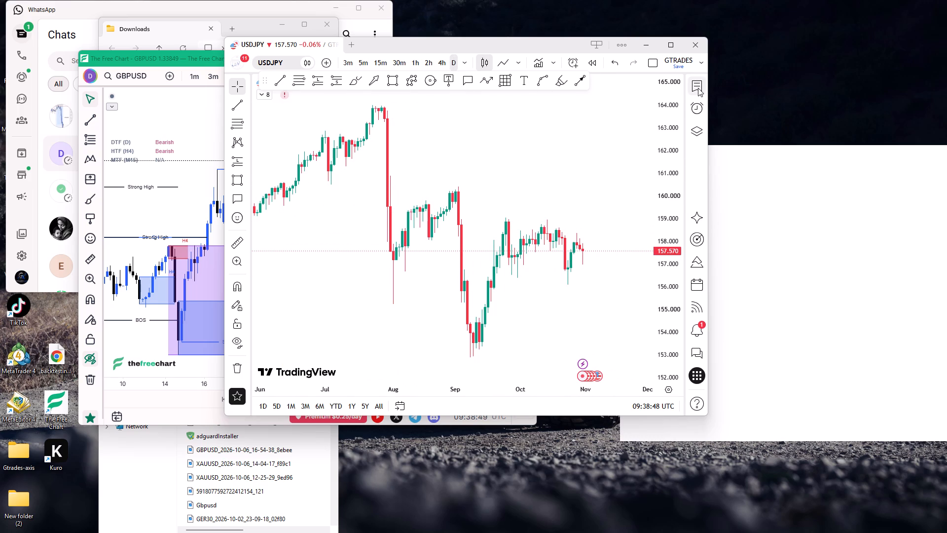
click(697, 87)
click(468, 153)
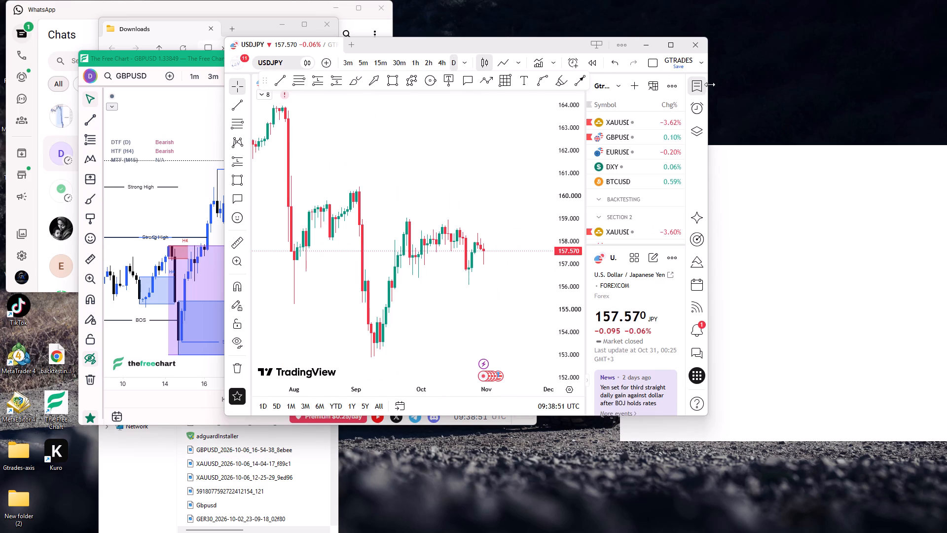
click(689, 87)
Switch the USDJPY chart to the "US Dollar vs. Japanese Yen" forex feed.
click(265, 64)
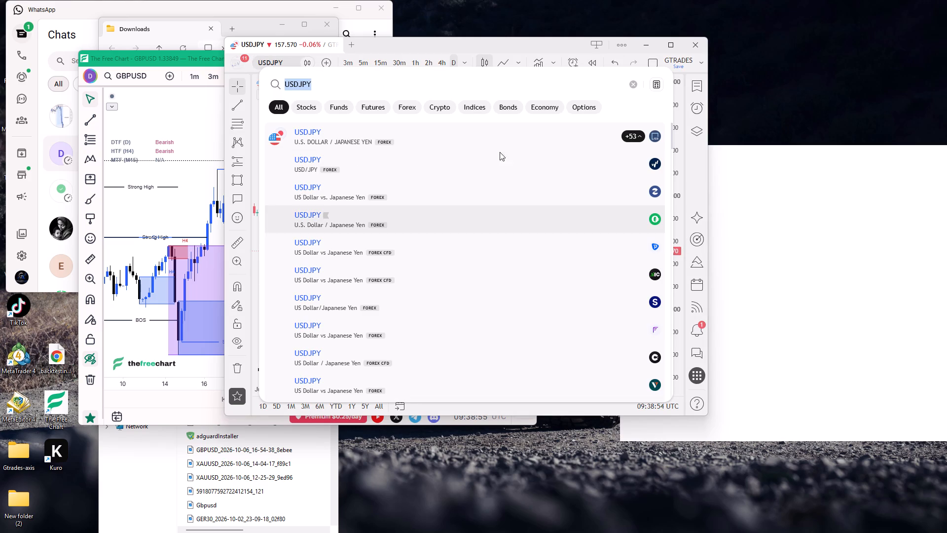
click(631, 136)
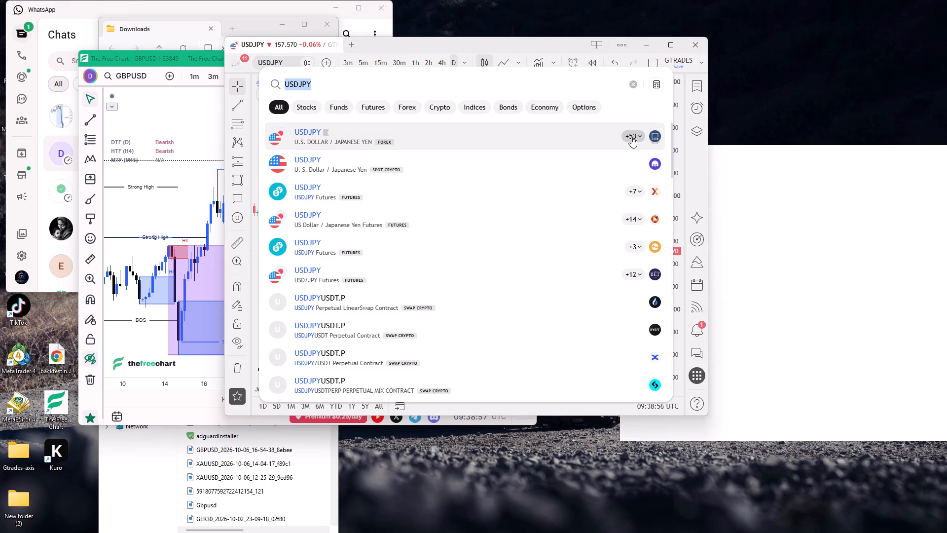
click(640, 135)
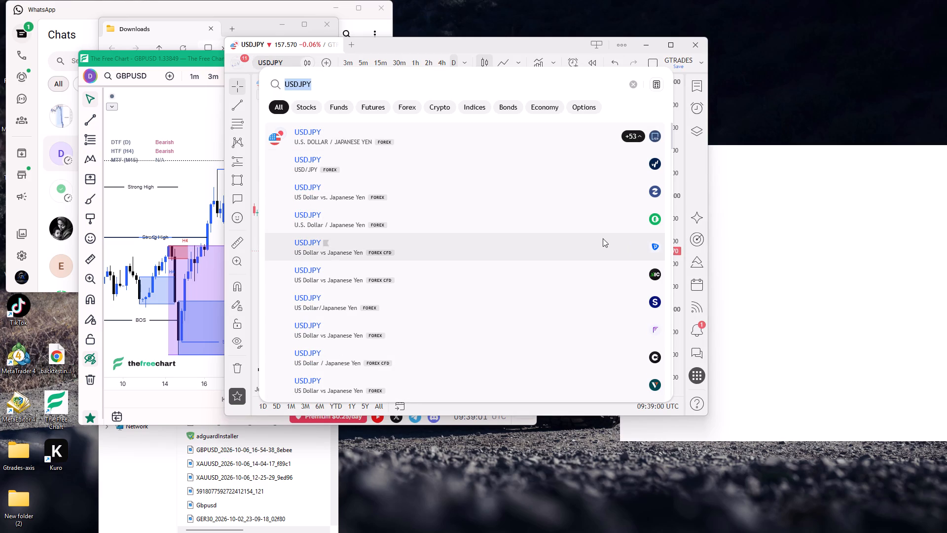
click(587, 192)
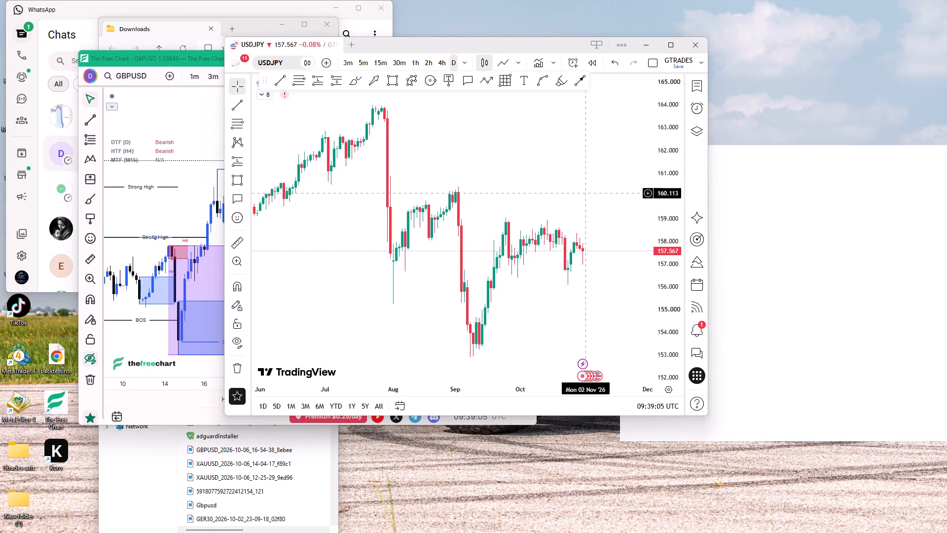
Draw a horizontal trend line at about 155.025 on the daily USDJPY chart, from the 6 May low to 3 September.
ctrl+scroll(537, 209, up, 2)
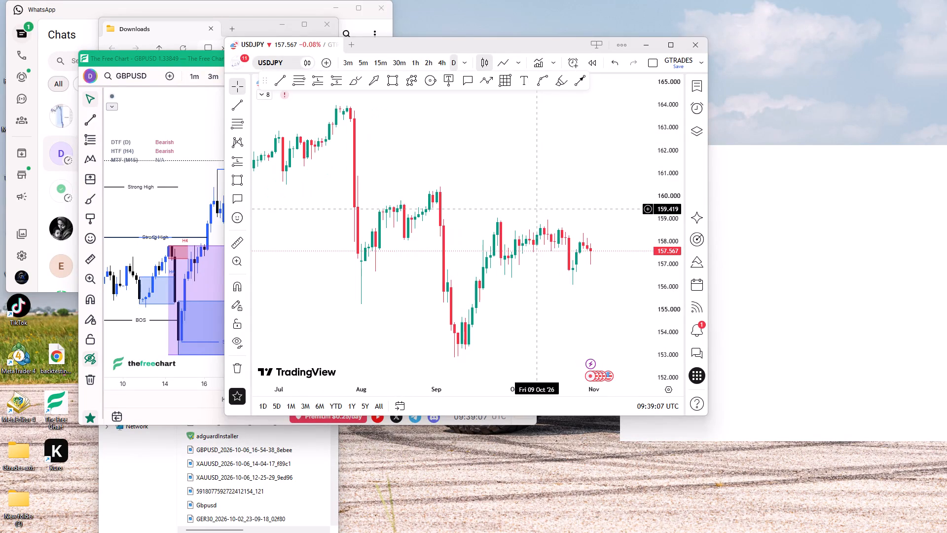
scroll(410, 188, down, 7)
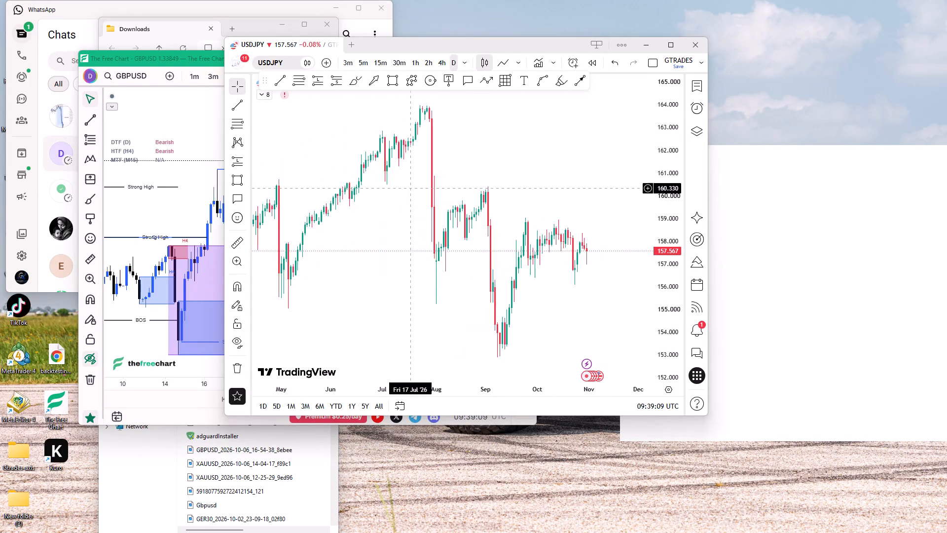
scroll(410, 188, down, 7)
drag(459, 163, 569, 134)
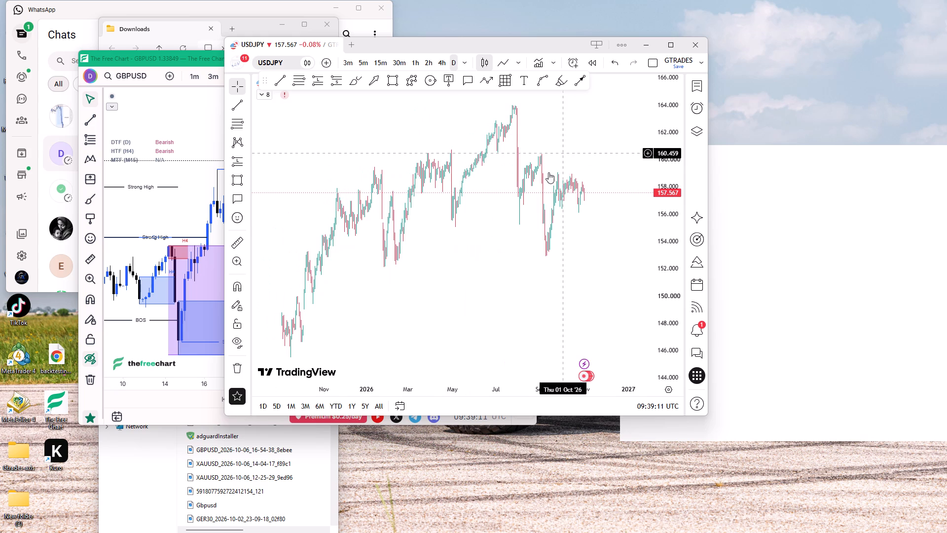
ctrl+scroll(537, 179, up, 3)
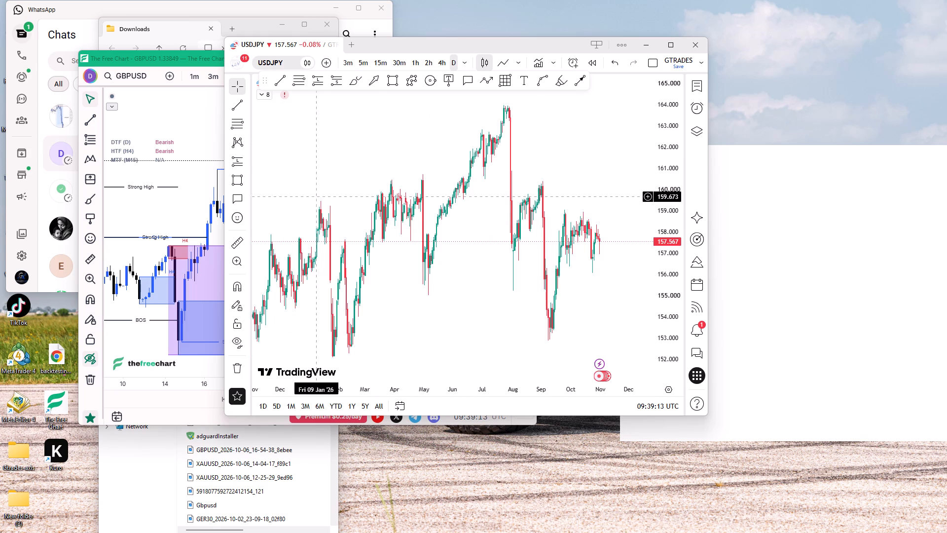
drag(458, 304, 450, 306)
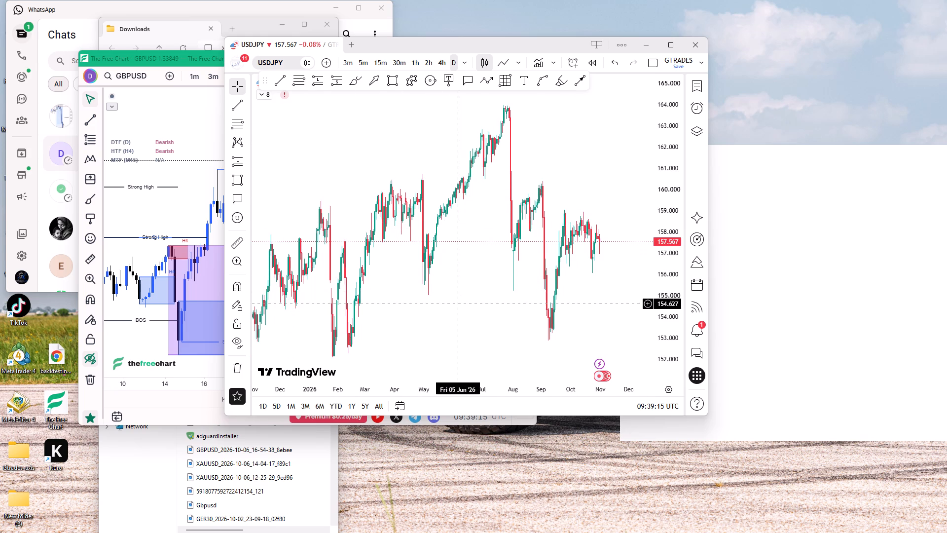
drag(450, 306, 418, 312)
click(286, 85)
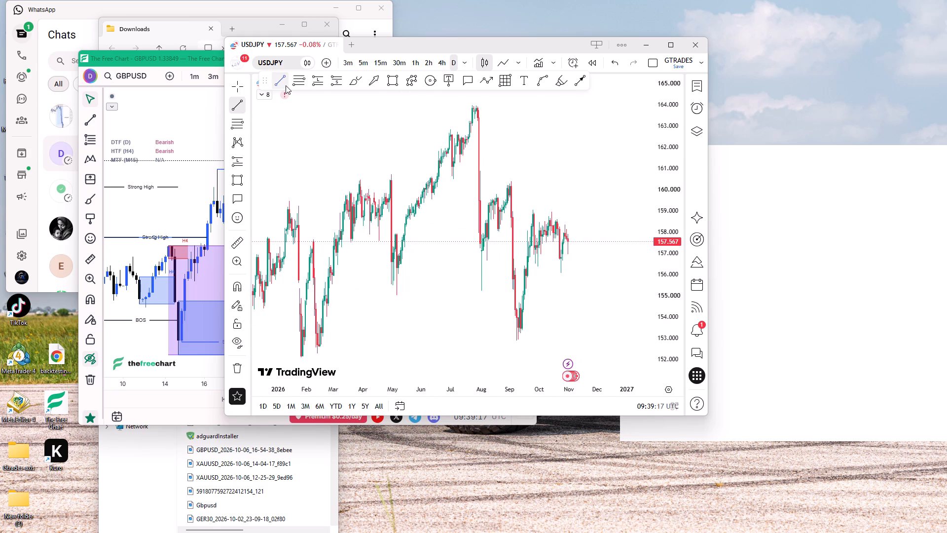
ctrl+click(397, 318)
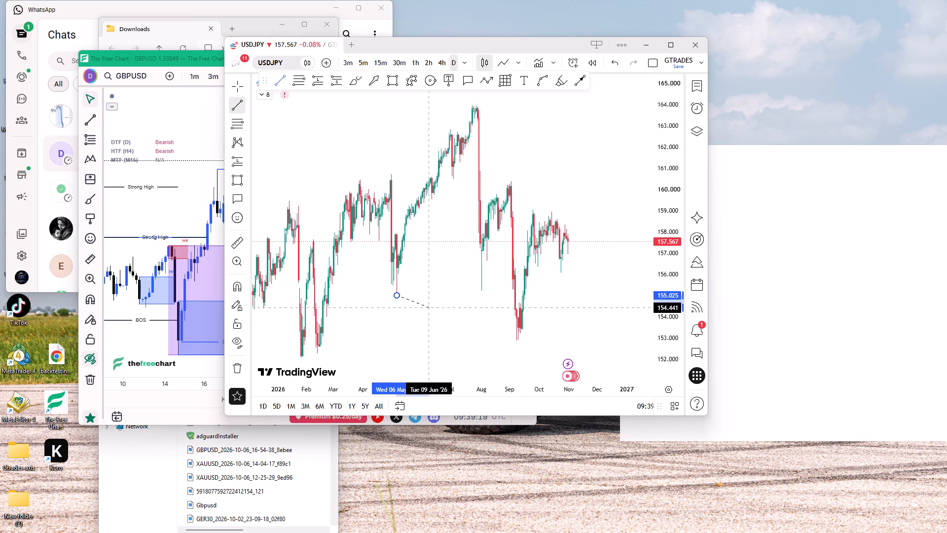
shift+click(512, 308)
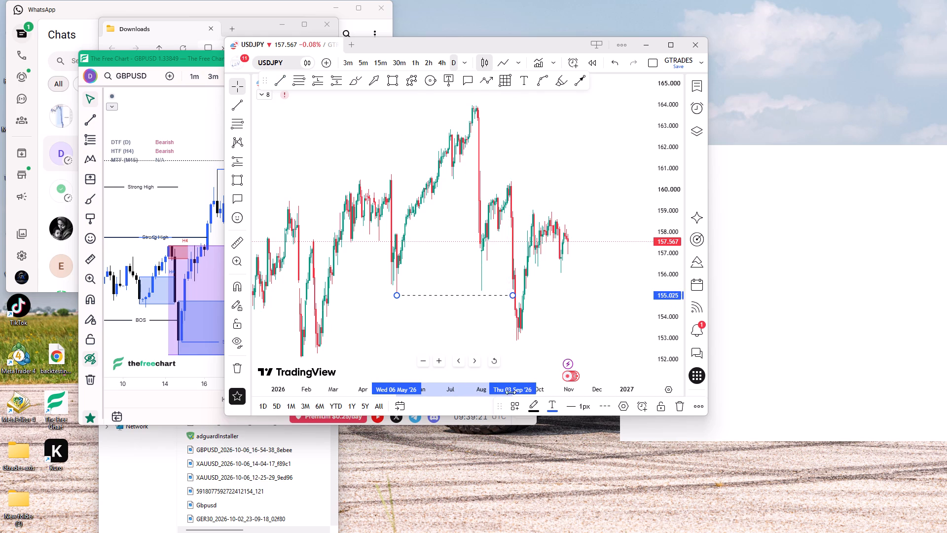
Apply the D.Bos drawing template to the trend line at the 6 May low.
click(513, 398)
click(514, 402)
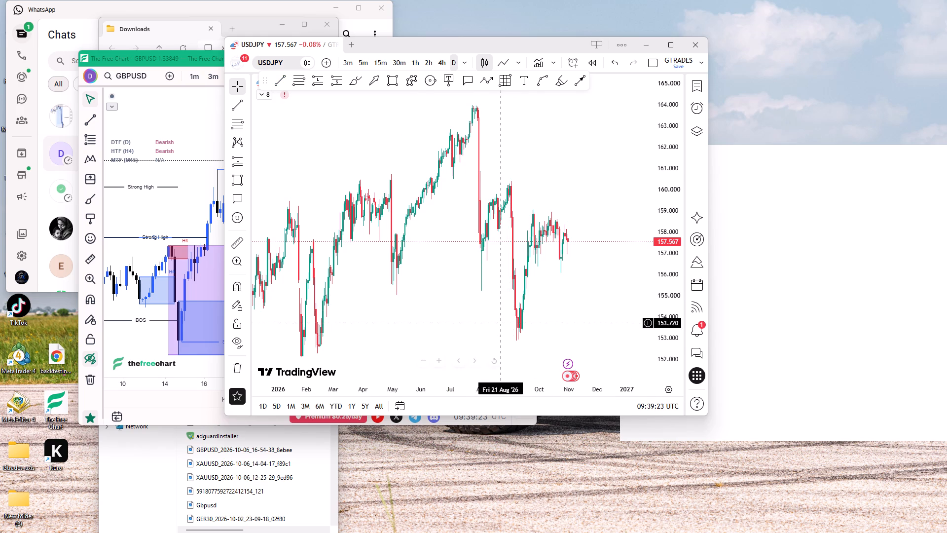
key(ctrl+z)
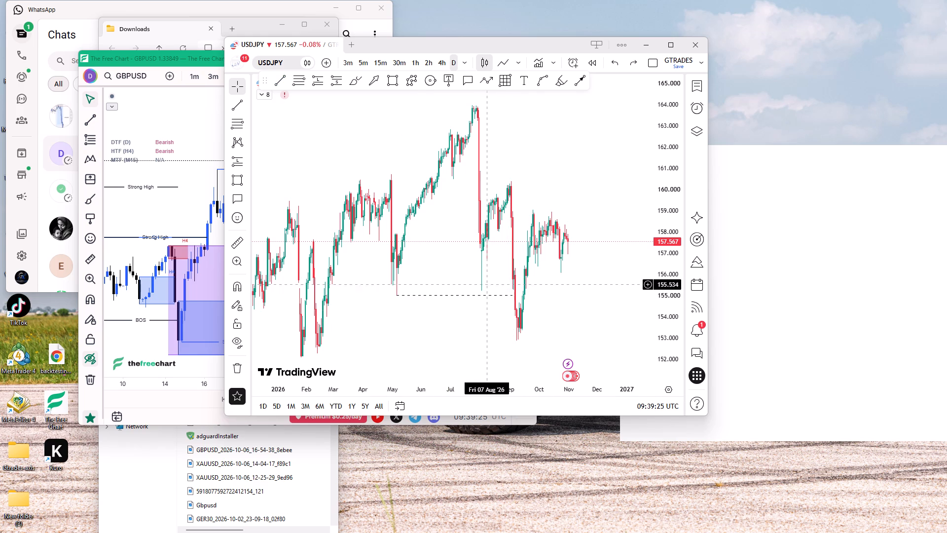
click(492, 296)
click(516, 406)
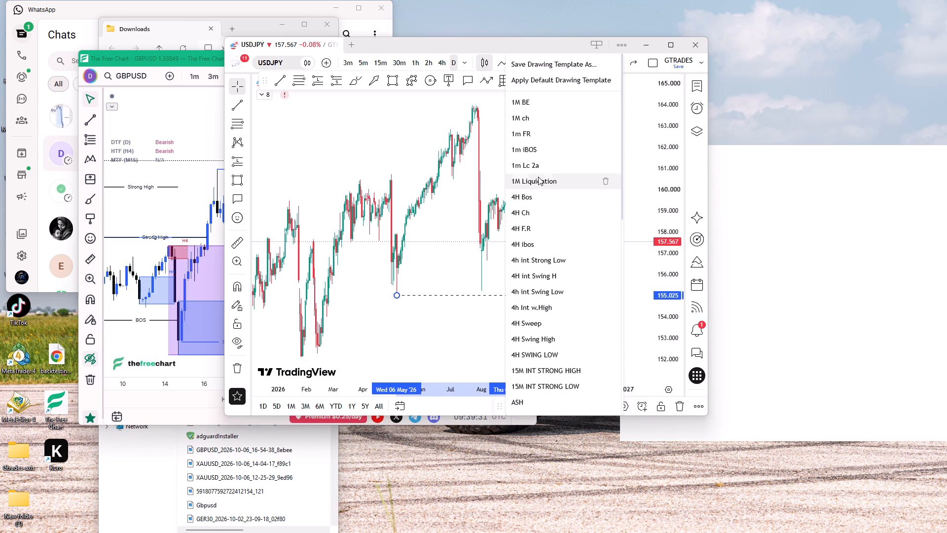
scroll(536, 294, down, 3)
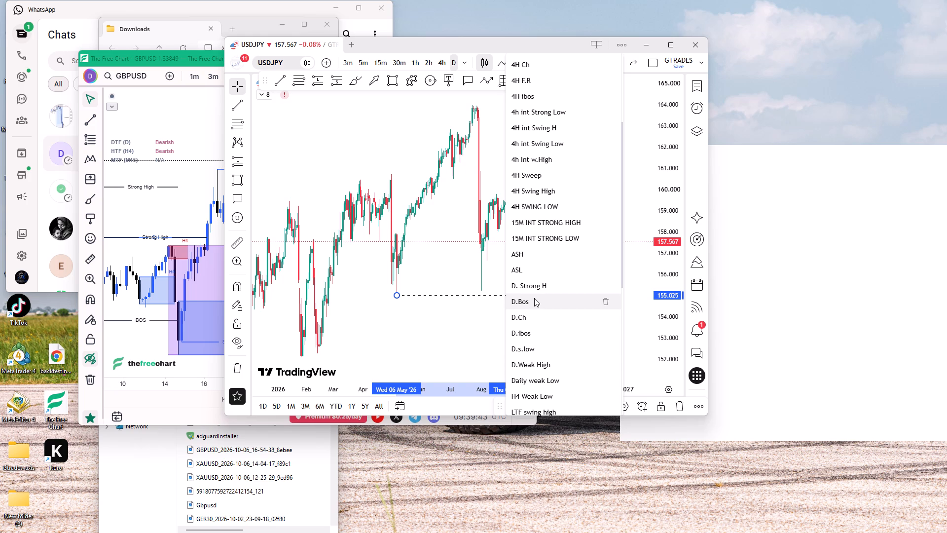
click(535, 299)
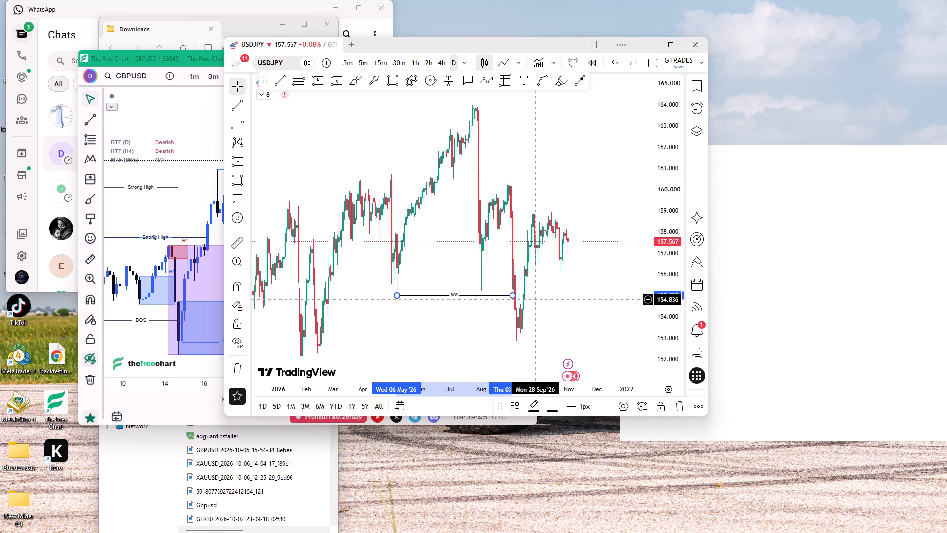
Draw a horizontal line at about 163.987 from the 23 July high to 17 November and apply the D. Strong H template.
ctrl+scroll(534, 299, up, 4)
drag(662, 224, 635, 310)
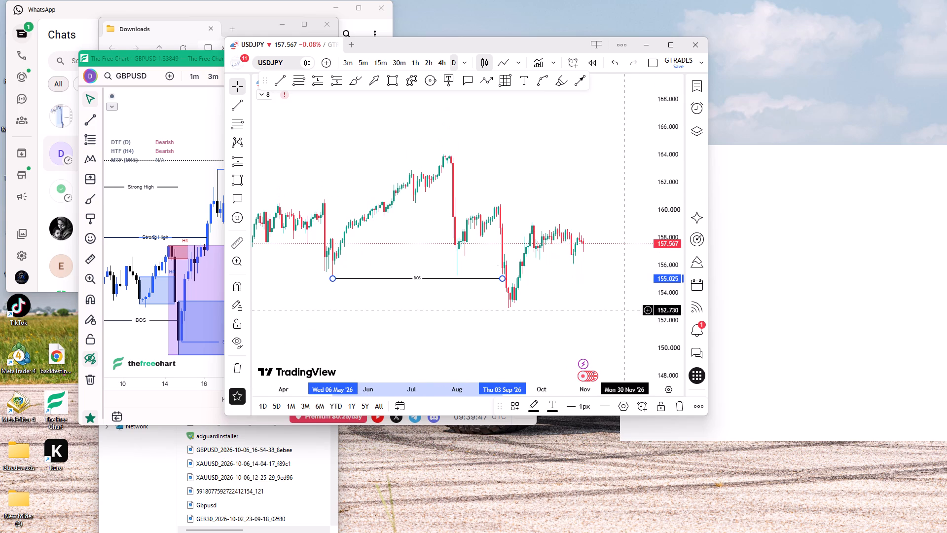
click(276, 78)
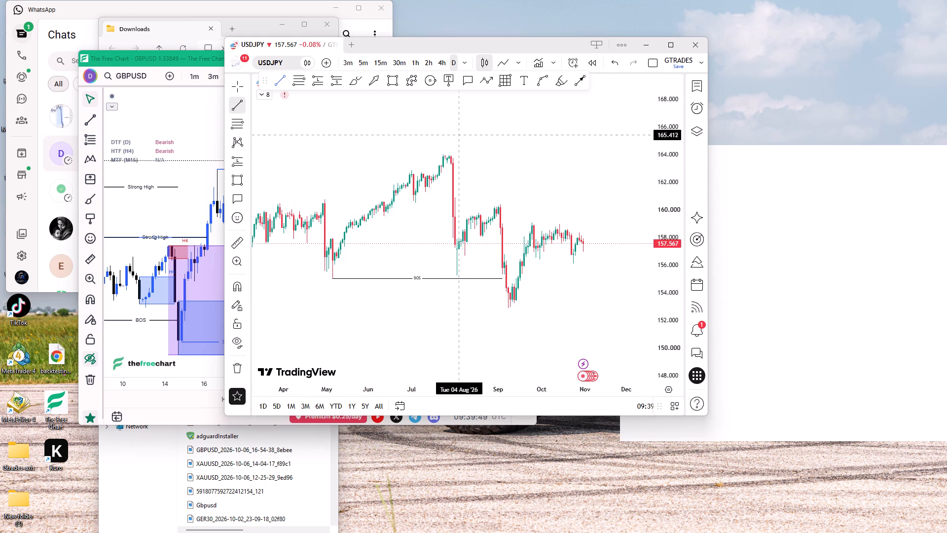
ctrl+click(443, 133)
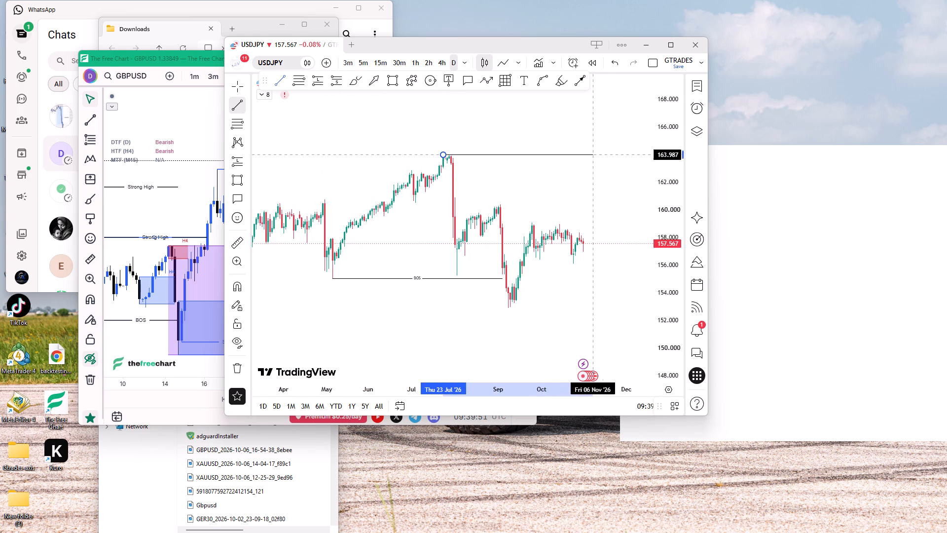
shift+click(607, 181)
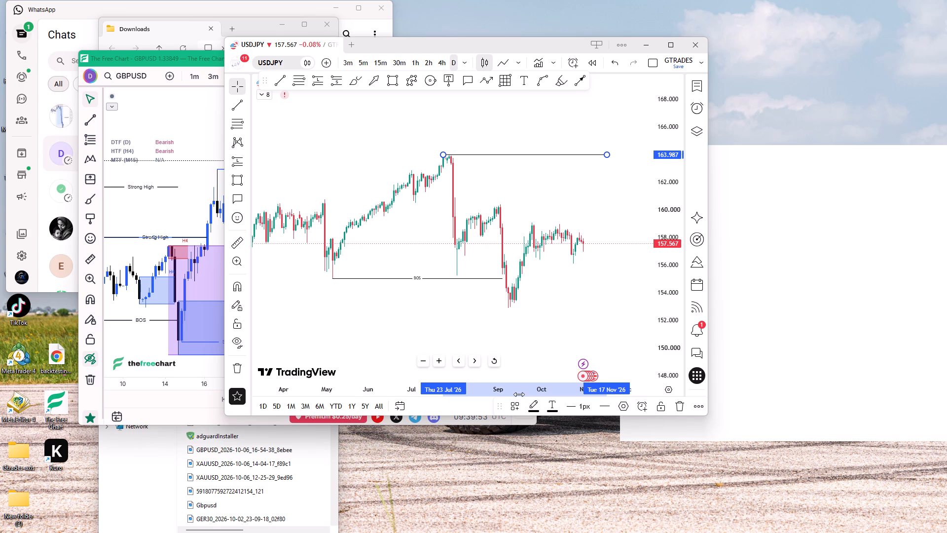
key(alt+t)
click(512, 412)
scroll(539, 219, down, 6)
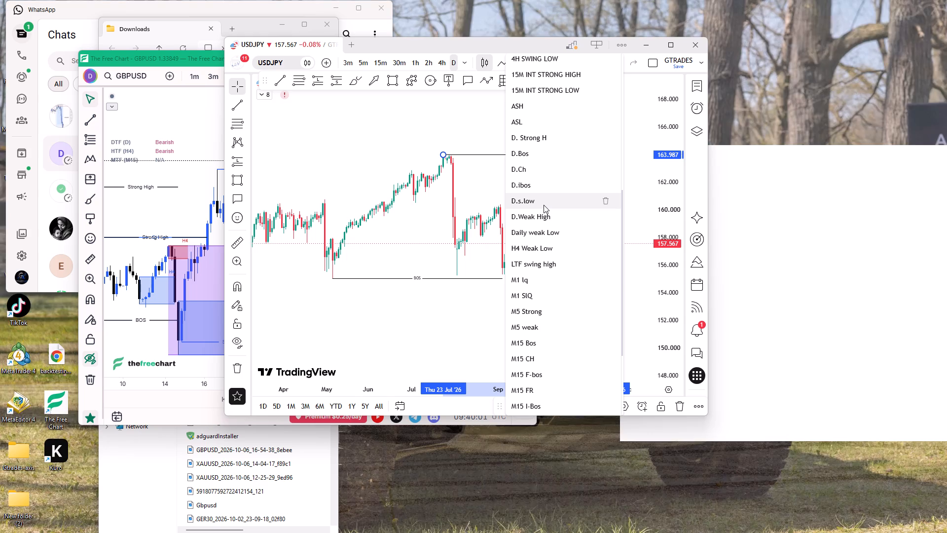
click(543, 137)
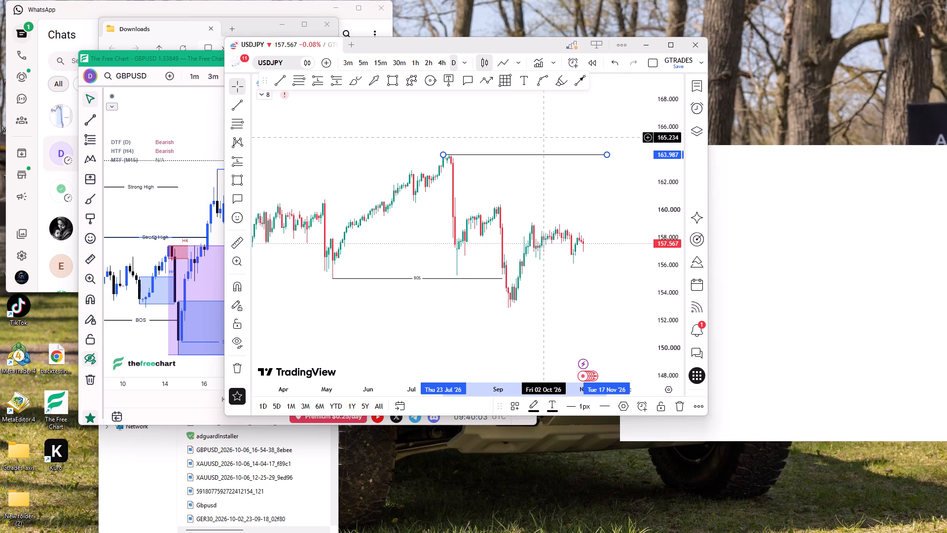
Draw a horizontal trend line at about 152.887 from the 8 September low to 11 December.
drag(545, 178, 508, 150)
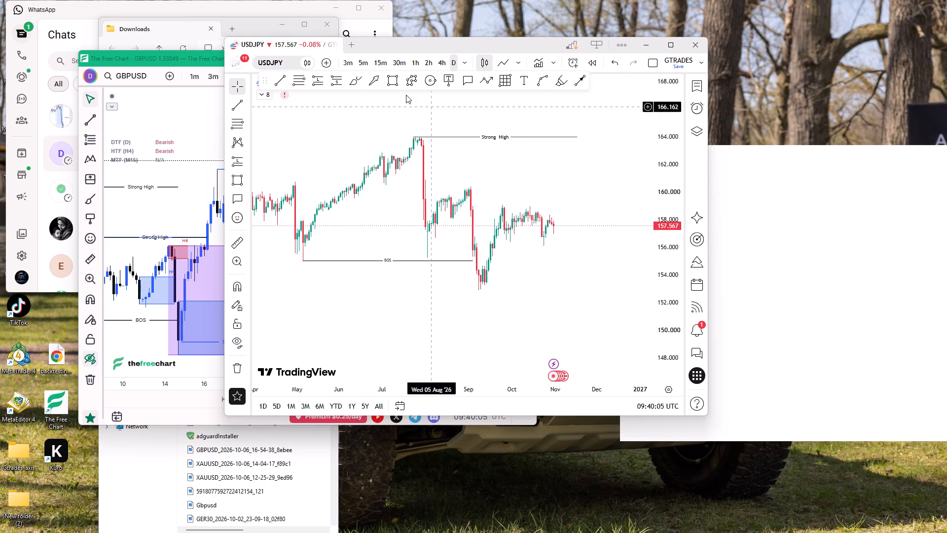
click(285, 81)
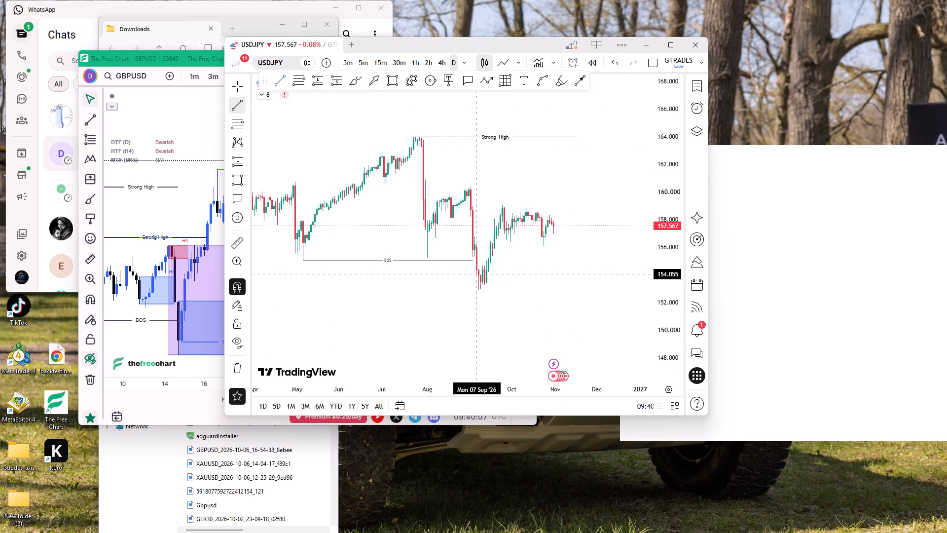
ctrl+click(478, 305)
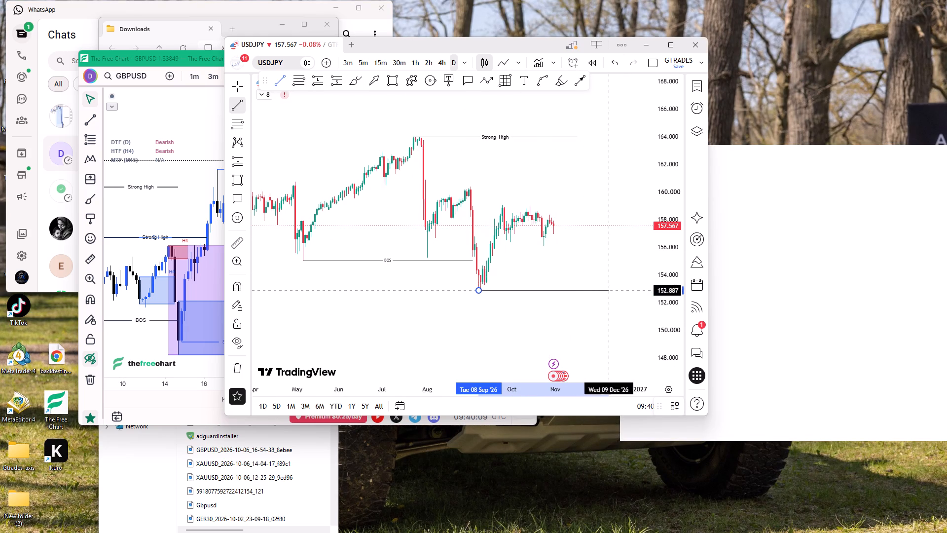
shift+click(613, 294)
click(515, 408)
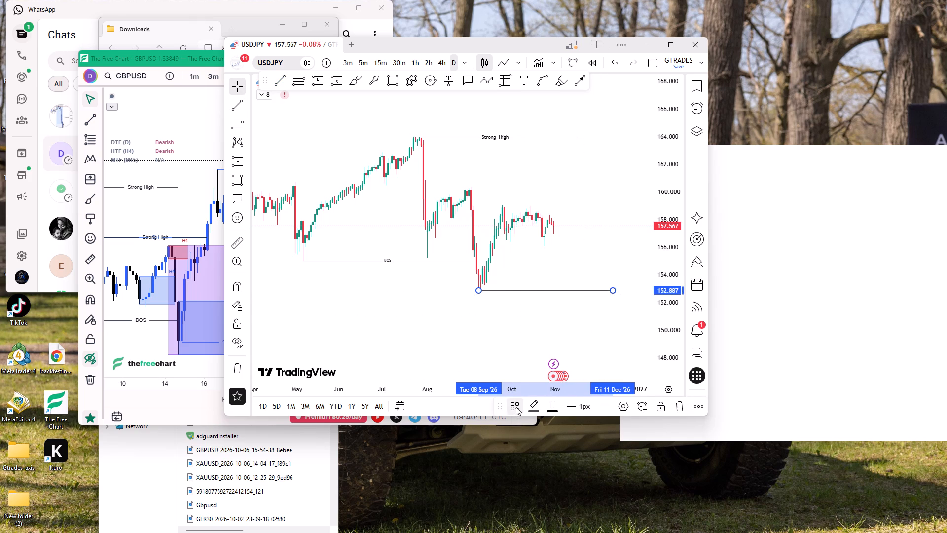
click(487, 214)
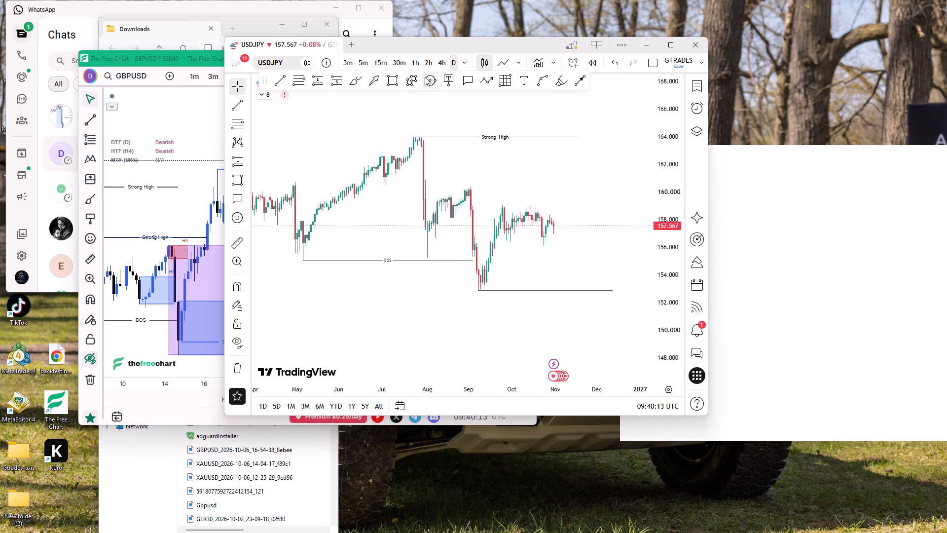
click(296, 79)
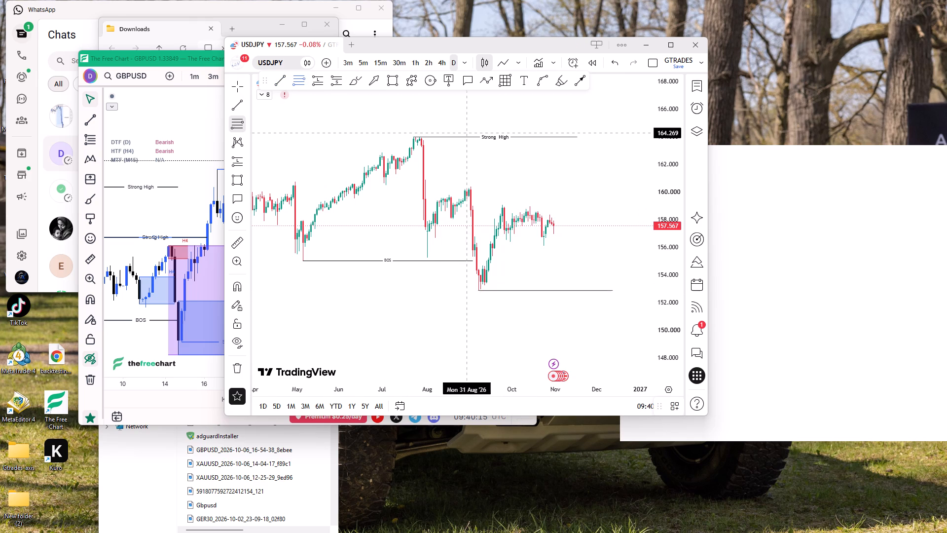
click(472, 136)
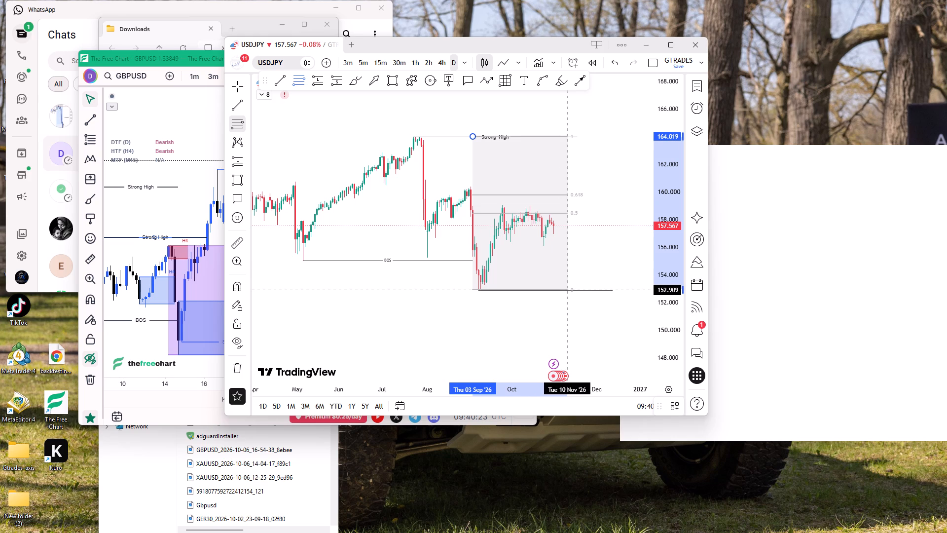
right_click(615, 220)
Apply the Daily weak Low drawing template to the line at the 8 September low.
drag(562, 271, 552, 269)
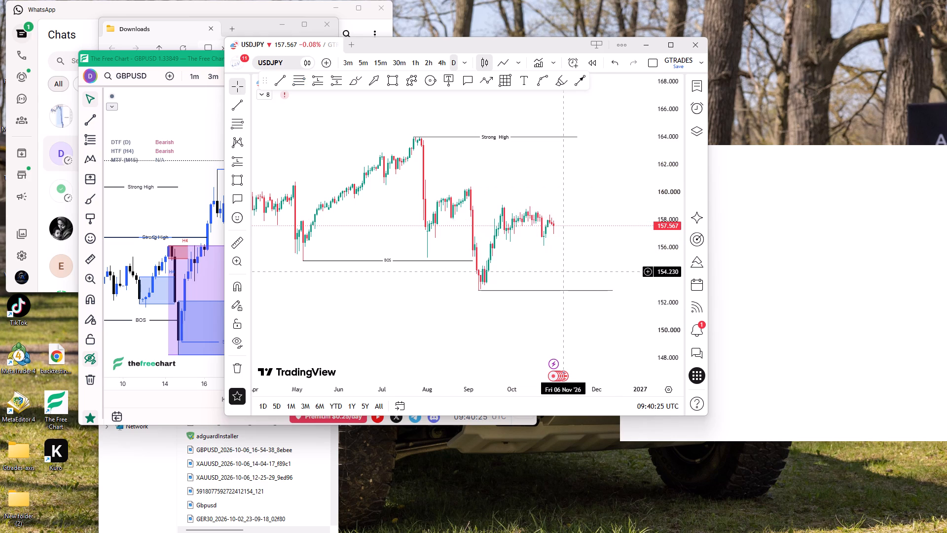
drag(552, 269, 490, 259)
ctrl+scroll(490, 260, up, 3)
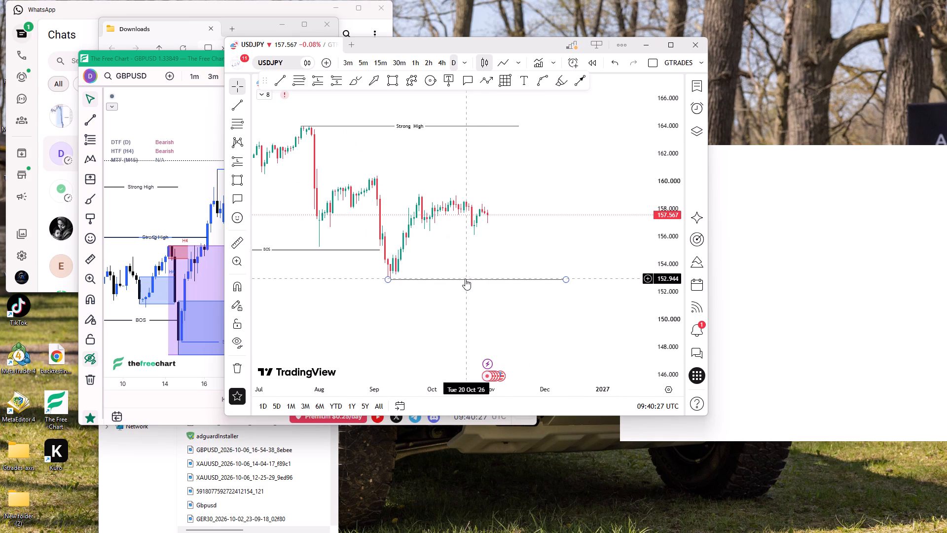
click(466, 279)
click(518, 409)
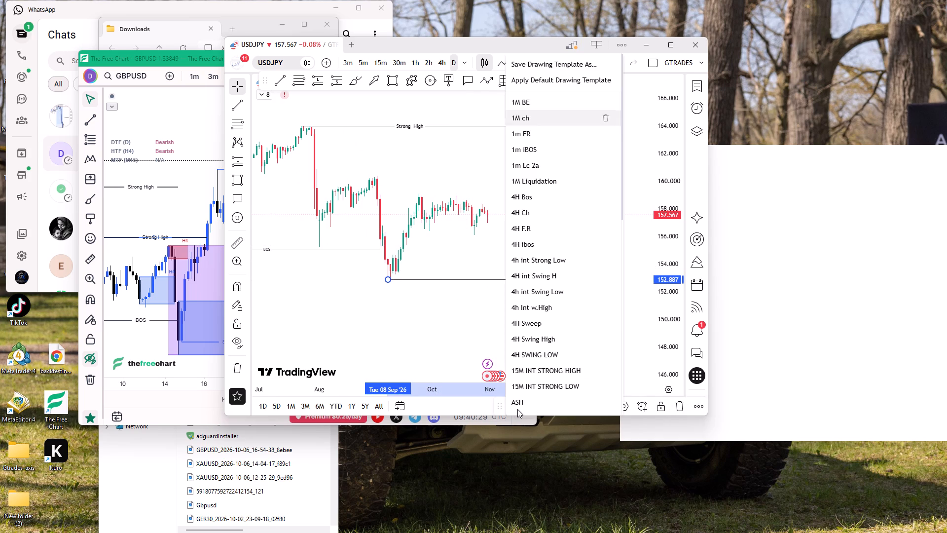
scroll(536, 296, down, 4)
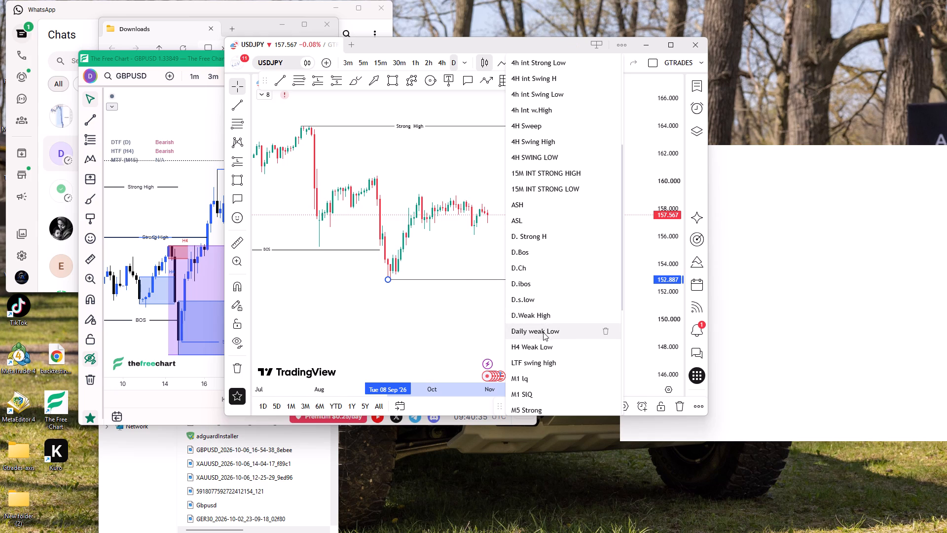
click(544, 332)
Draw a horizontal trend line at about 155.226 from the 3 August low to the early September breakdown candle.
drag(668, 336, 662, 307)
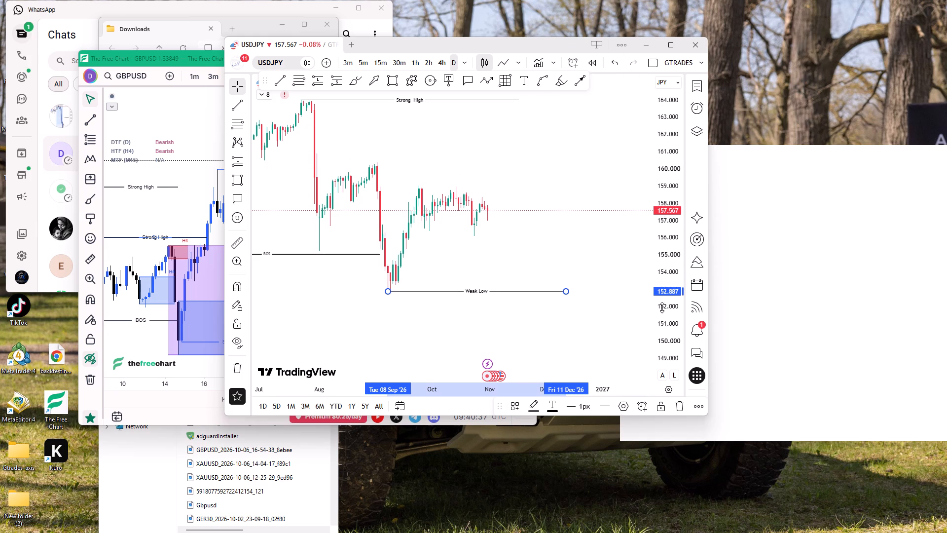
drag(662, 307, 662, 306)
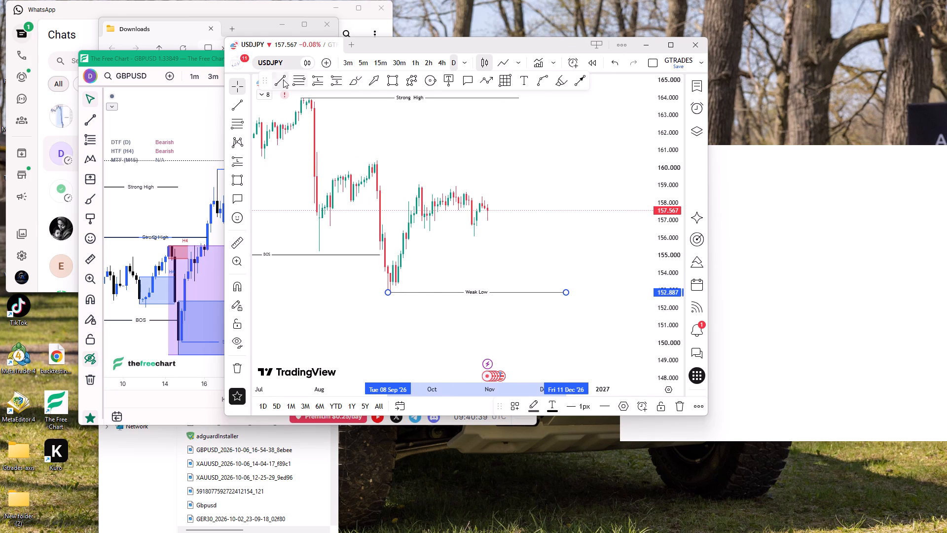
click(283, 80)
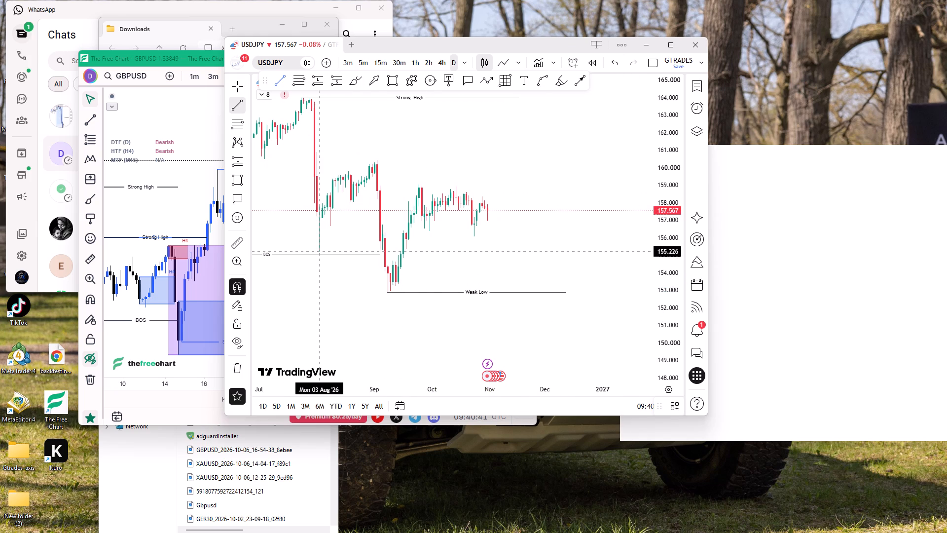
ctrl+click(320, 256)
shift+click(383, 271)
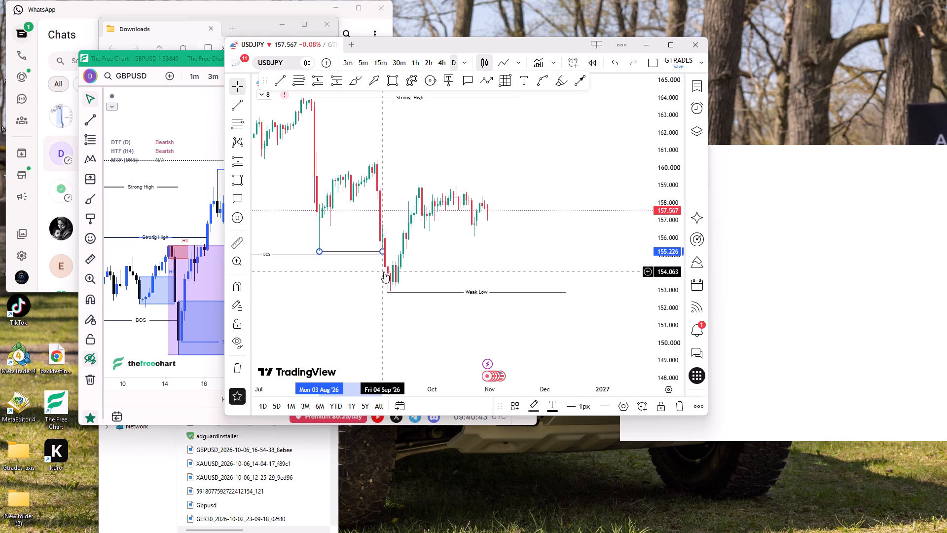
Apply the D.ibos drawing template to the line at the 3 August low.
click(514, 406)
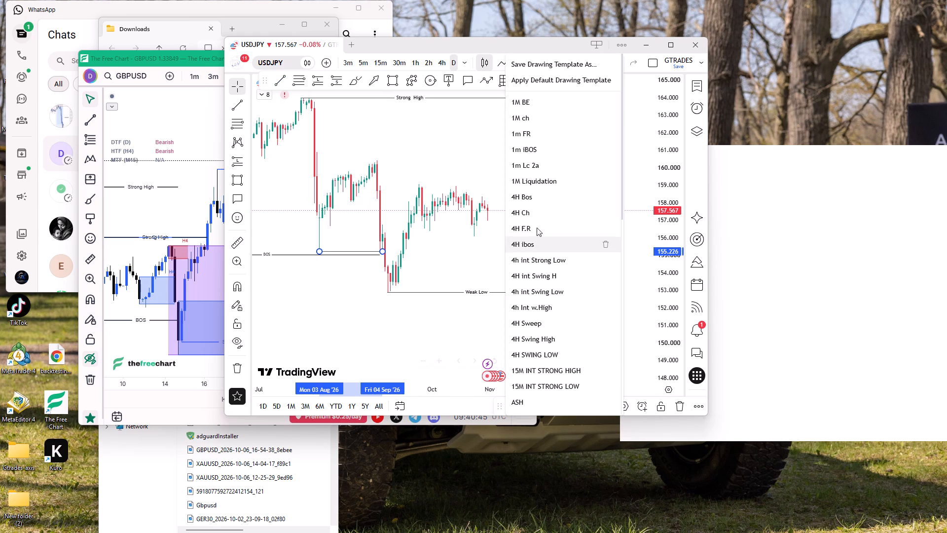
scroll(542, 201, down, 4)
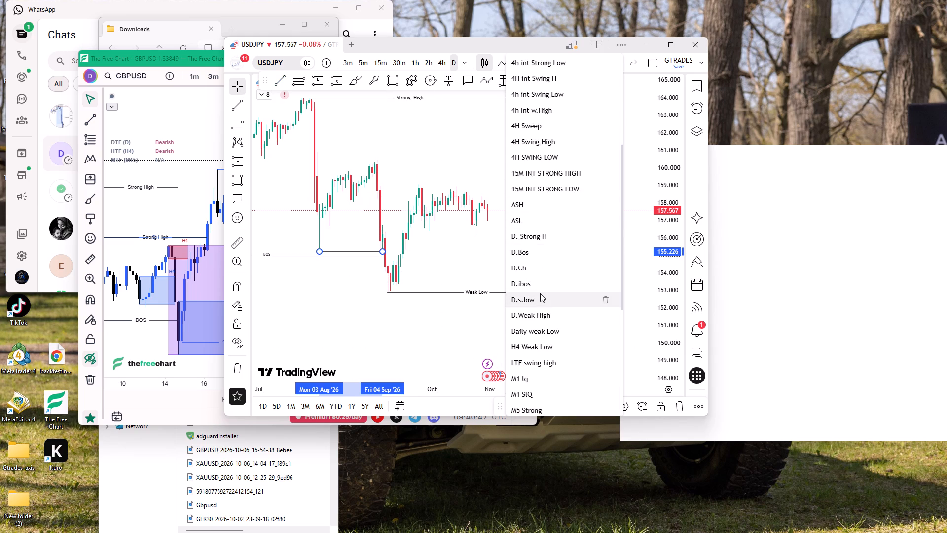
click(538, 287)
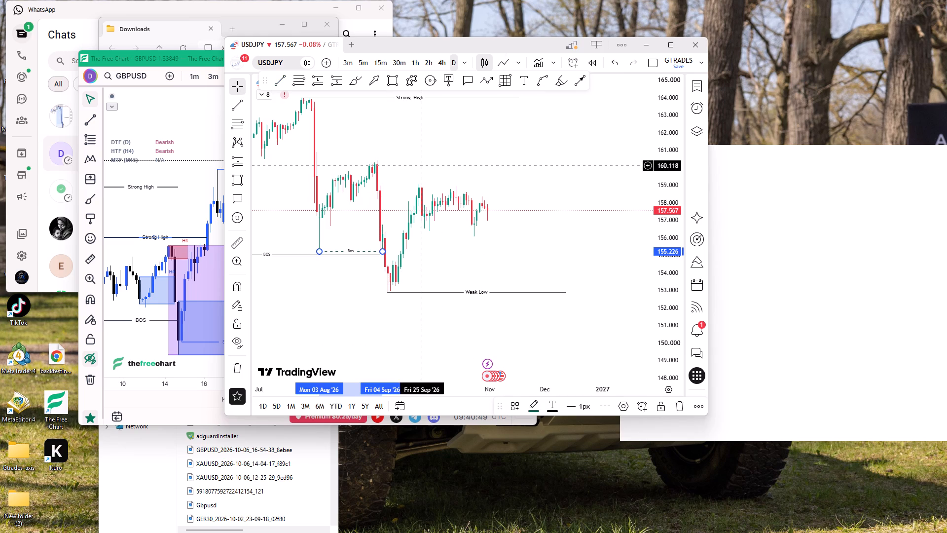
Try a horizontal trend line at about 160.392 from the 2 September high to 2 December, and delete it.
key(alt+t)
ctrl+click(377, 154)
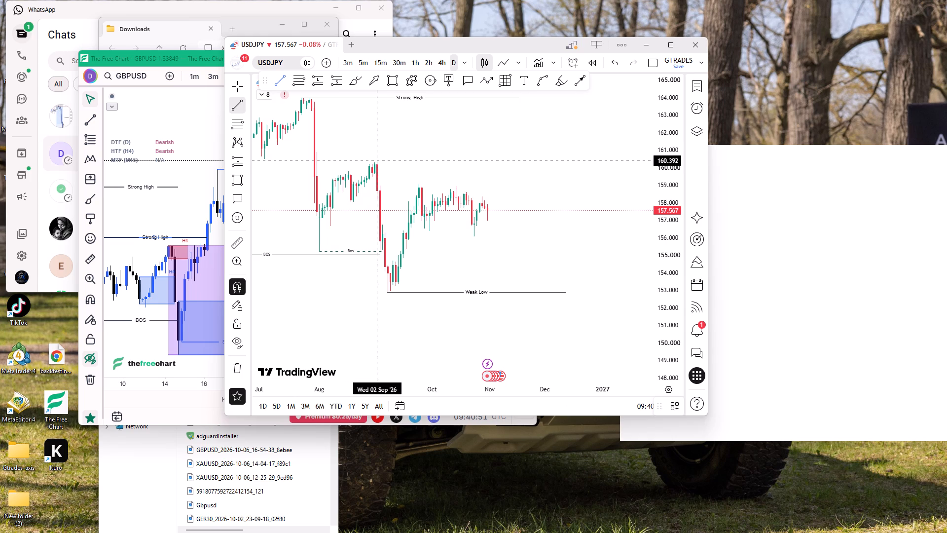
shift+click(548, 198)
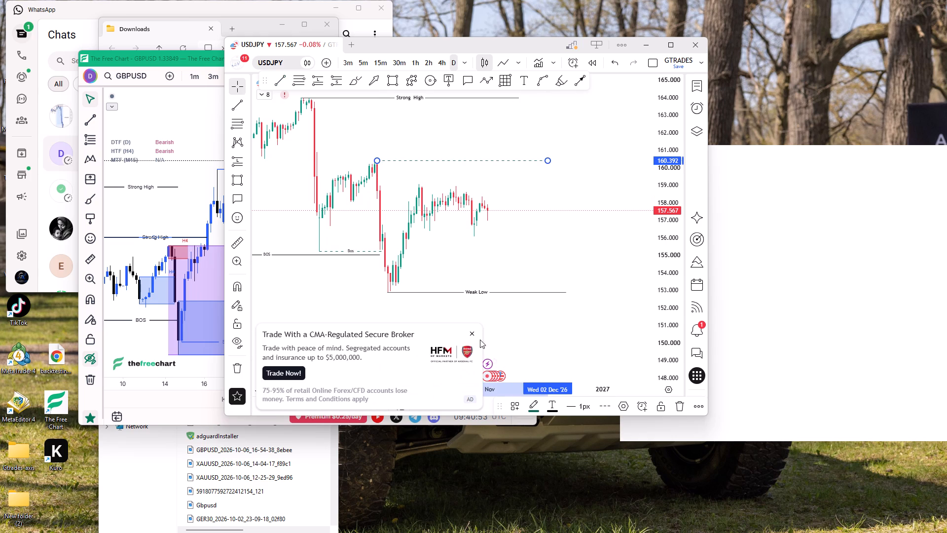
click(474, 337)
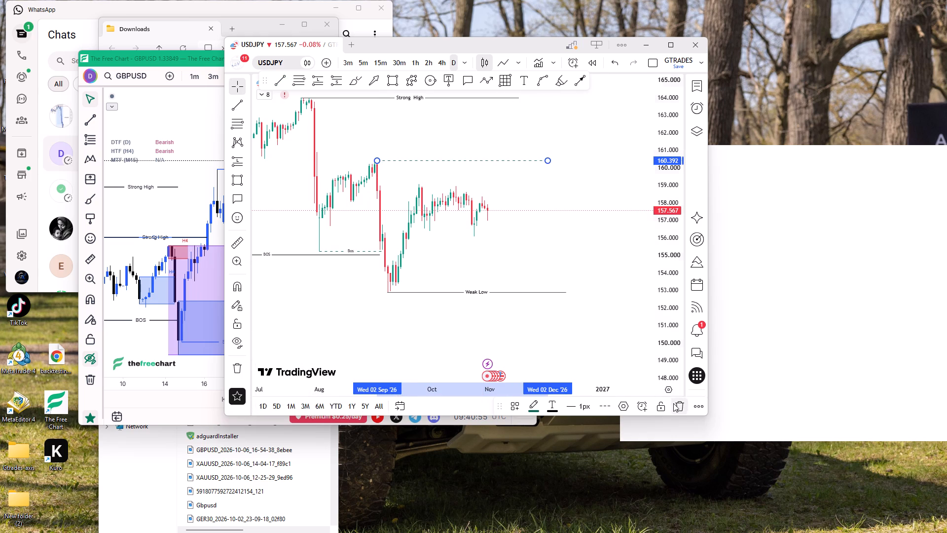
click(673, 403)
Copy the Strong High line down to about 160.382 at the early September high and make the copy dashed.
ctrl+drag(449, 97, 480, 143)
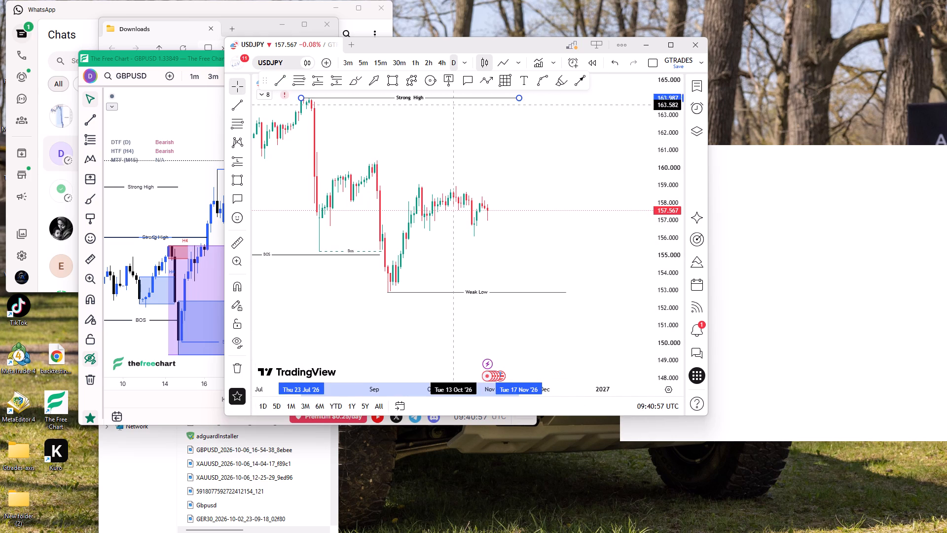
ctrl+drag(480, 143, 504, 168)
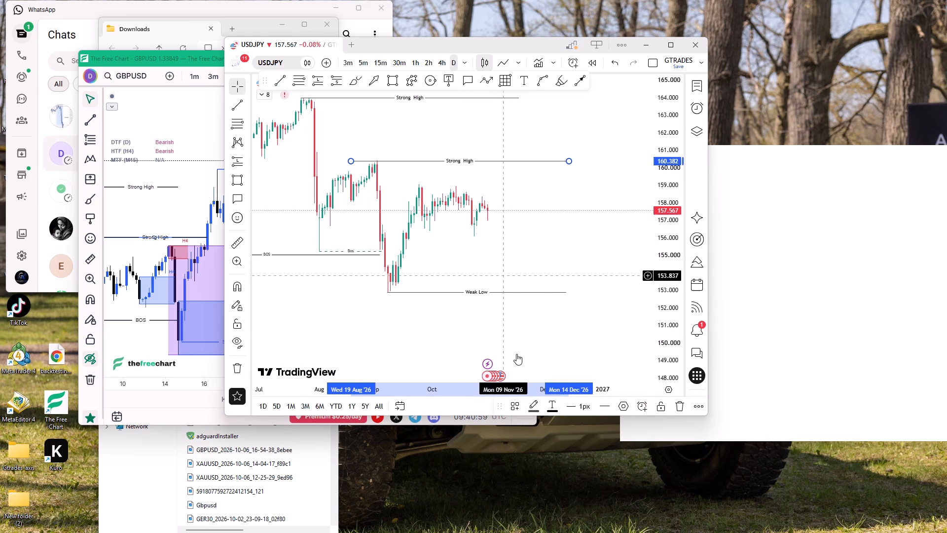
click(597, 409)
click(611, 390)
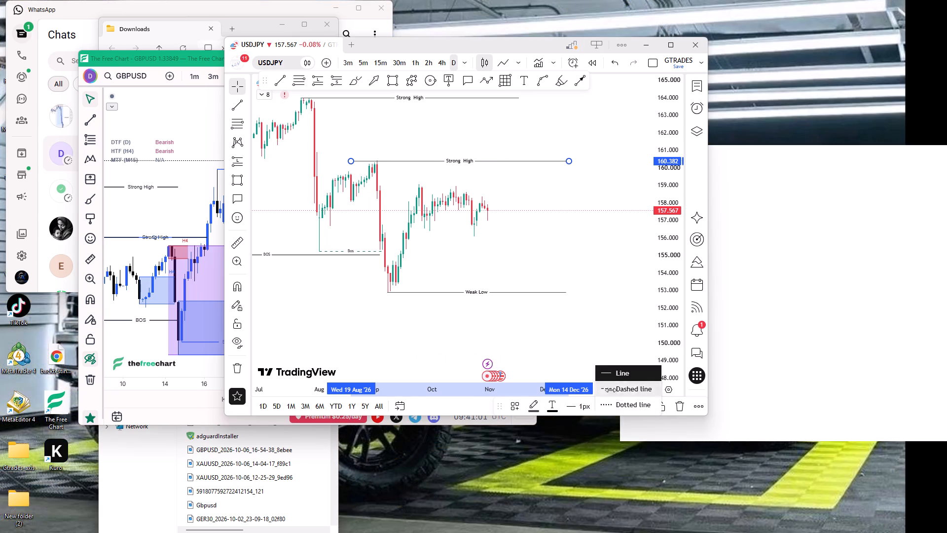
click(494, 228)
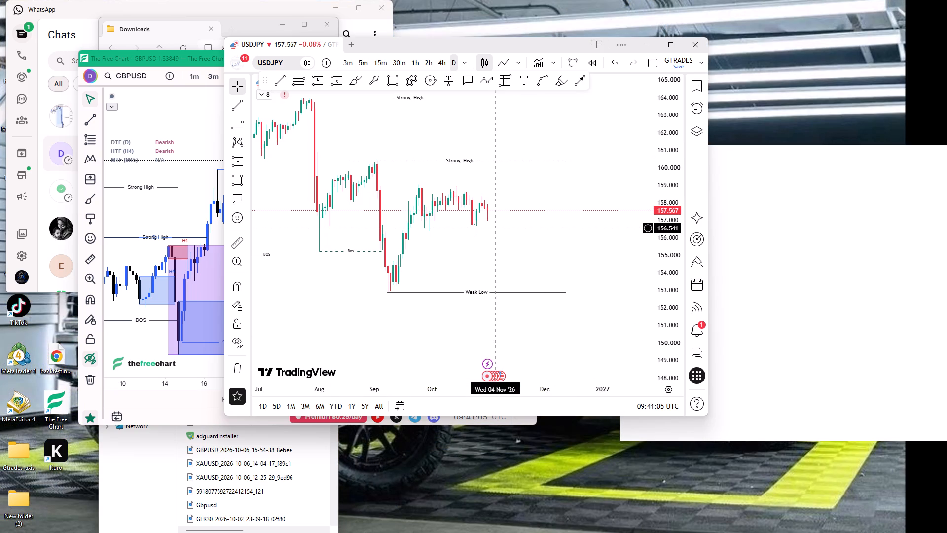
Draw a rectangle from 1 September to 28 October between about 159.632 and 160.405, and apply the D.Supply template.
ctrl+scroll(460, 224, up, 5)
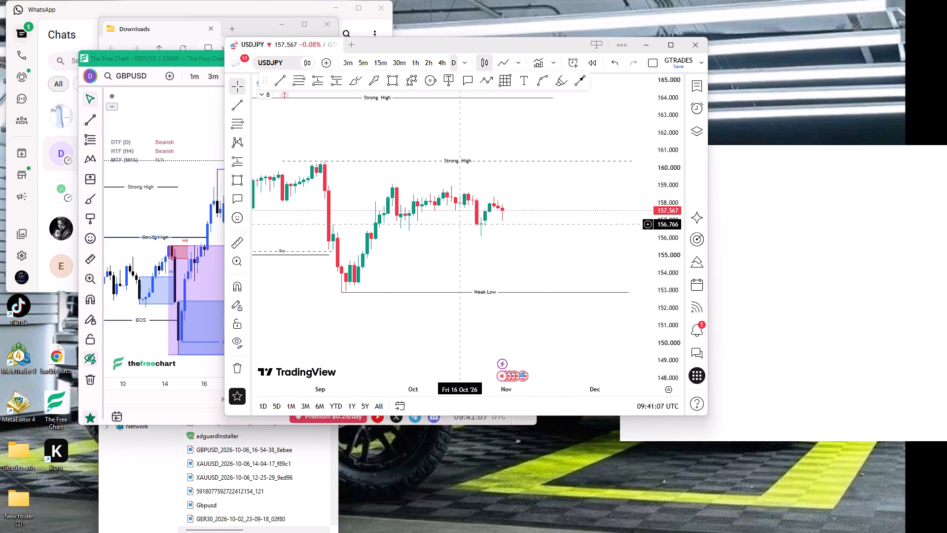
drag(656, 295, 641, 222)
drag(546, 231, 557, 253)
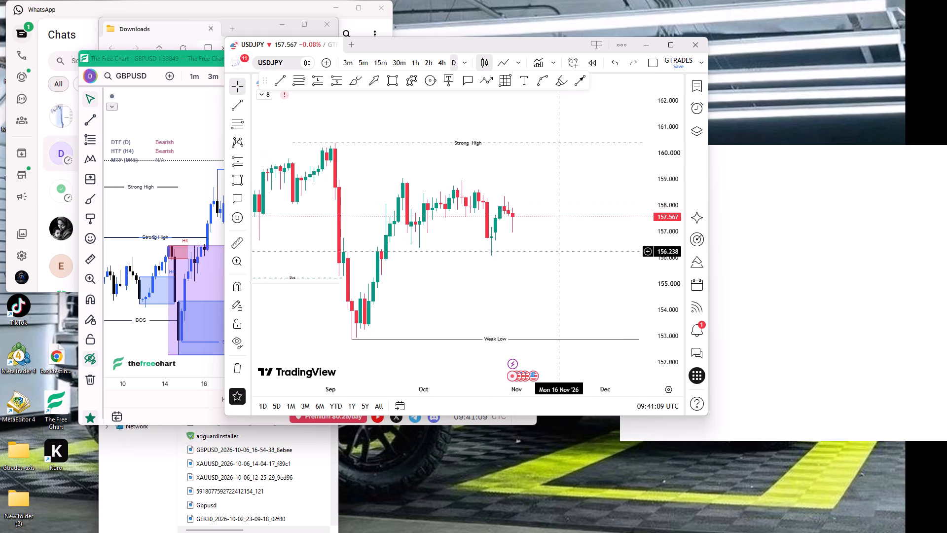
drag(557, 253, 563, 267)
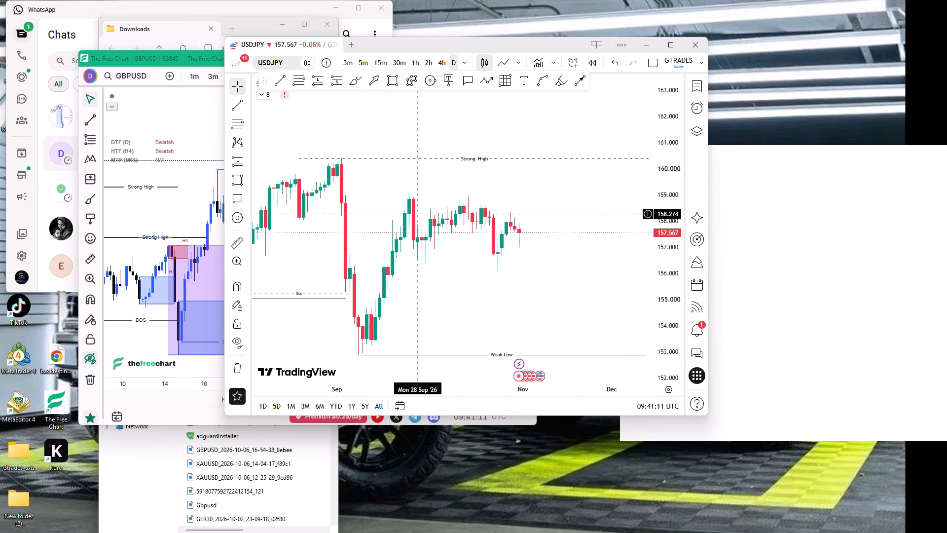
click(389, 87)
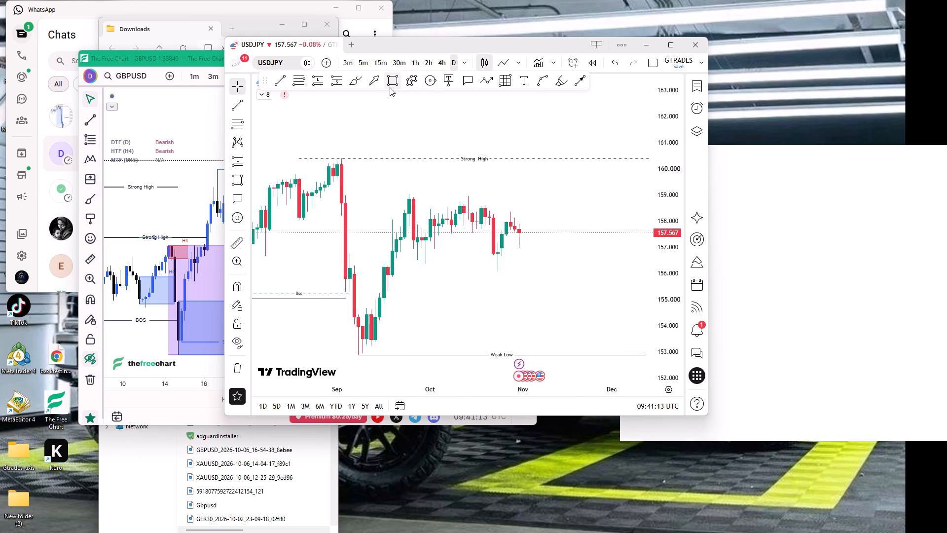
ctrl+click(338, 182)
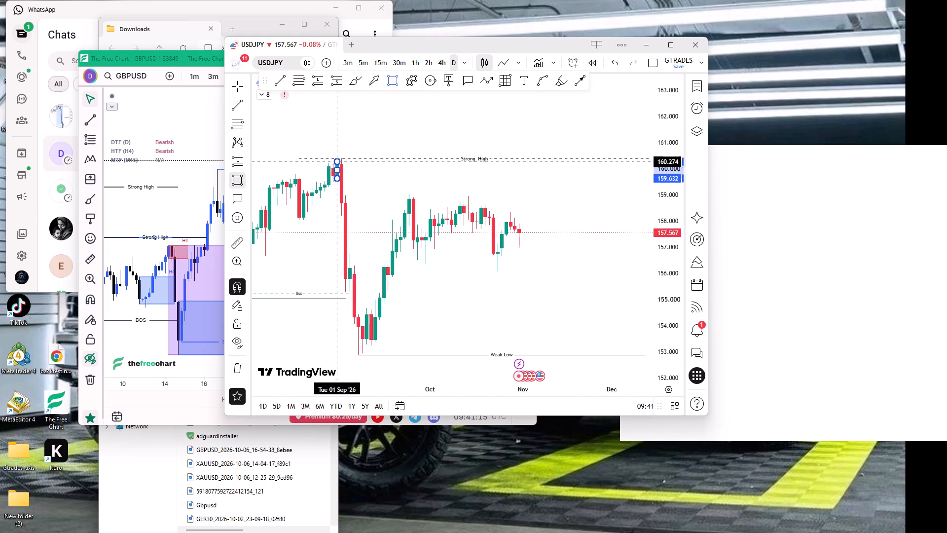
click(510, 158)
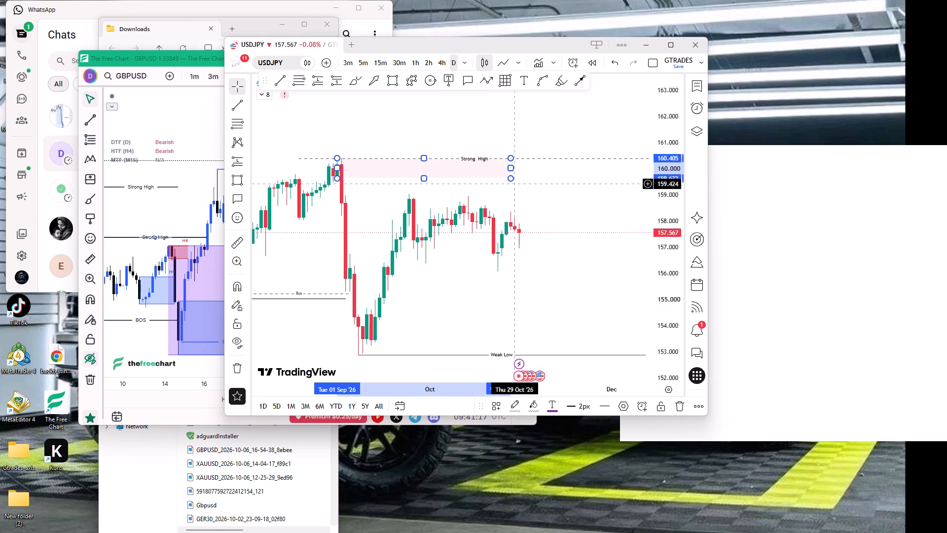
click(496, 412)
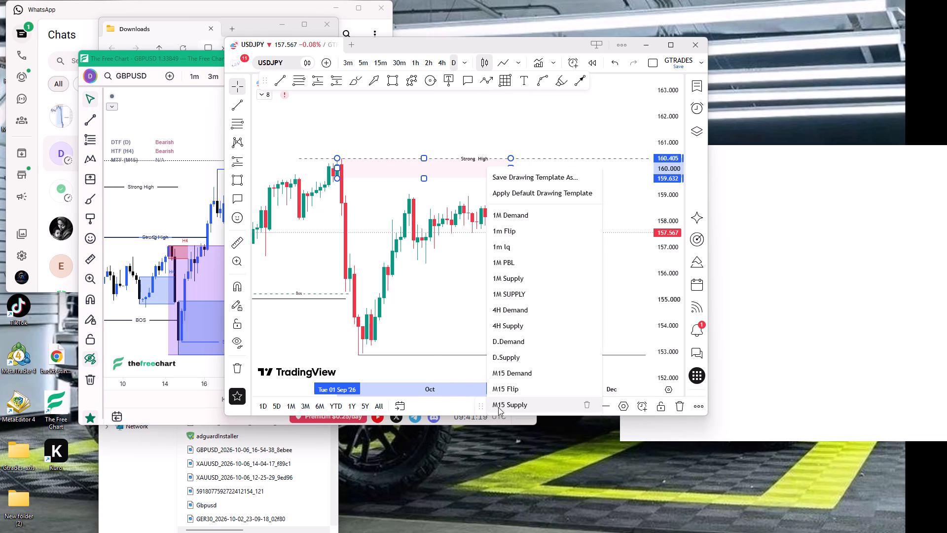
click(526, 356)
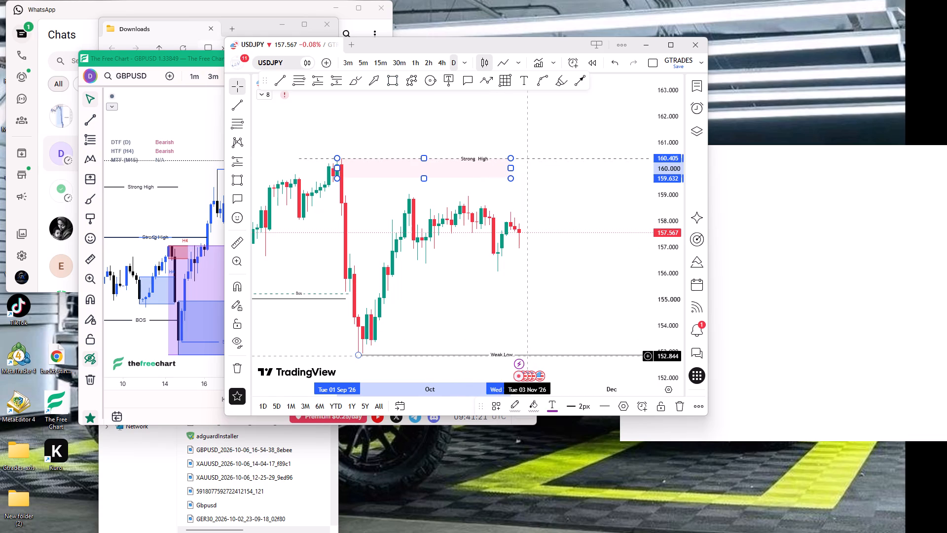
click(515, 289)
Draw a rectangle over the October range, from 29 September to the latest candles, between about 158.745 and 156.690.
drag(516, 289, 493, 272)
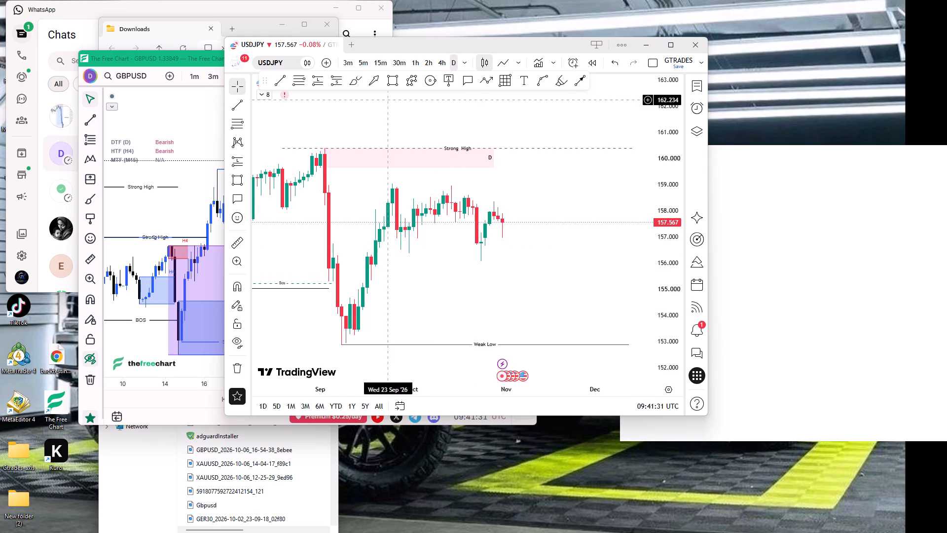
click(396, 79)
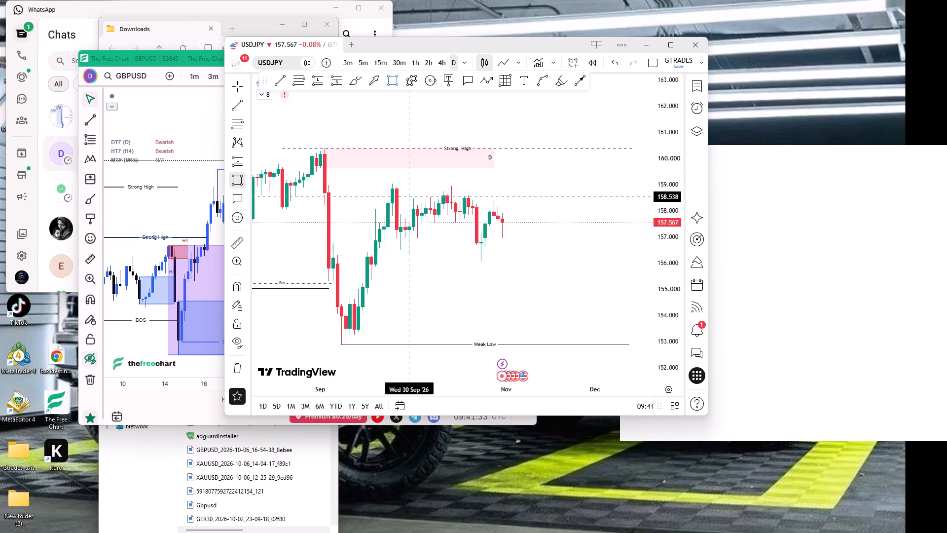
click(404, 191)
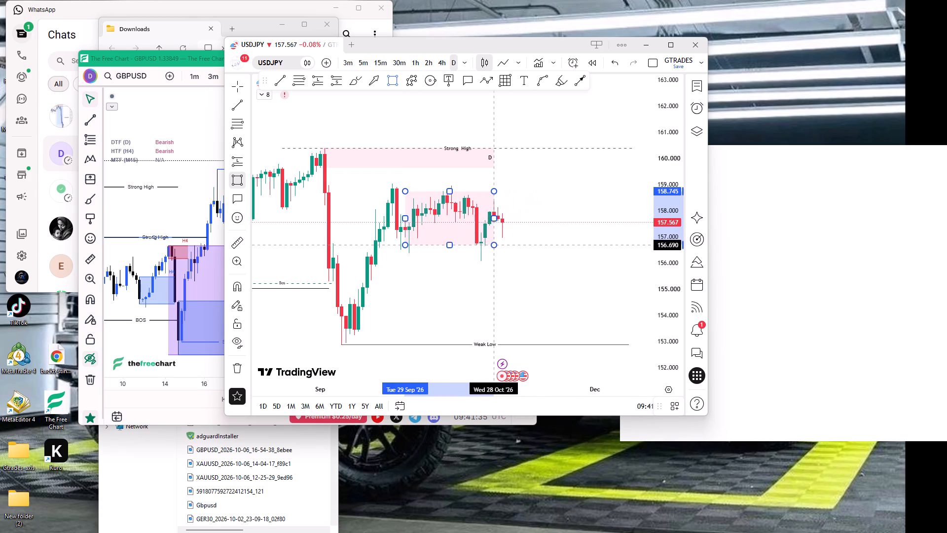
click(505, 245)
click(512, 264)
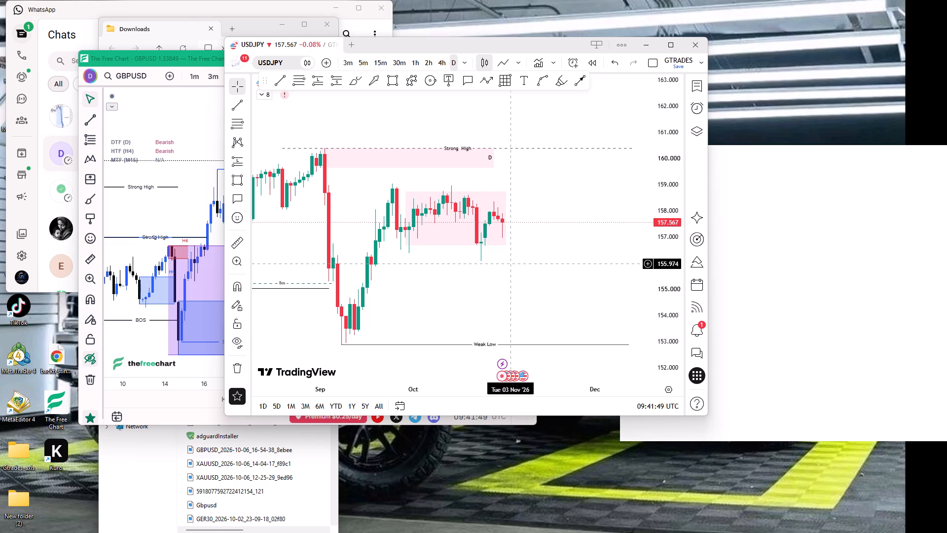
Switch the USDJPY chart to the 4-hour timeframe and reset the chart view.
click(437, 63)
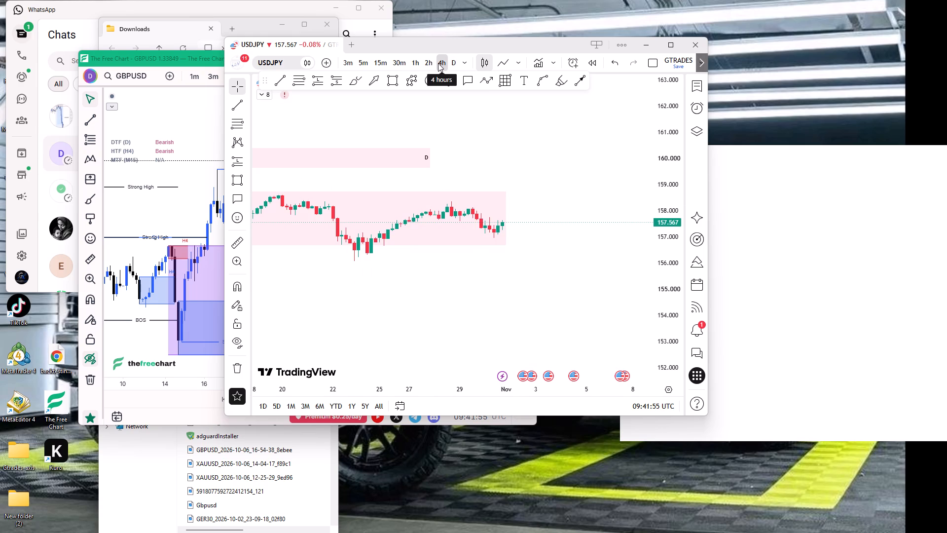
right_click(493, 137)
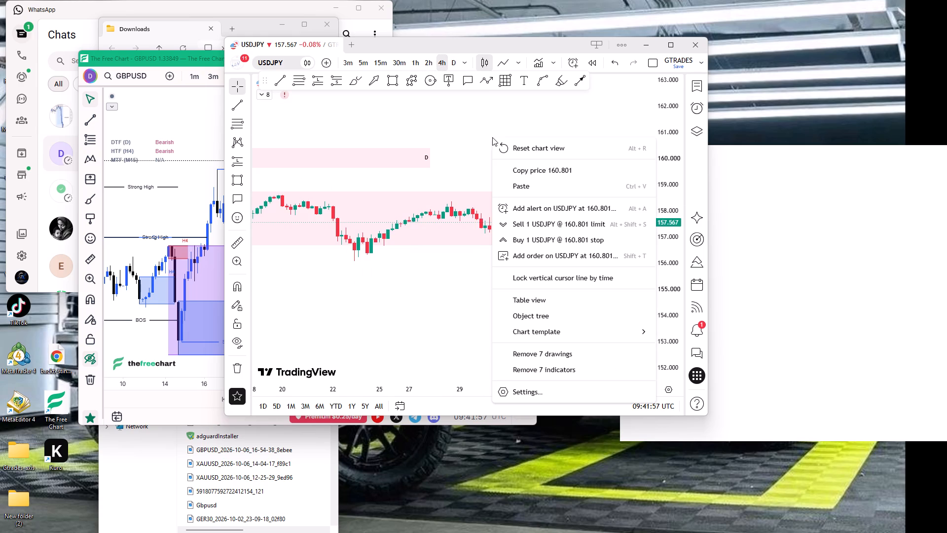
click(547, 152)
Examine the 4-hour price swings from early September through the October range zone.
scroll(547, 151, down, 10)
scroll(548, 156, up, 6)
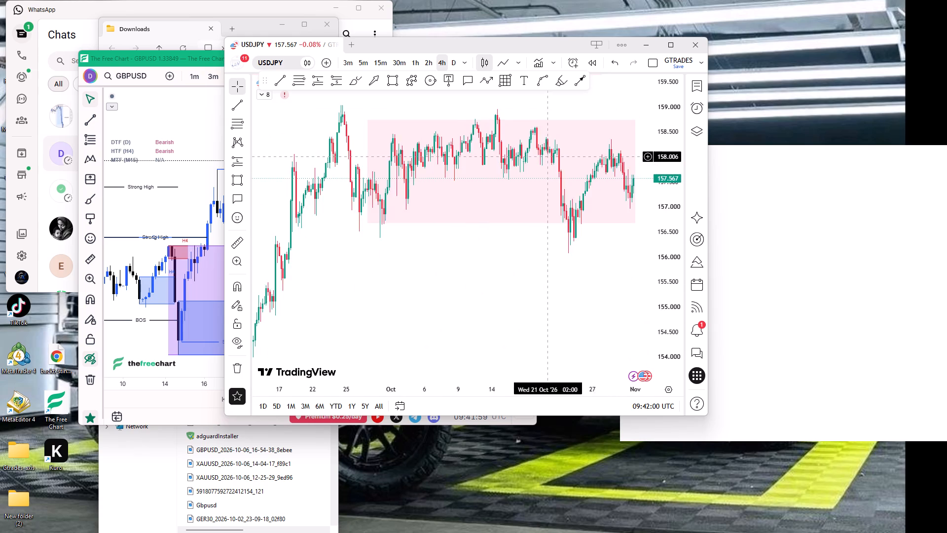
scroll(548, 156, up, 2)
drag(662, 150, 643, 254)
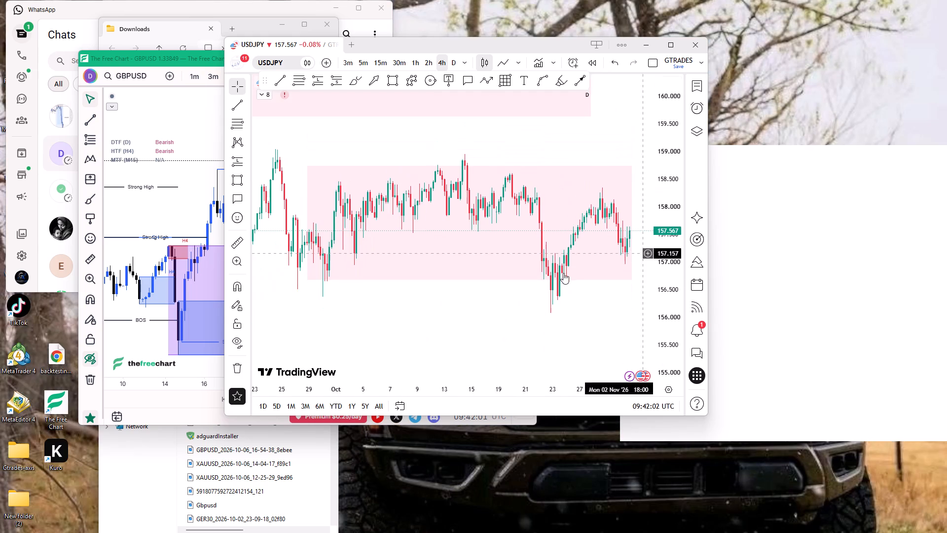
drag(433, 300, 533, 307)
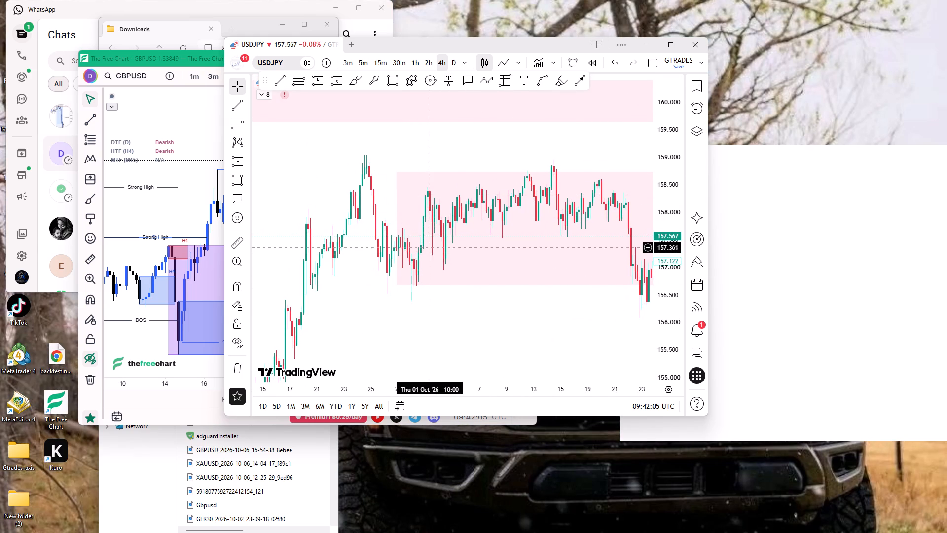
scroll(413, 165, down, 4)
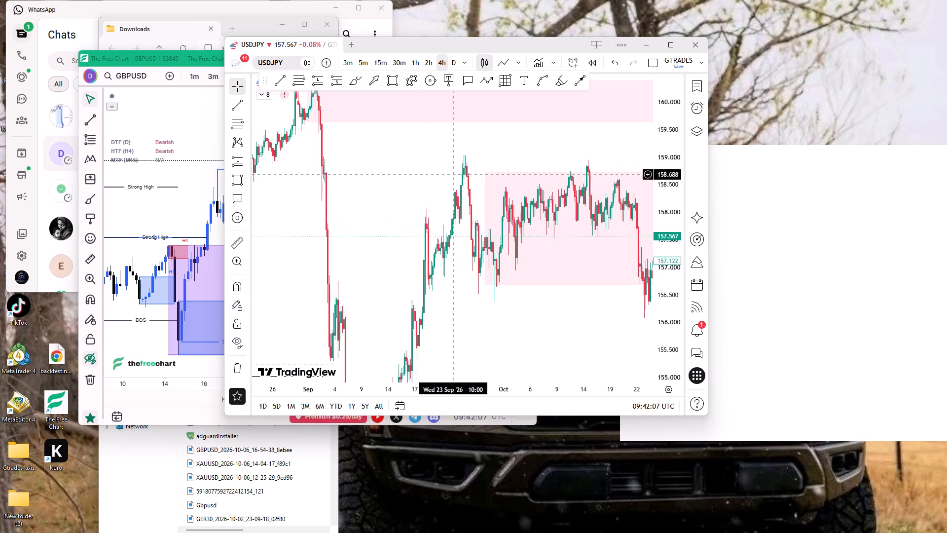
ctrl+scroll(501, 170, up, 4)
drag(495, 137, 379, 124)
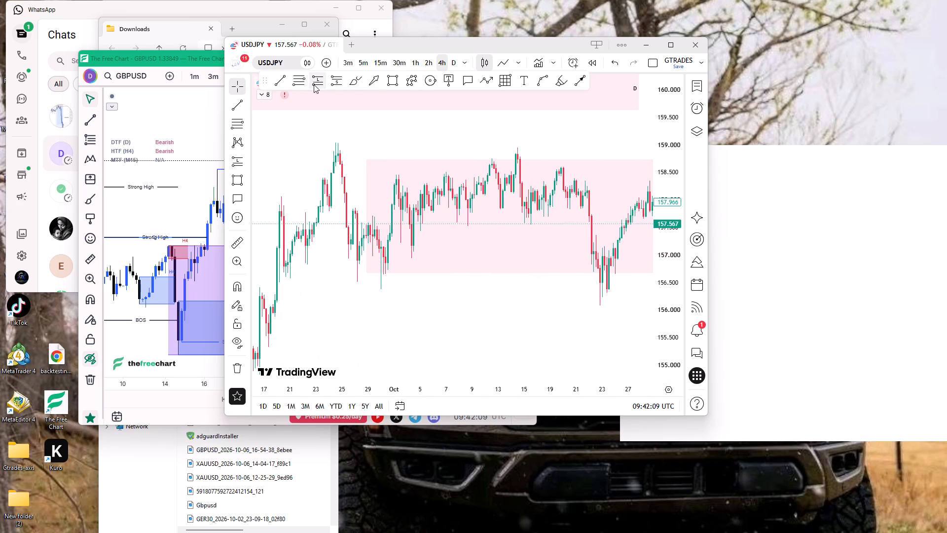
drag(383, 121, 550, 130)
ctrl+scroll(406, 246, up, 4)
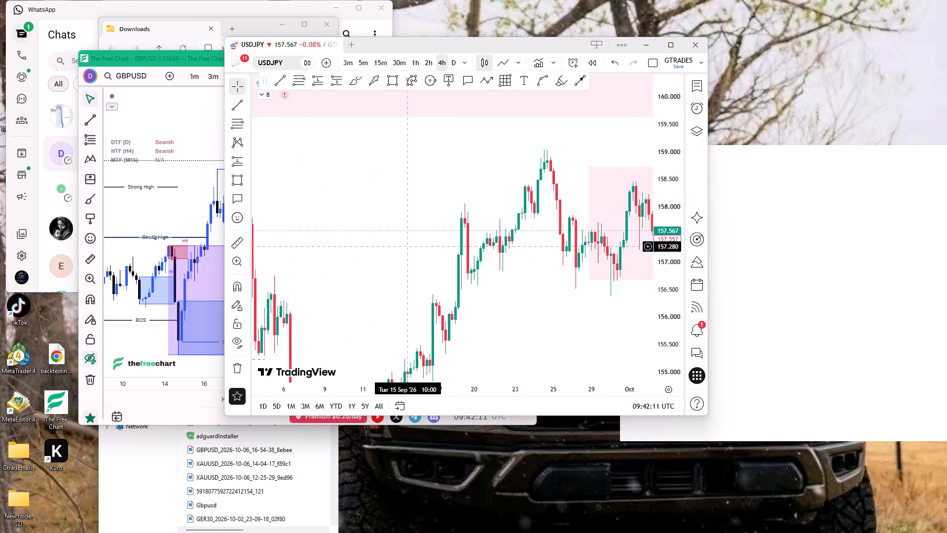
drag(467, 193, 331, 175)
ctrl+scroll(436, 167, down, 7)
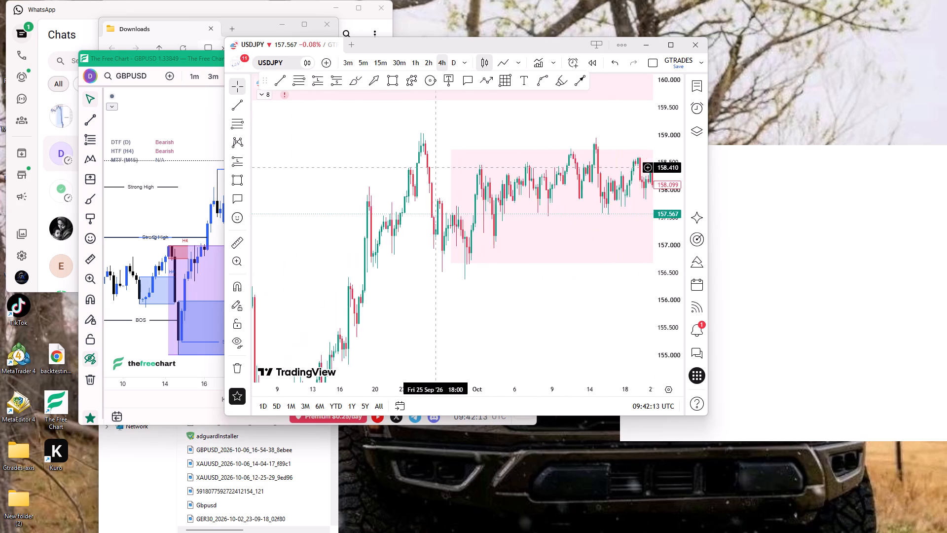
ctrl+scroll(436, 167, down, 5)
ctrl+scroll(498, 180, up, 3)
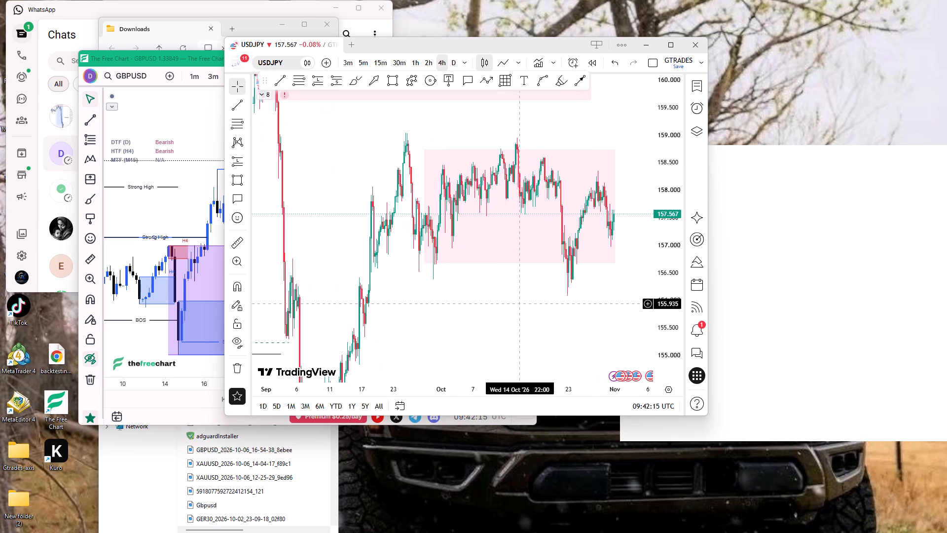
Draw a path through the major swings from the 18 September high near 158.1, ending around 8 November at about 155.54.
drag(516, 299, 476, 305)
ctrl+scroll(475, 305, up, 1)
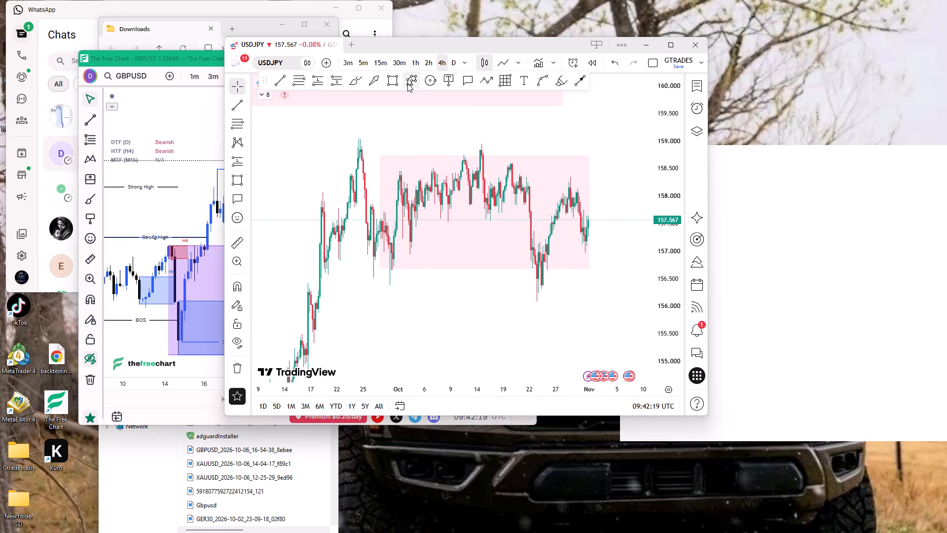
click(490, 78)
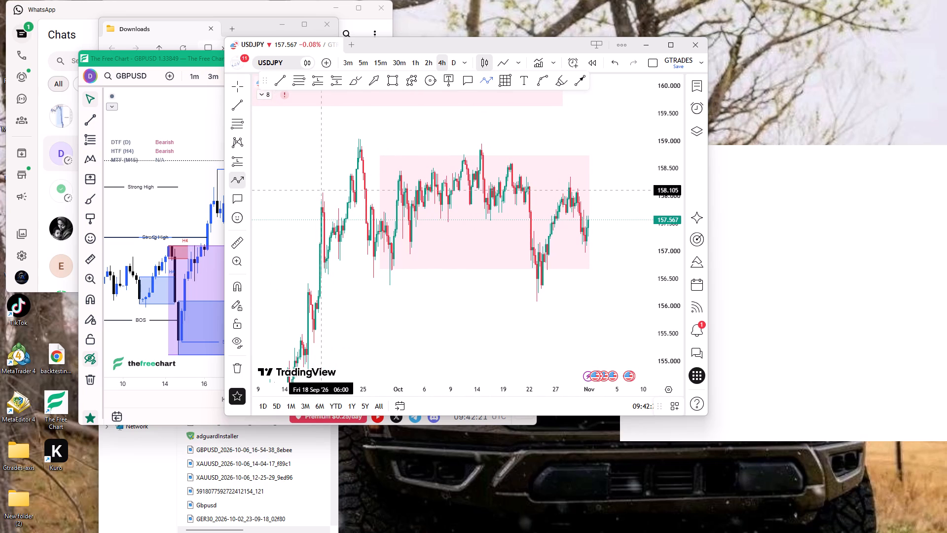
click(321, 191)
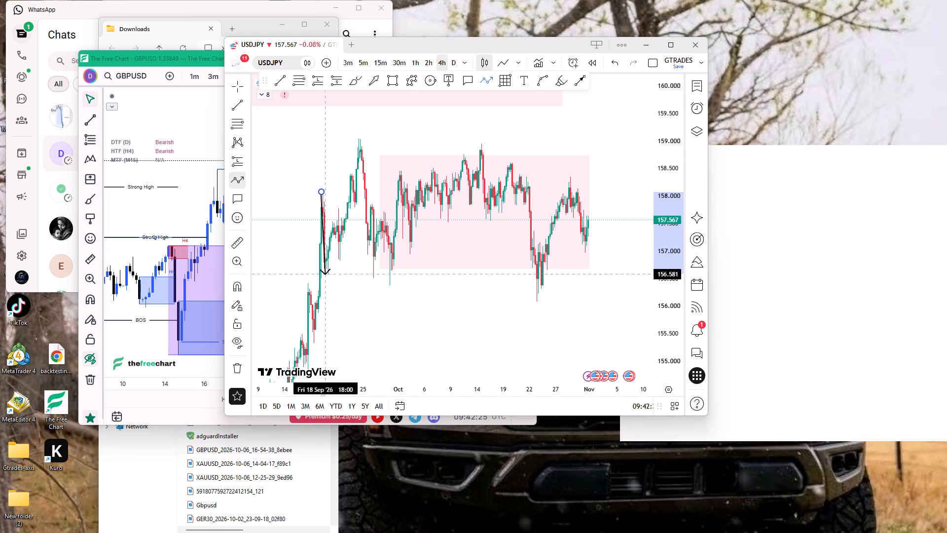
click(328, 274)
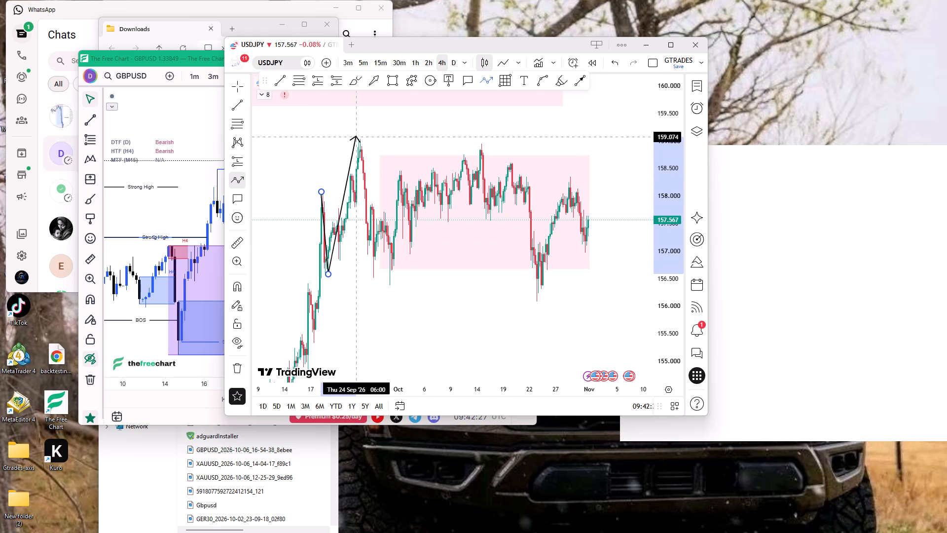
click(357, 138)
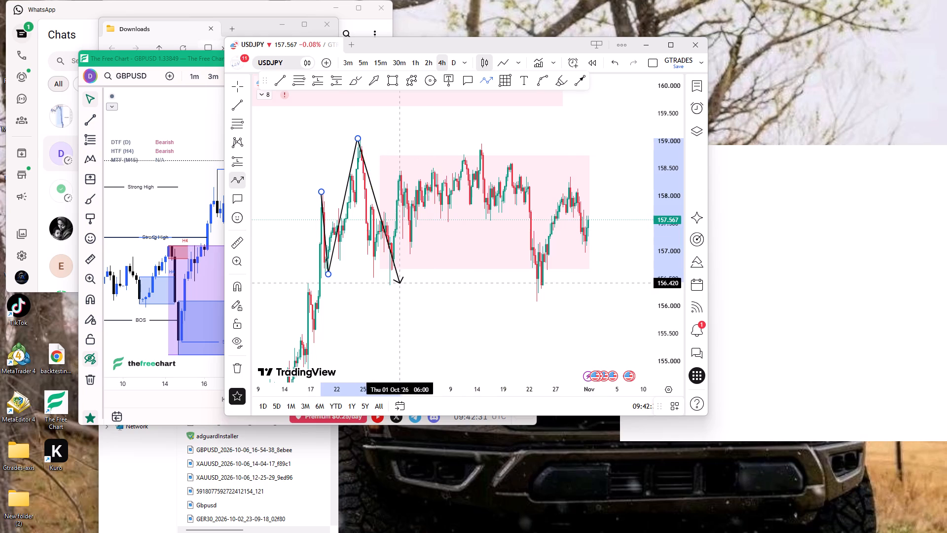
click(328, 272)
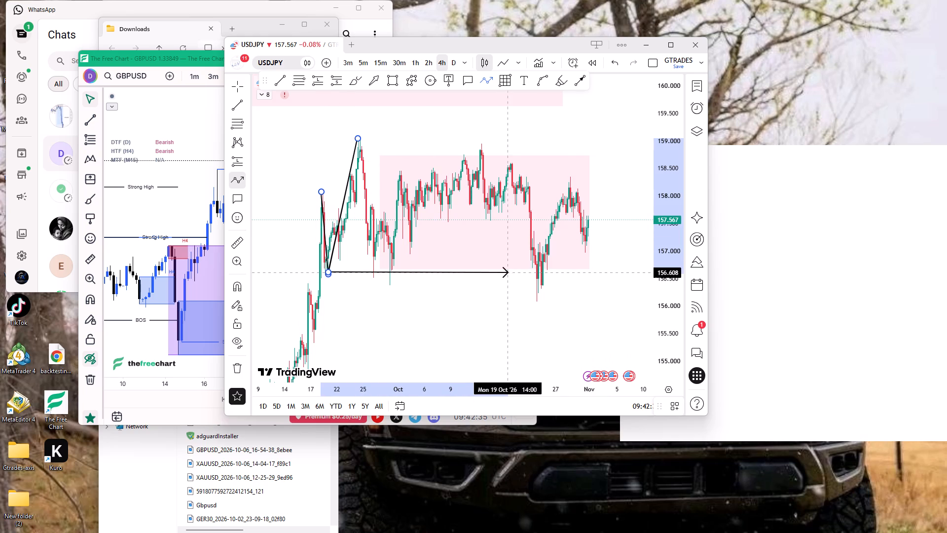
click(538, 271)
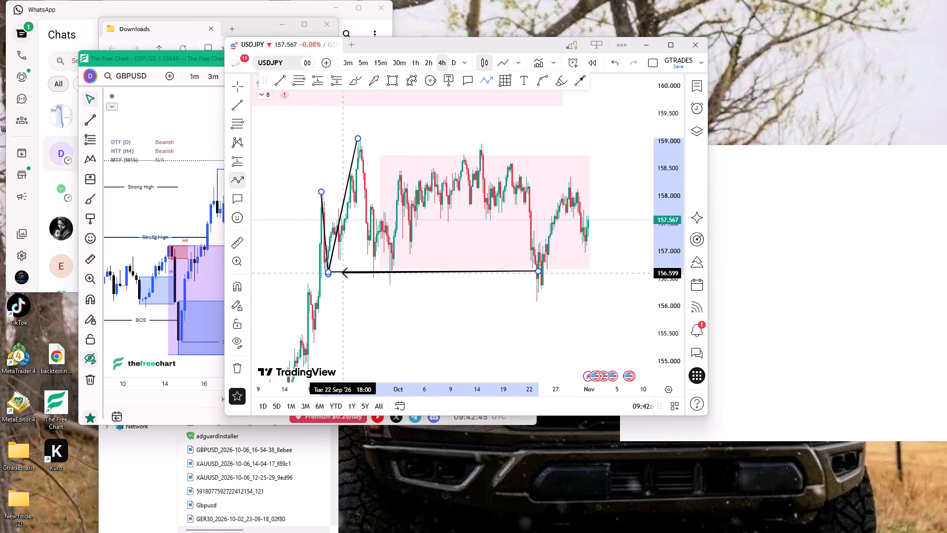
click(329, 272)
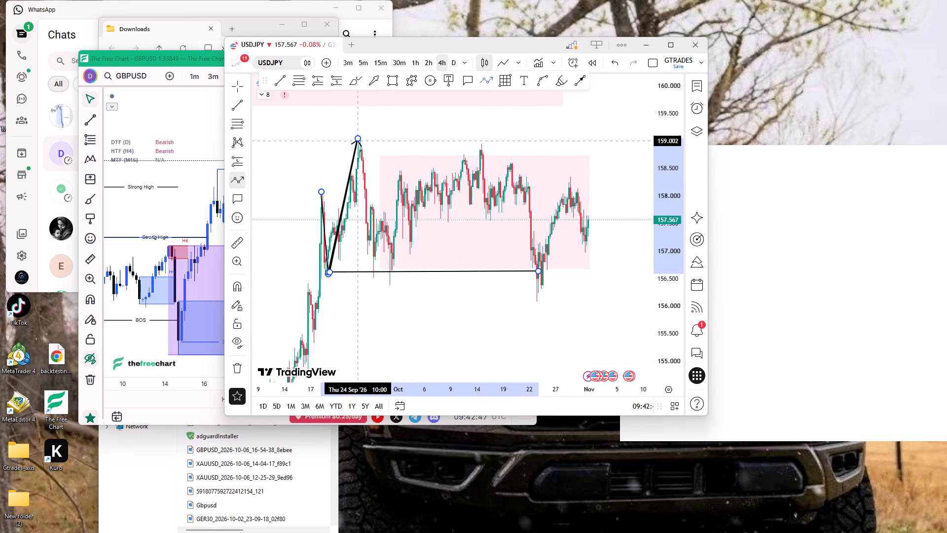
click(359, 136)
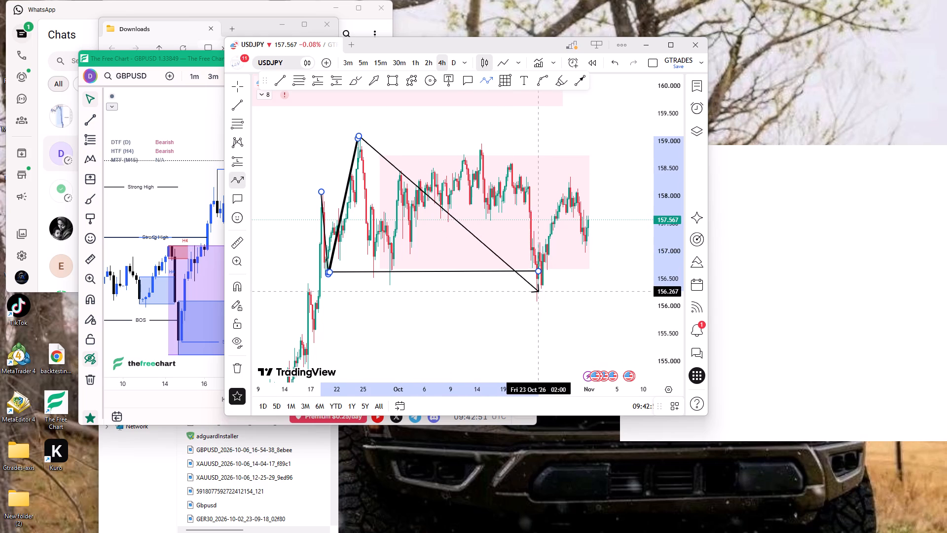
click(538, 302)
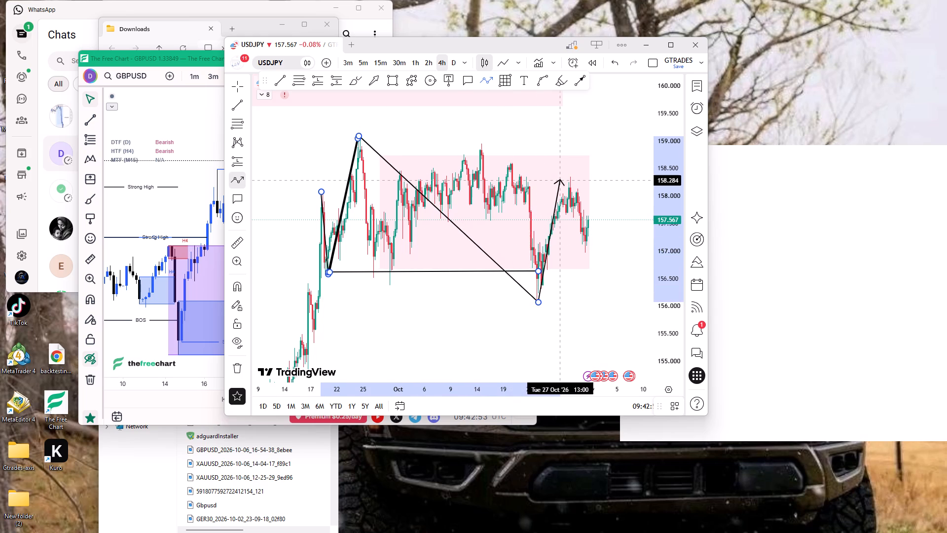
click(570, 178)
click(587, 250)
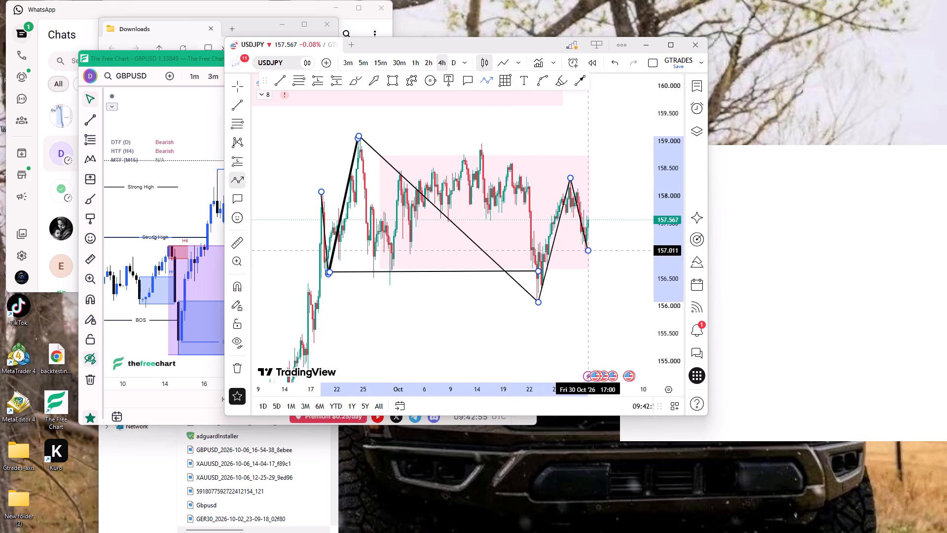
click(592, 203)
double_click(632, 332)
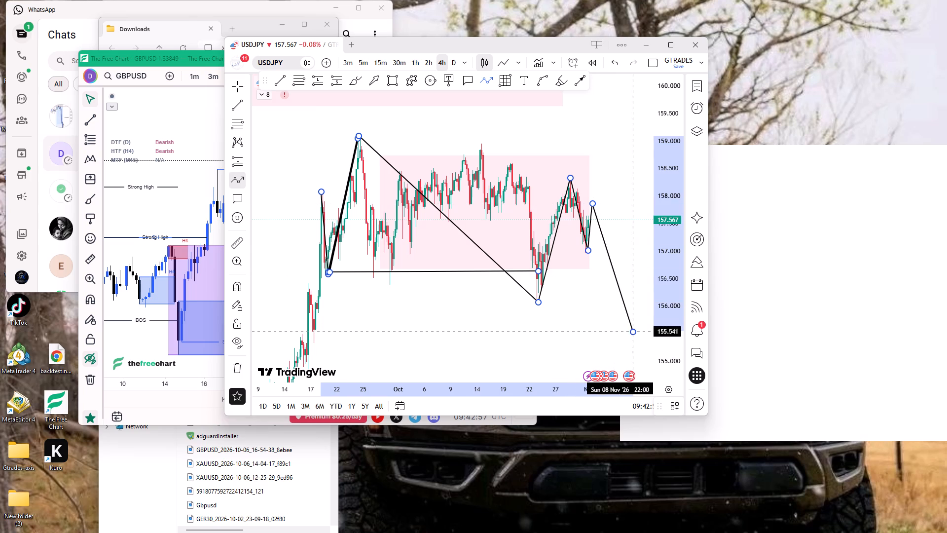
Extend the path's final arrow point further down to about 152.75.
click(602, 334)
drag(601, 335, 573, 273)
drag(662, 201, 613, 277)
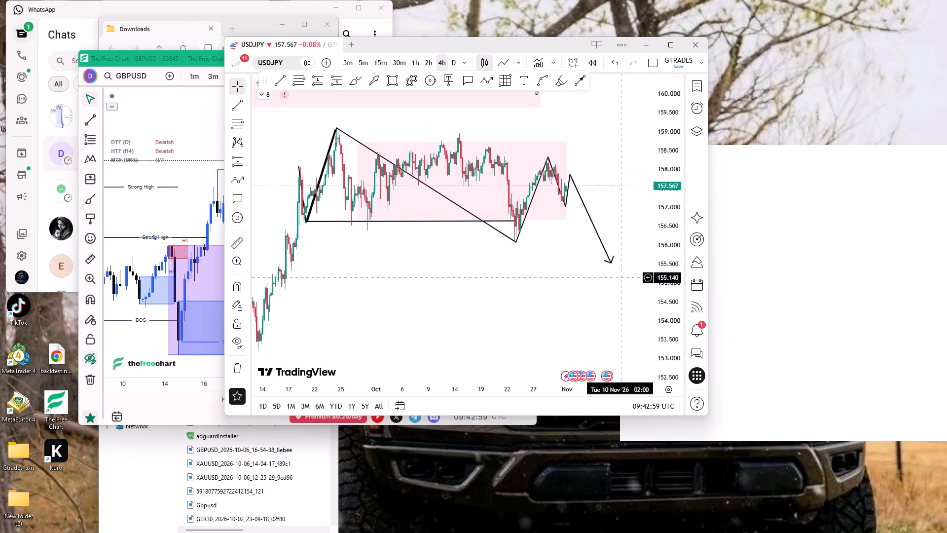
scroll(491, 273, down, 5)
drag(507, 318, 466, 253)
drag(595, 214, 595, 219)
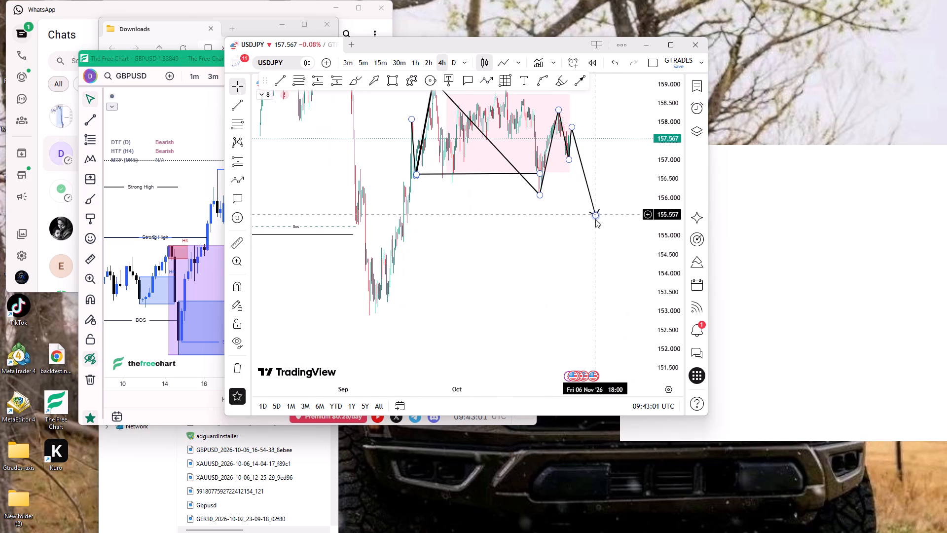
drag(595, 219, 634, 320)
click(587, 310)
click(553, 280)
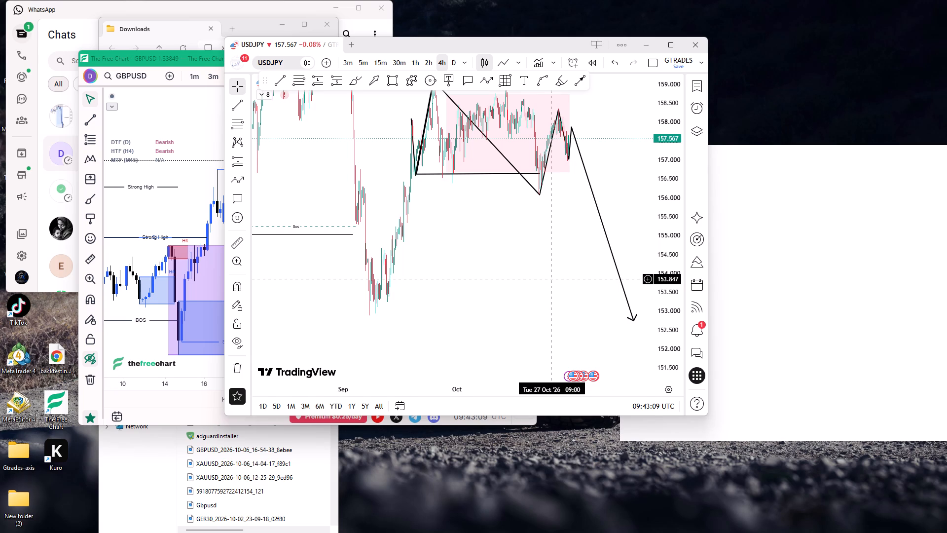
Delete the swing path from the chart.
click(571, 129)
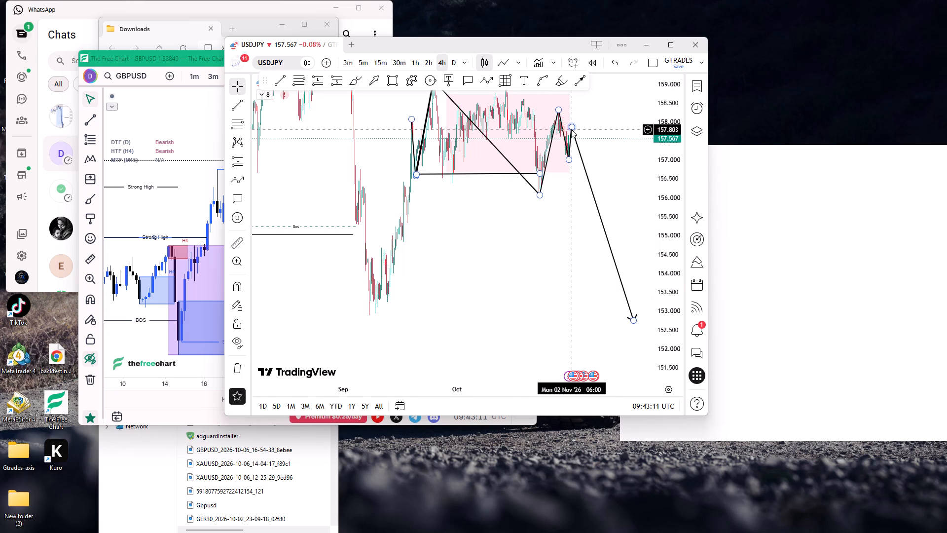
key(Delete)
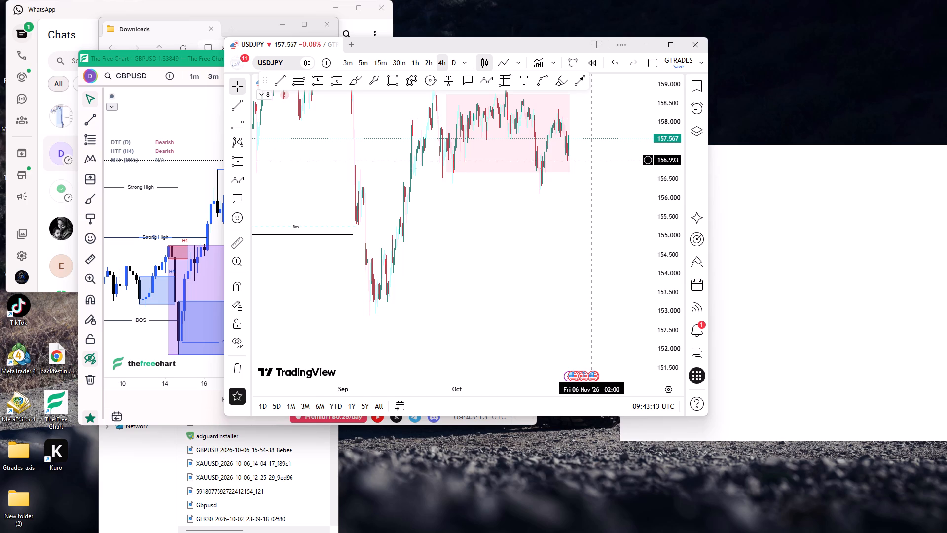
Draw a horizontal trend line at 156.575 from 21 September to the 22 October break, and apply the 4H Bos template.
ctrl+scroll(596, 166, up, 4)
drag(672, 147, 661, 185)
drag(558, 233, 578, 297)
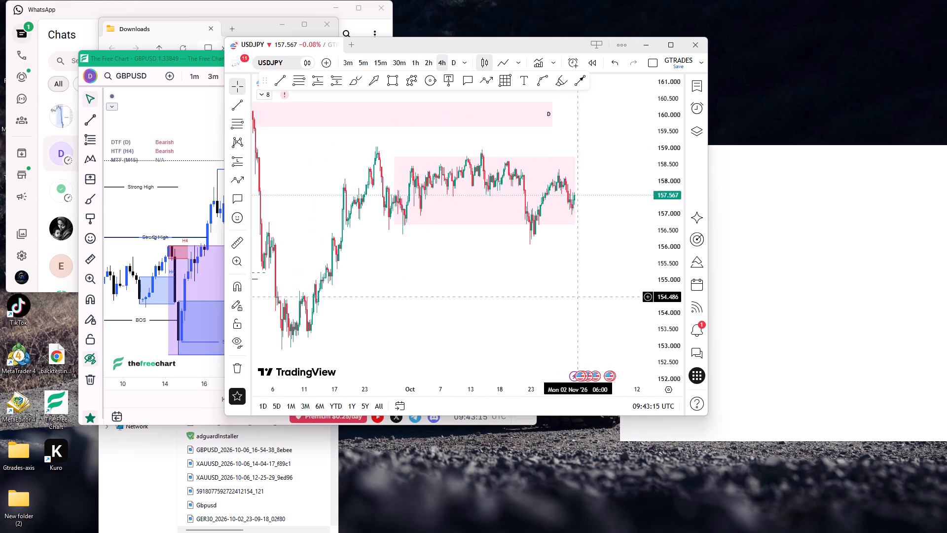
ctrl+scroll(462, 264, up, 6)
drag(341, 302, 426, 326)
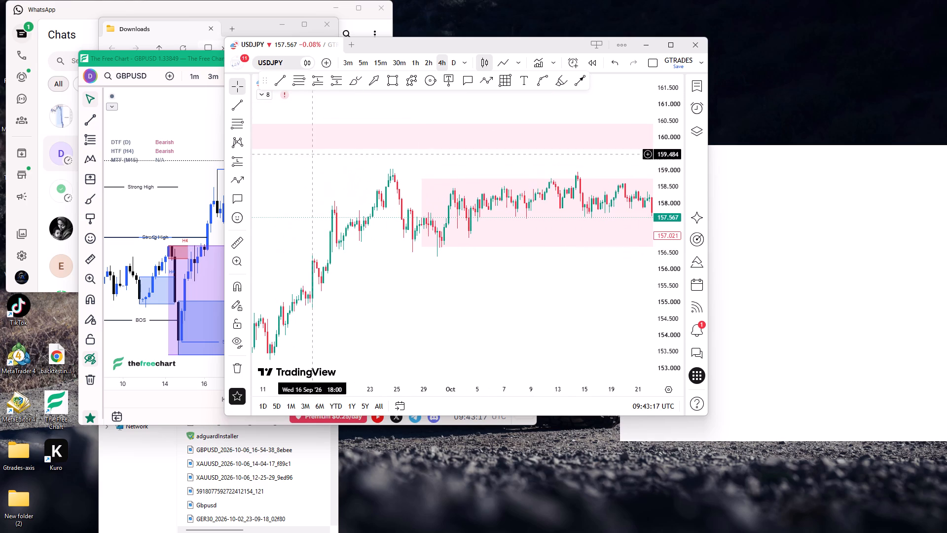
click(277, 84)
ctrl+click(342, 263)
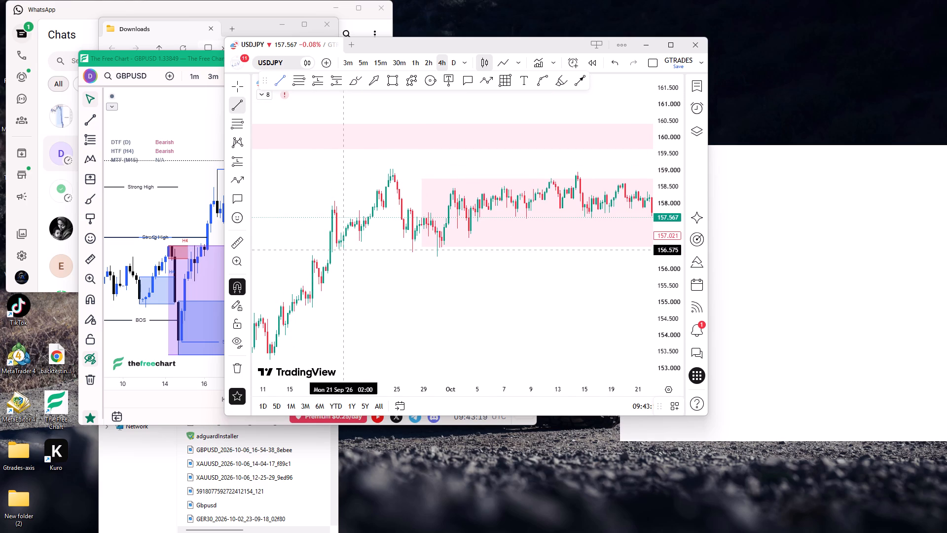
shift+scroll(516, 280, down, 5)
shift+scroll(313, 243, down, 5)
shift+scroll(367, 252, down, 3)
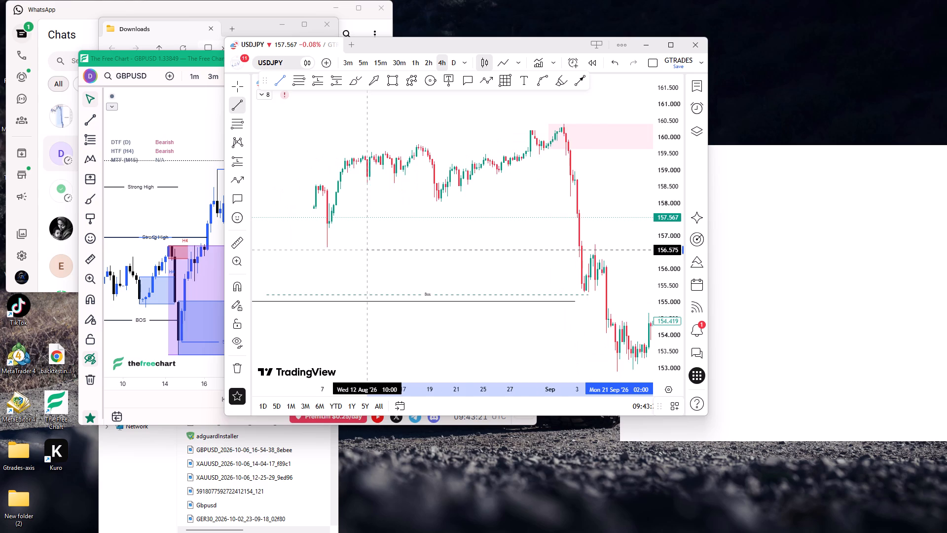
shift+scroll(367, 252, down, 2)
ctrl+scroll(498, 236, down, 20)
ctrl+scroll(498, 236, down, 4)
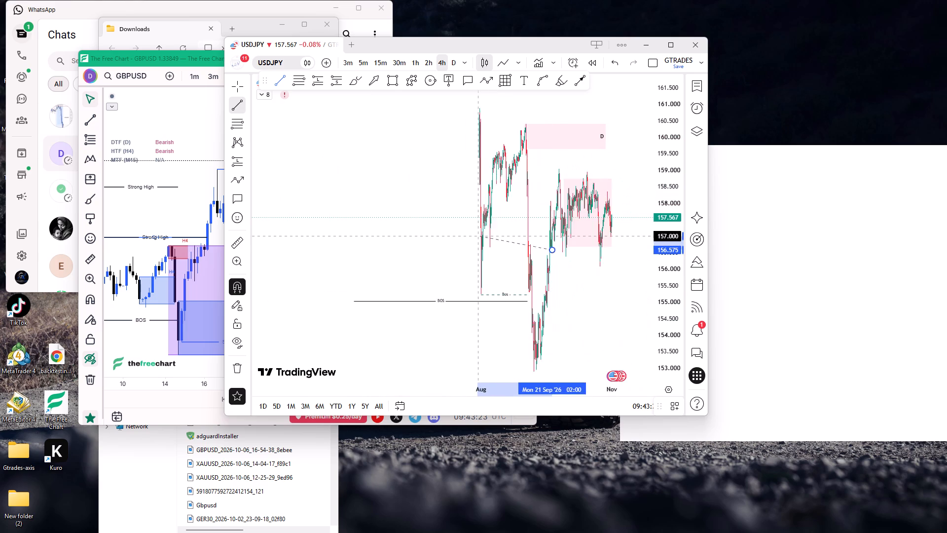
ctrl+scroll(478, 236, down, 2)
shift+click(567, 256)
scroll(568, 255, up, 5)
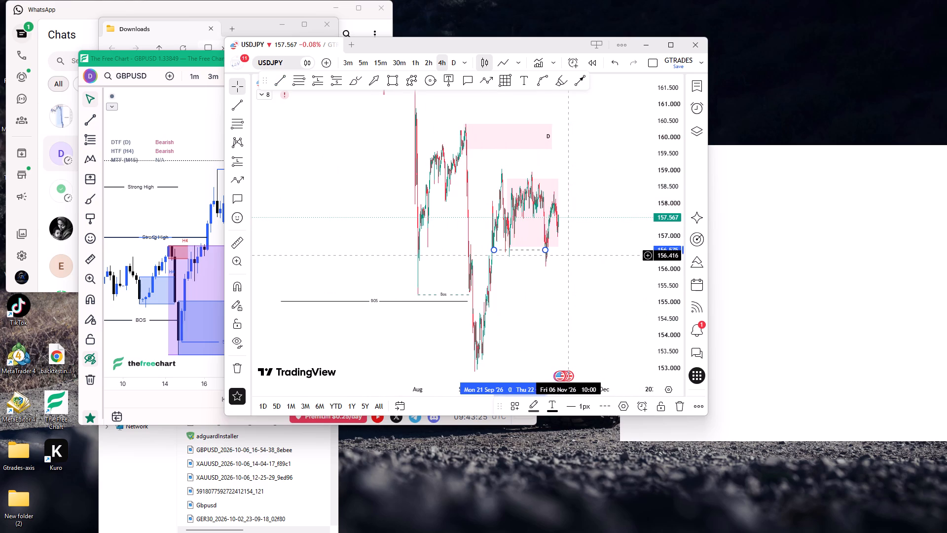
click(516, 404)
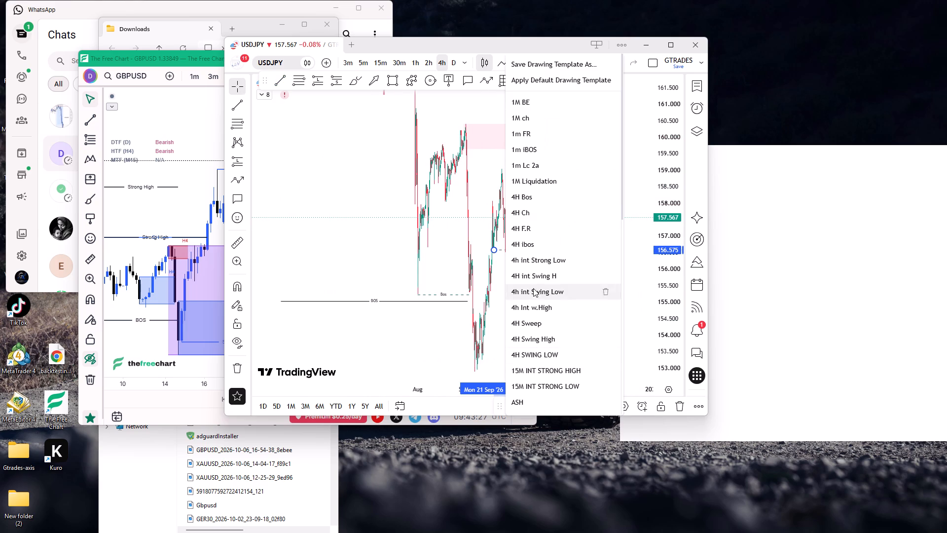
click(531, 195)
Draw a rectangle from 21 to 28 October between 158.344 and 158.025, and apply the 4H Supply template.
ctrl+scroll(542, 221, up, 18)
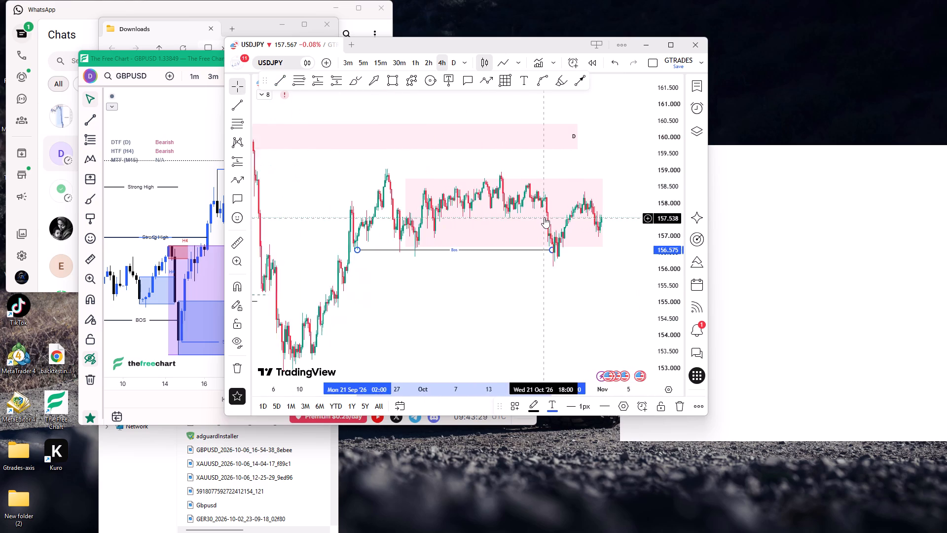
ctrl+scroll(544, 217, up, 1)
drag(549, 287, 435, 292)
drag(672, 303, 649, 182)
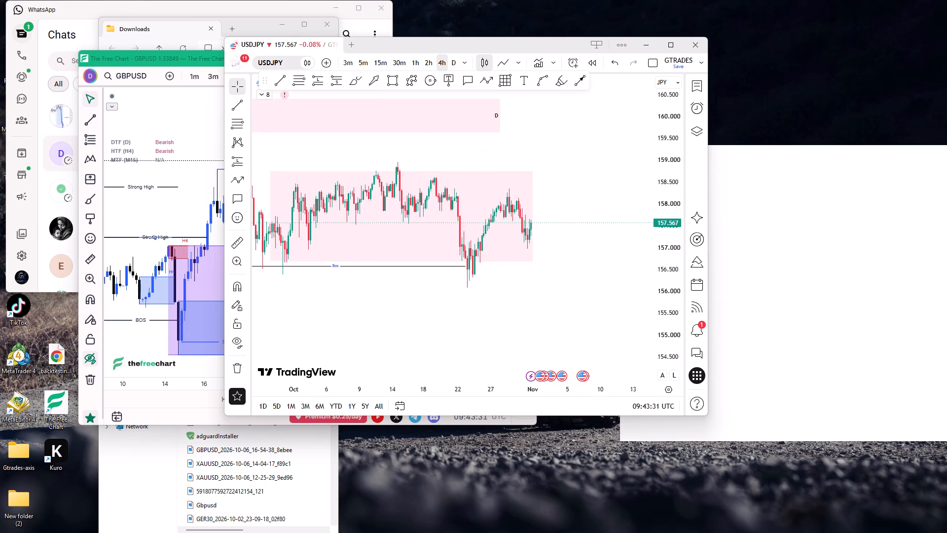
drag(649, 182, 625, 119)
click(388, 84)
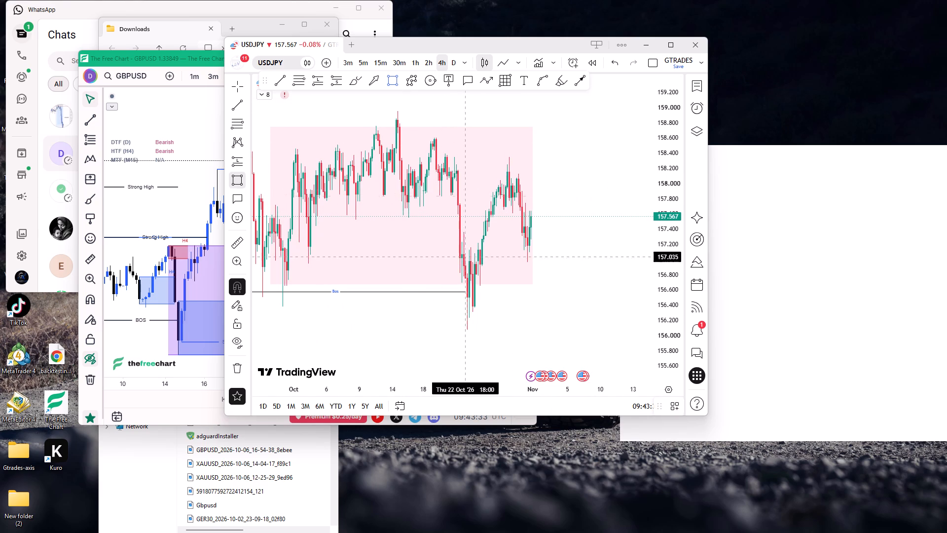
ctrl+click(454, 154)
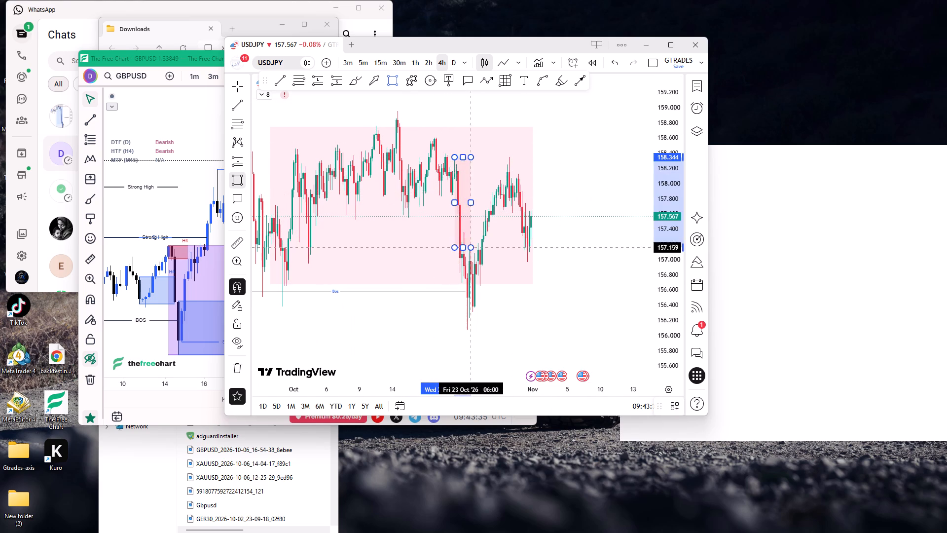
ctrl+click(456, 181)
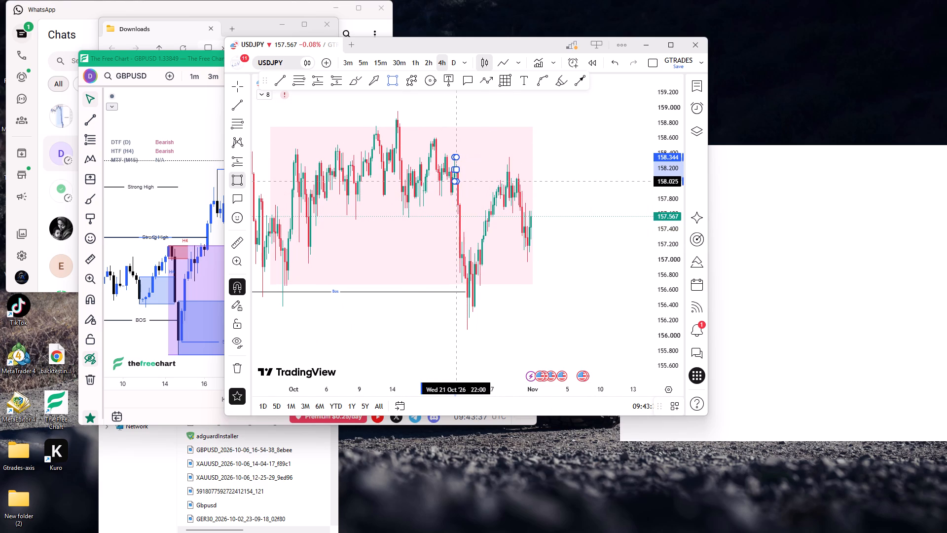
drag(459, 168, 511, 175)
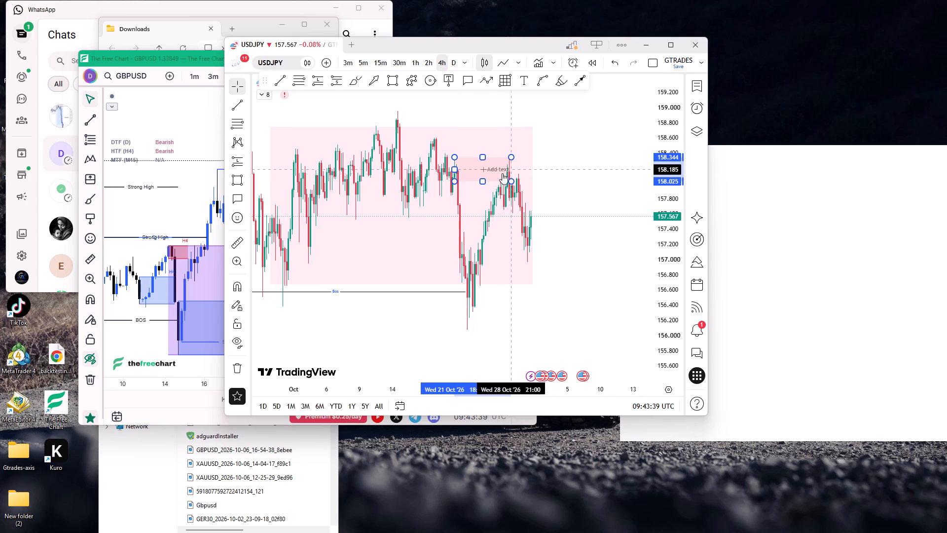
click(500, 408)
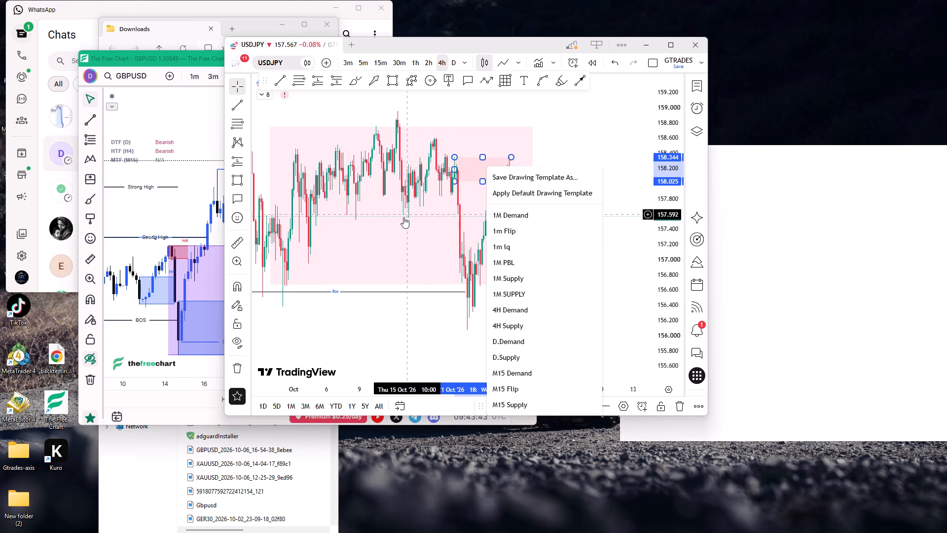
click(524, 323)
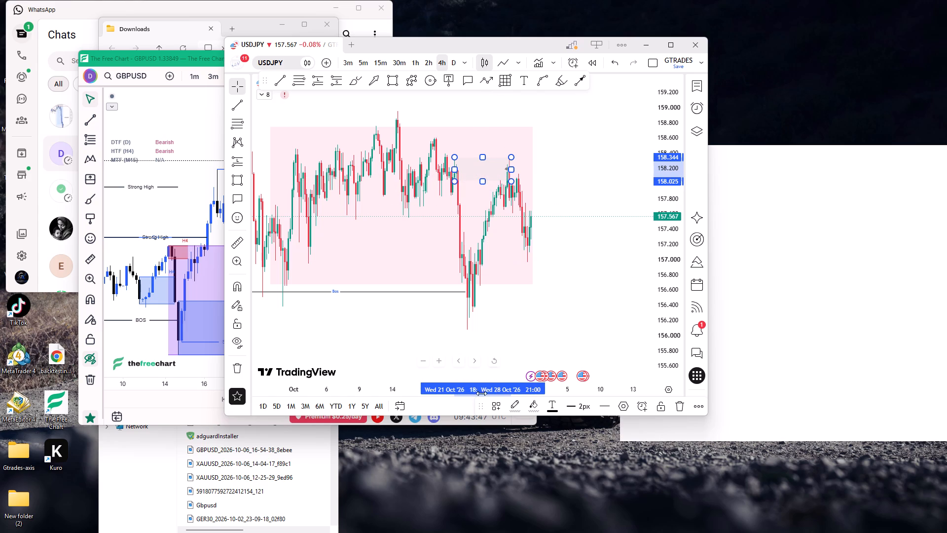
Duplicate the 4H Supply rectangle onto the 19 October swing high, fitting it between about 158.618 and 158.427.
ctrl+drag(489, 176, 462, 150)
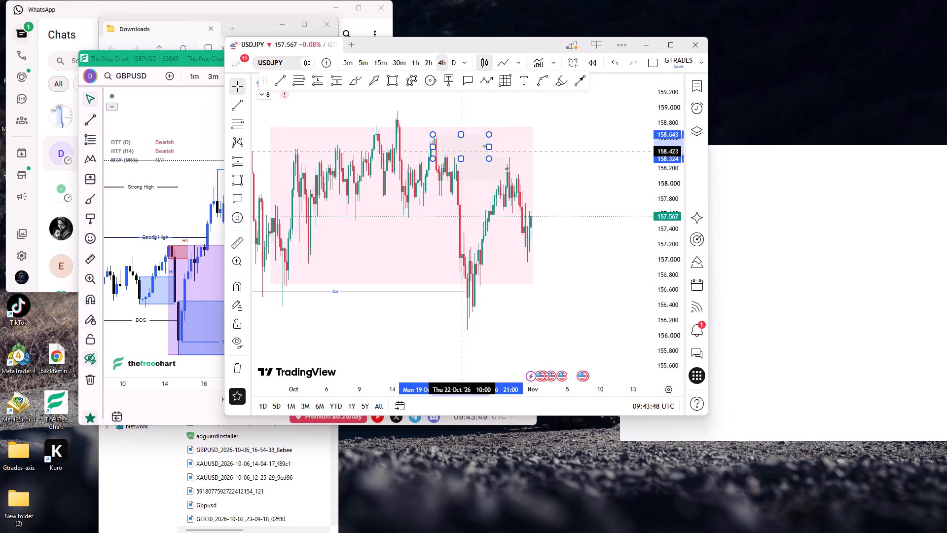
ctrl+drag(462, 150, 462, 142)
click(434, 149)
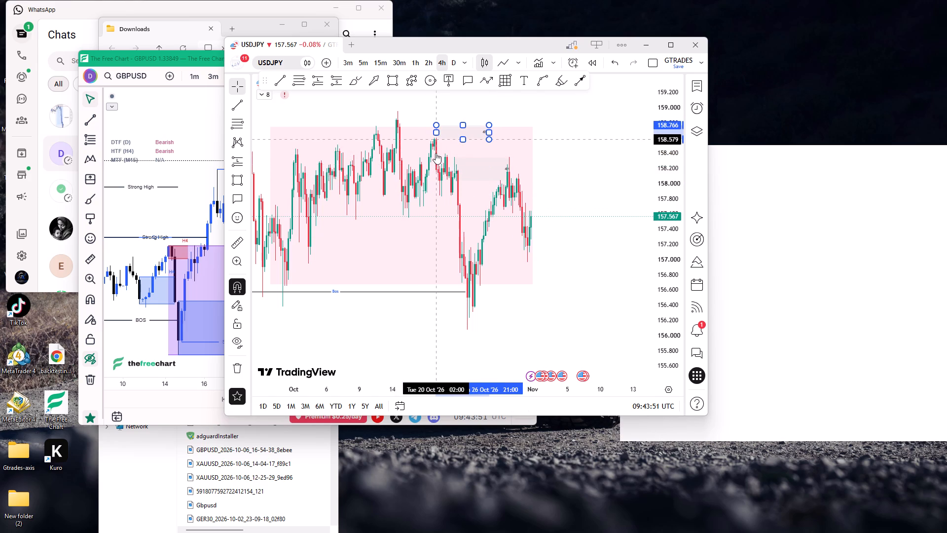
drag(434, 126, 434, 136)
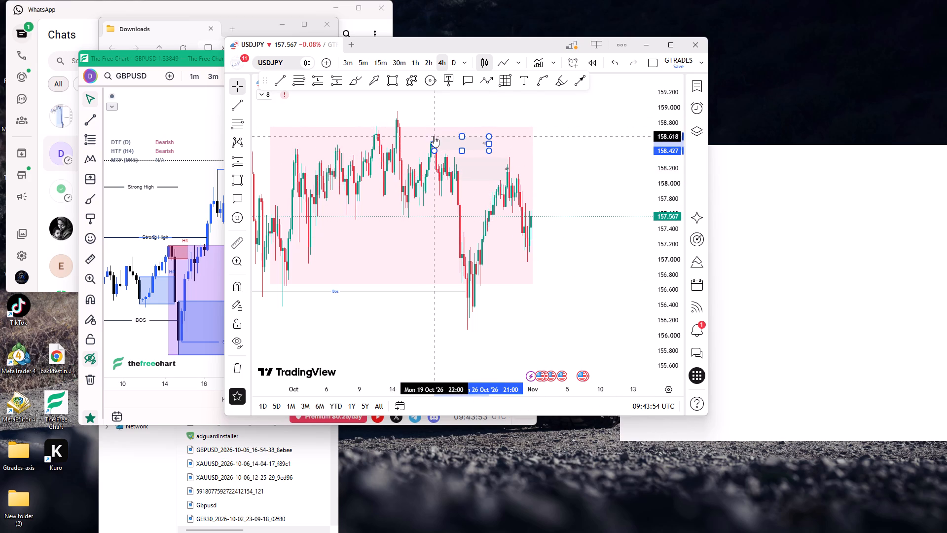
Extend the upper 4H Supply rectangle's end date from 26 October to about 3 November.
drag(434, 136, 435, 135)
drag(489, 142, 496, 144)
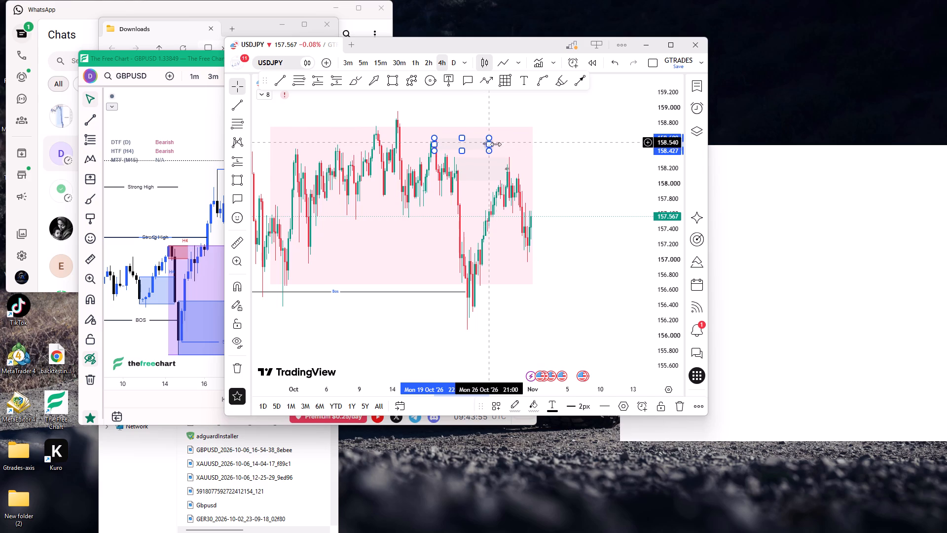
drag(496, 144, 546, 154)
click(563, 176)
Draw a projection path from 157.567 up to 158.442 on 2 November, ending near 155.89 on 4 November.
ctrl+scroll(571, 222, up, 6)
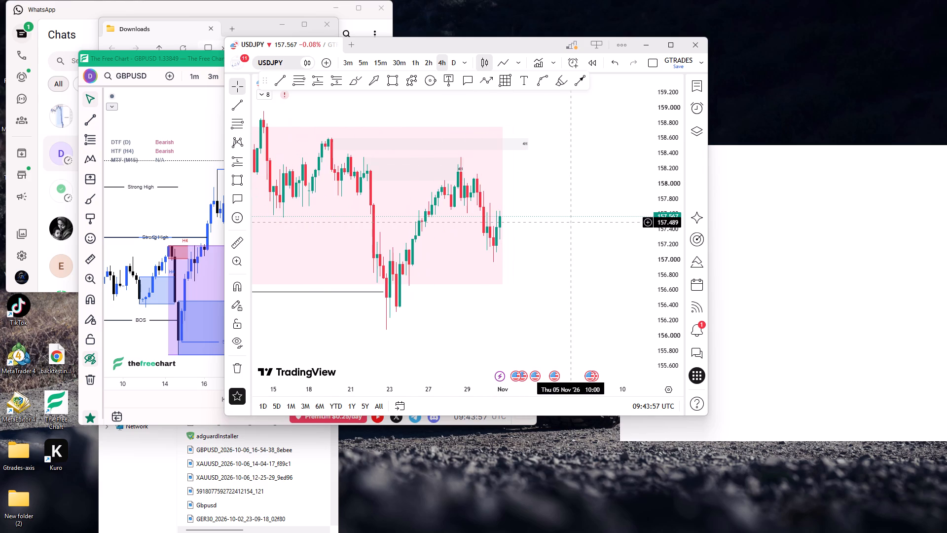
drag(676, 263, 645, 189)
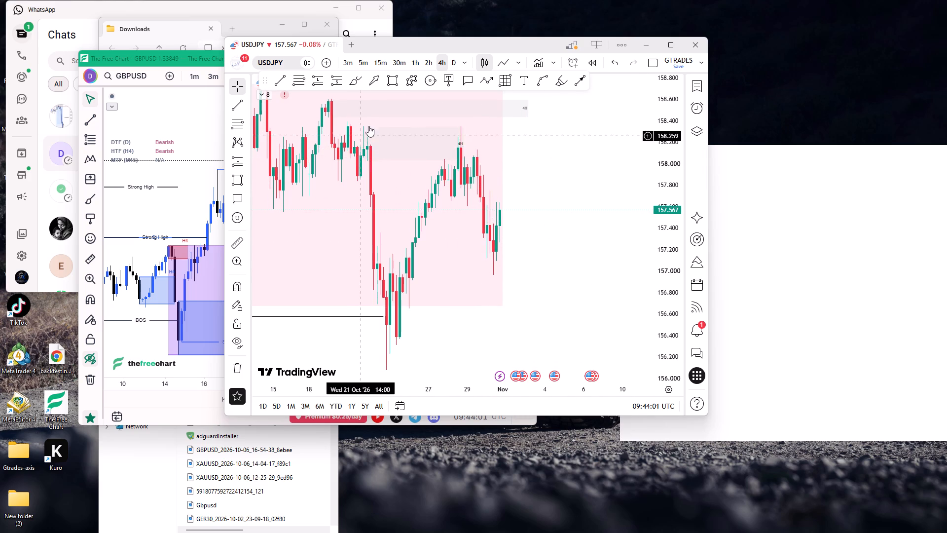
drag(662, 150, 661, 172)
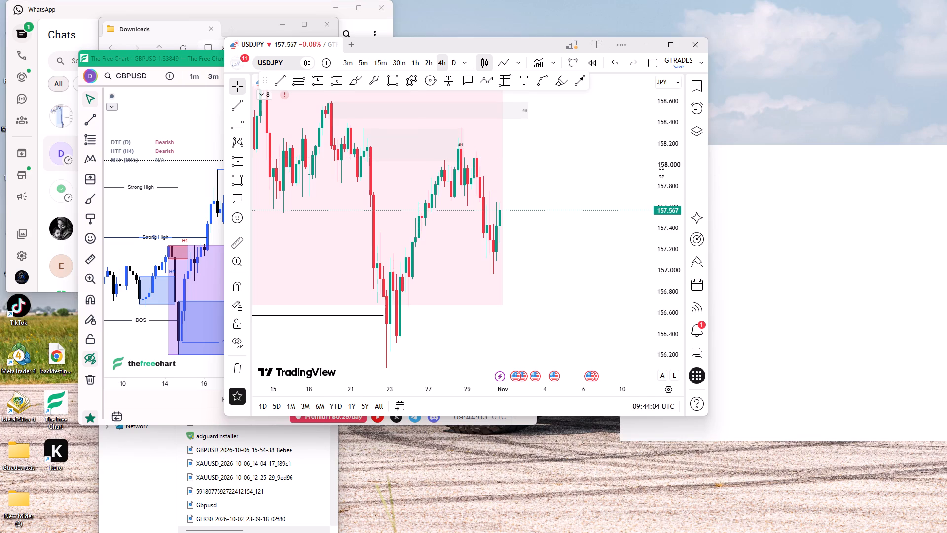
drag(661, 172, 655, 208)
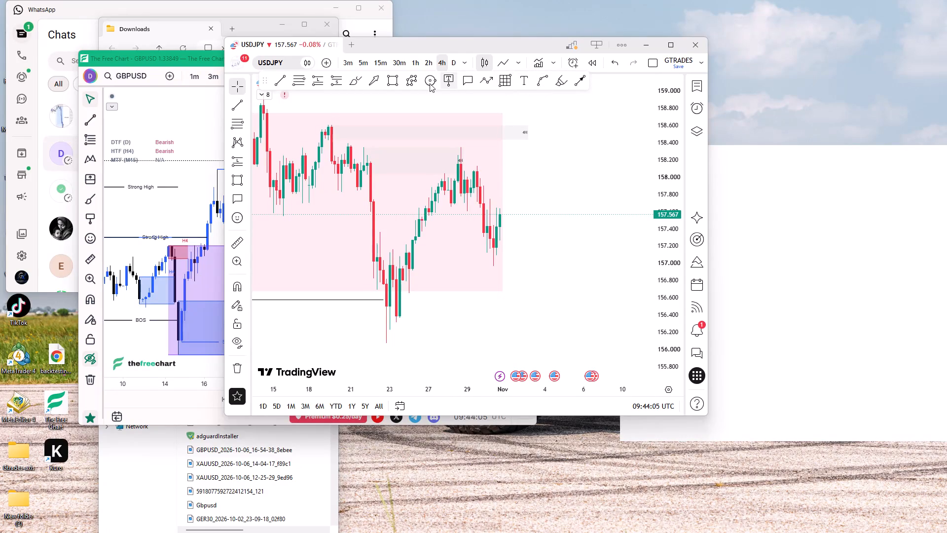
click(480, 80)
click(501, 214)
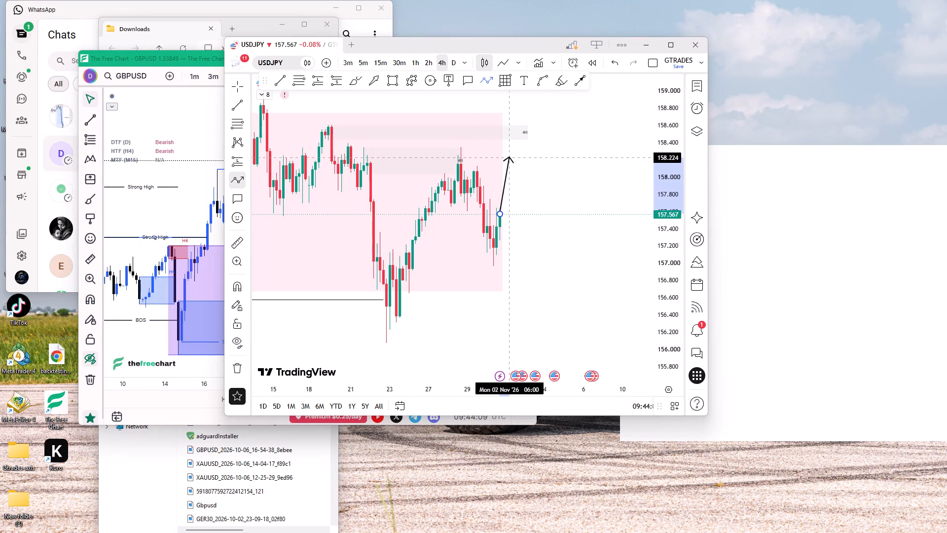
click(511, 139)
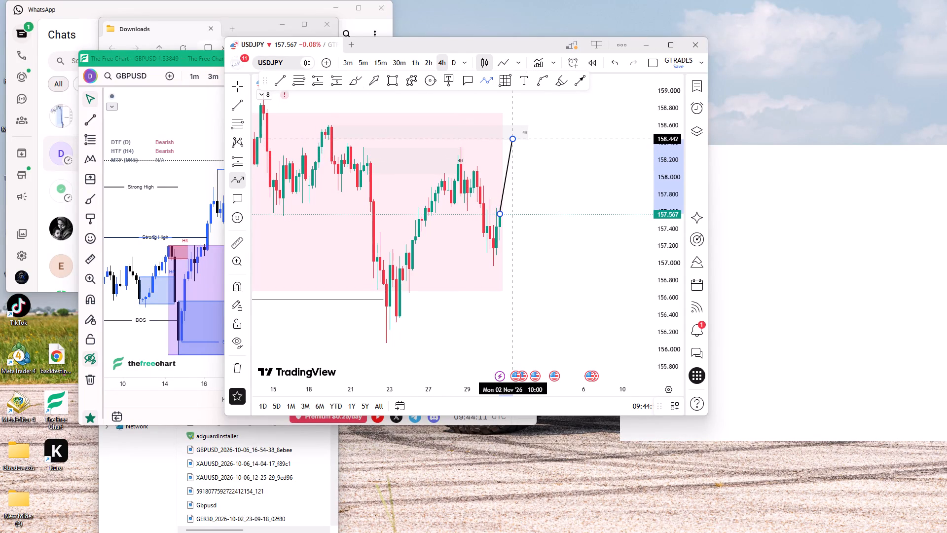
double_click(553, 359)
click(580, 285)
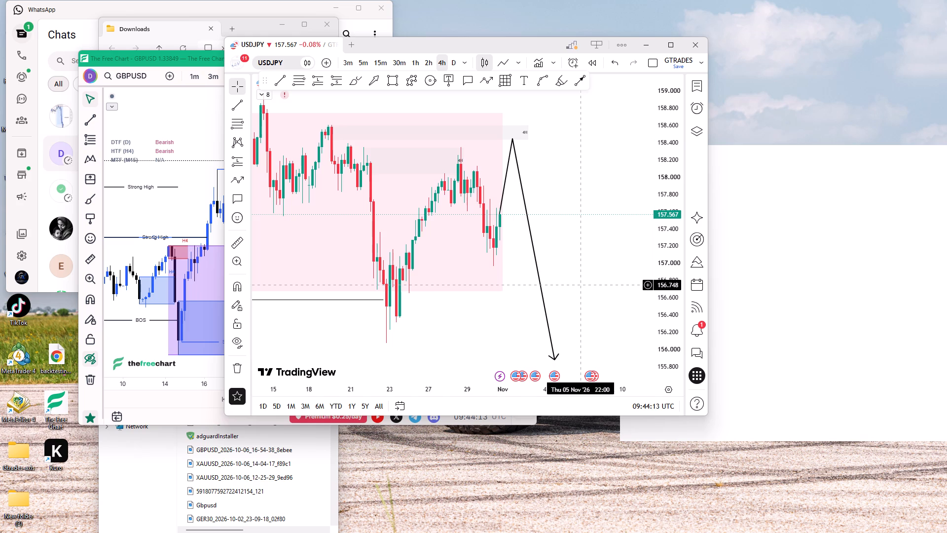
Review the USDJPY 4h chart, comparing the projected path with the supply zones, Bos line and earlier price swings.
drag(580, 285, 558, 255)
drag(556, 257, 539, 297)
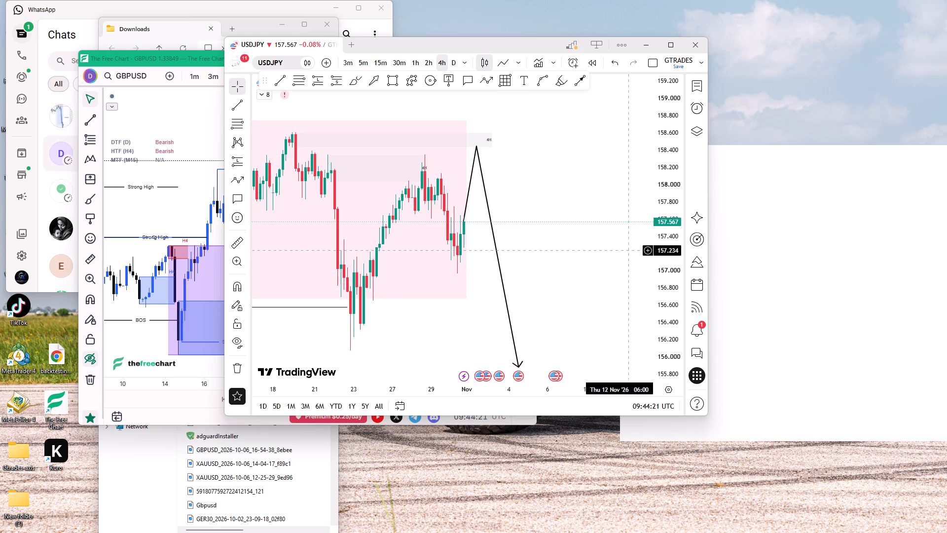
scroll(529, 138, down, 4)
drag(576, 184, 595, 186)
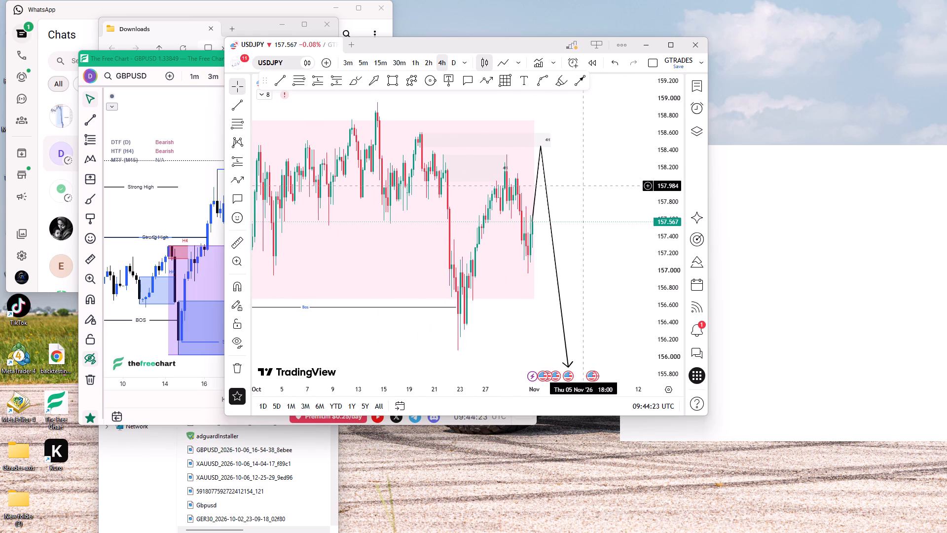
drag(595, 186, 610, 186)
drag(673, 137, 660, 212)
click(648, 214)
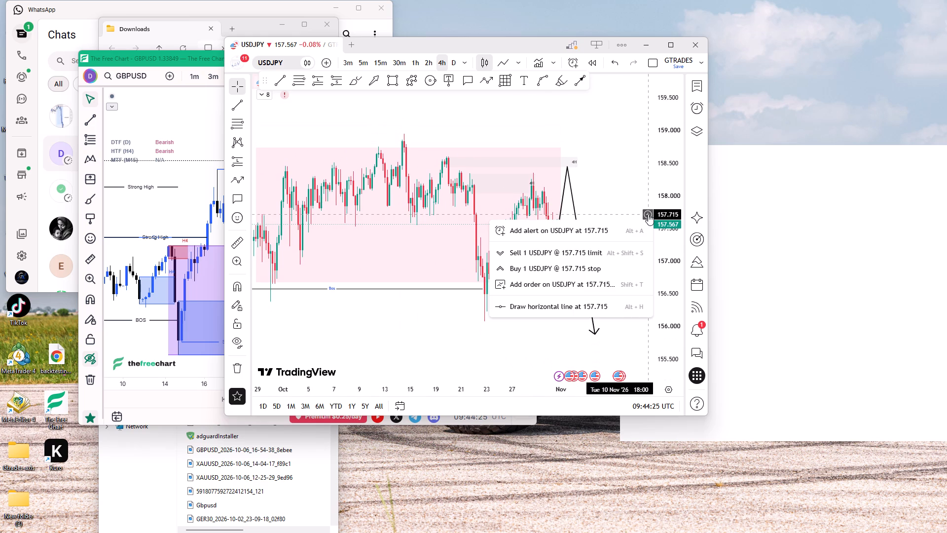
right_click(596, 126)
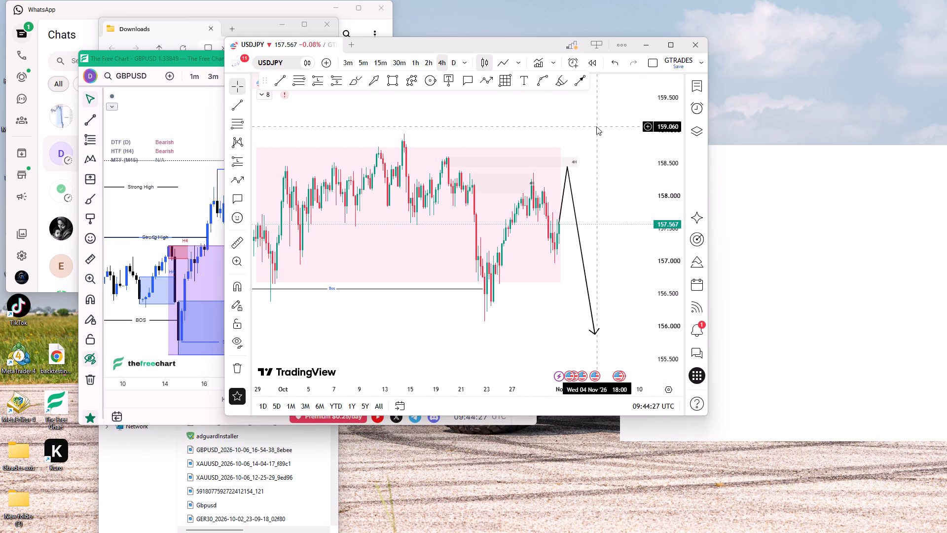
click(605, 130)
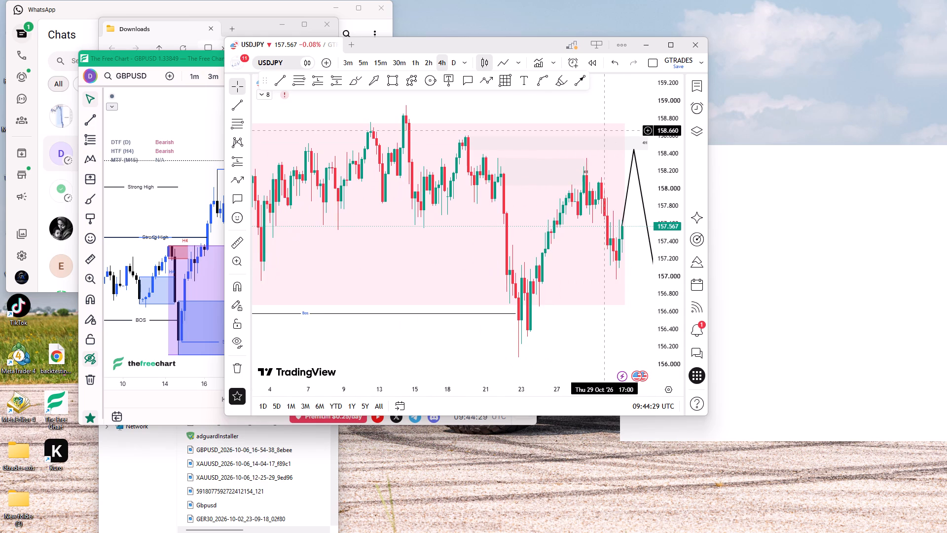
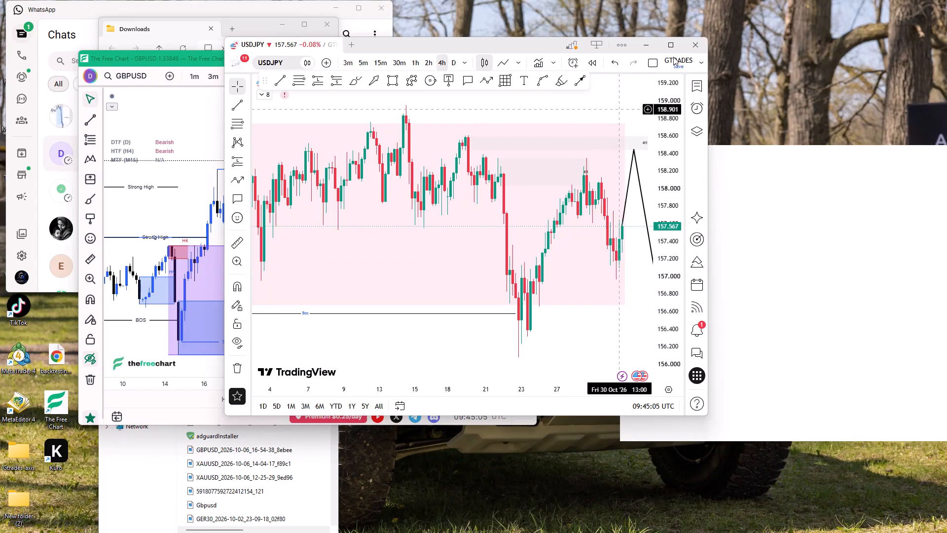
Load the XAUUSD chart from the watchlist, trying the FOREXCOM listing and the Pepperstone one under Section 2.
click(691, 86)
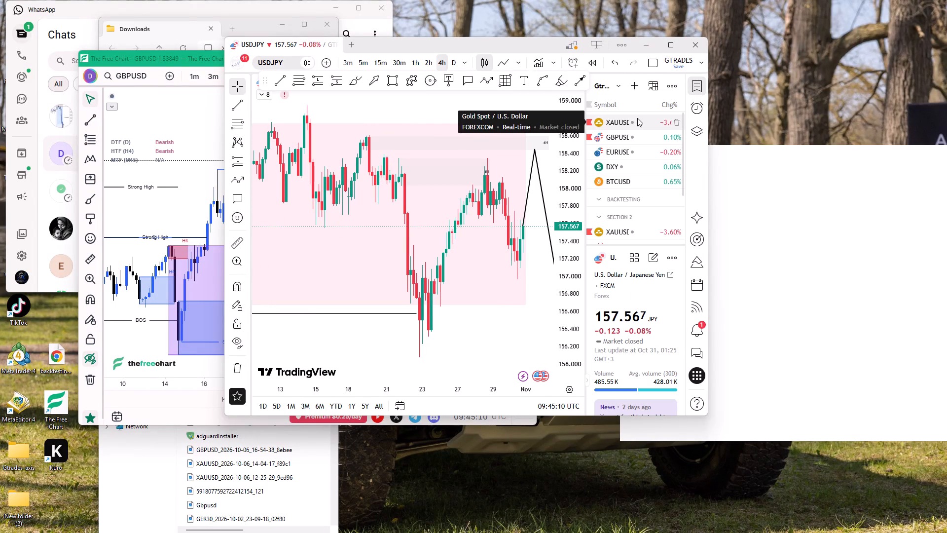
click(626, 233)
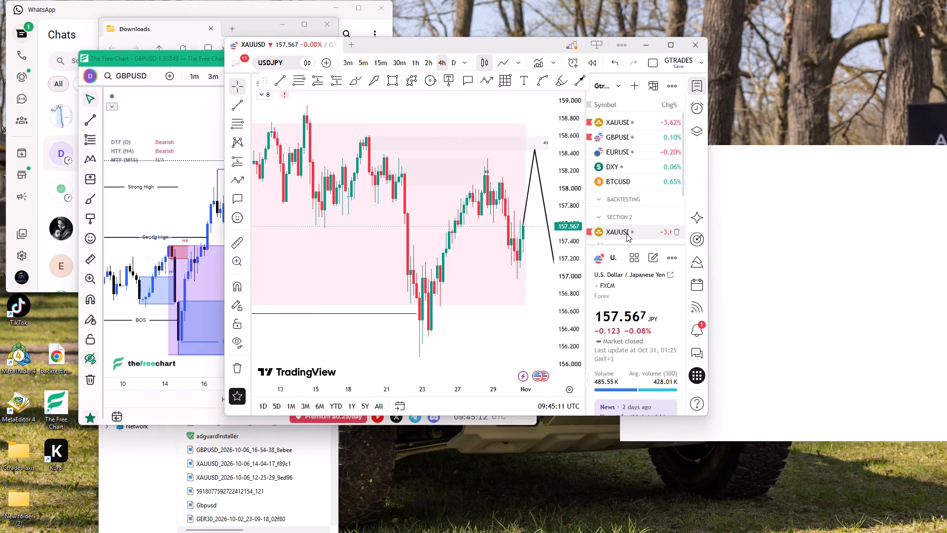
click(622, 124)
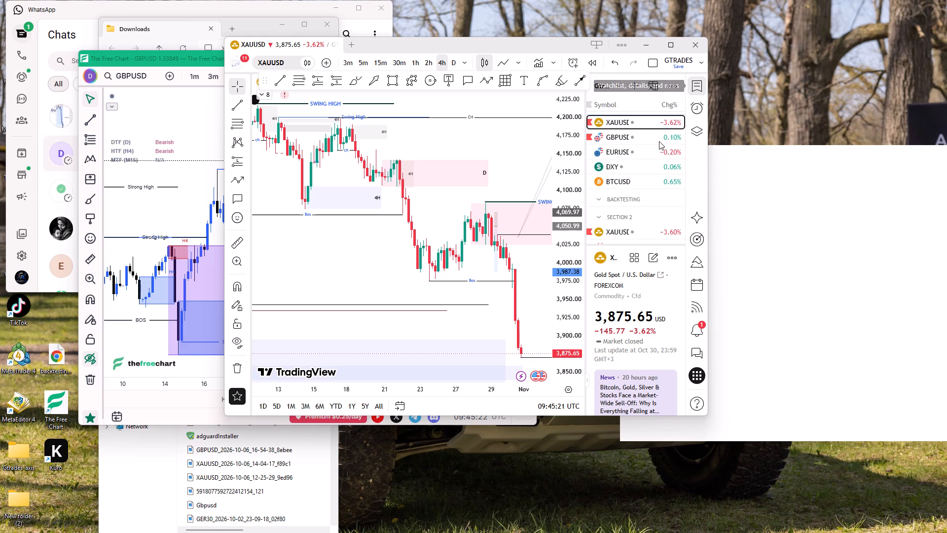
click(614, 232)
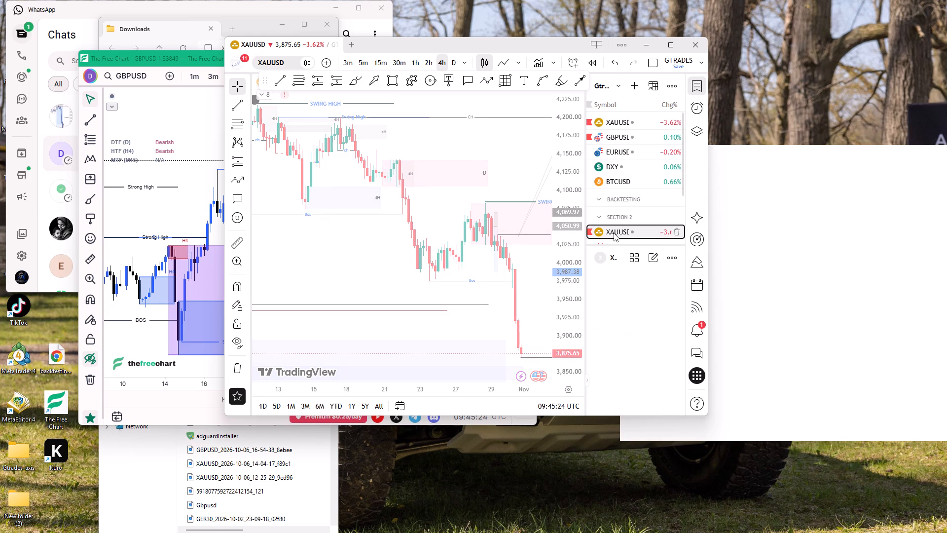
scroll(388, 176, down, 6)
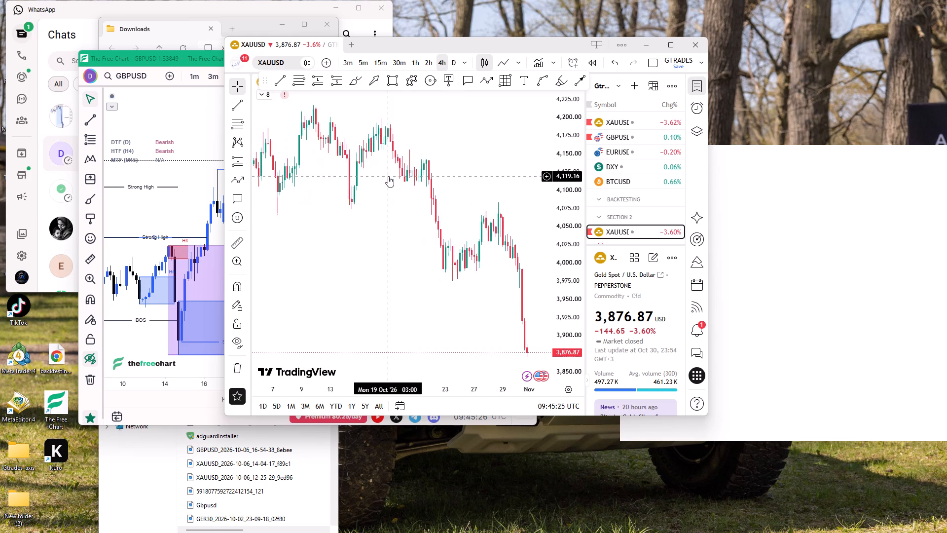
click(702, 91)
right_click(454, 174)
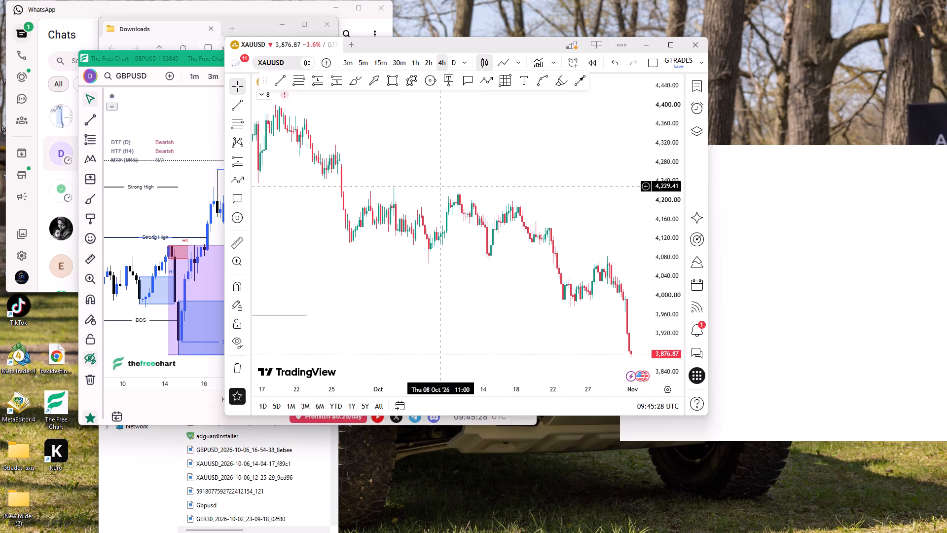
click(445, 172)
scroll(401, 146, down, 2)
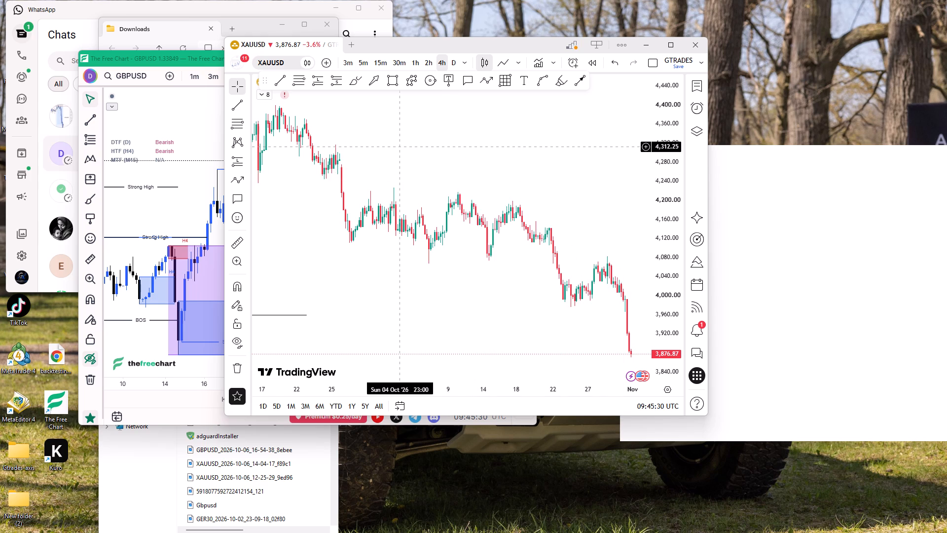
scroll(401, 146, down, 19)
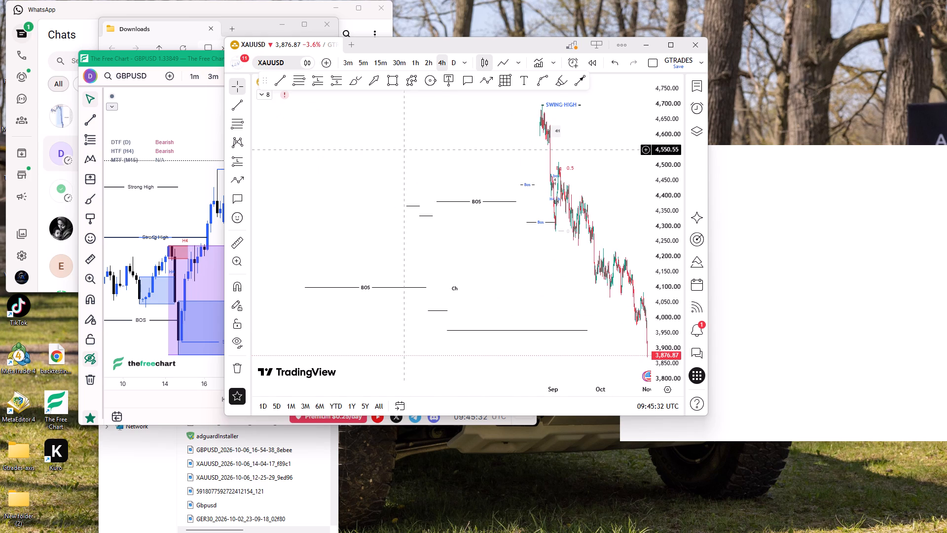
Switch the chart to the XAUUSD symbol listed as "GOLD / U.S. DOLLAR" using symbol search.
click(282, 65)
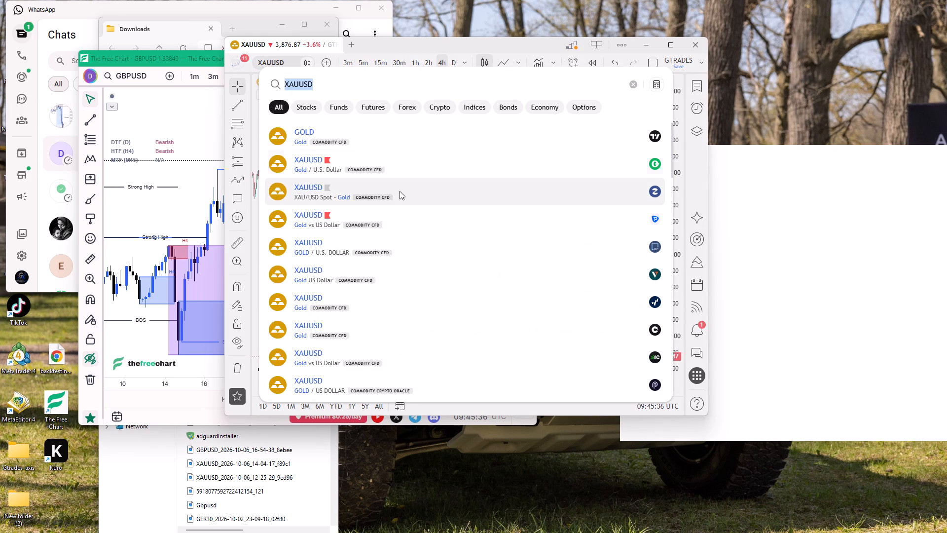
click(424, 254)
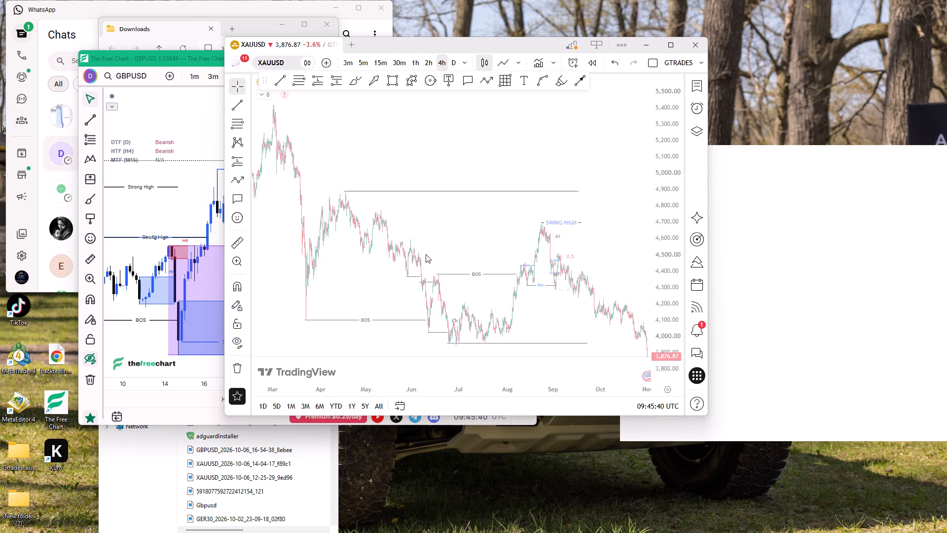
right_click(438, 232)
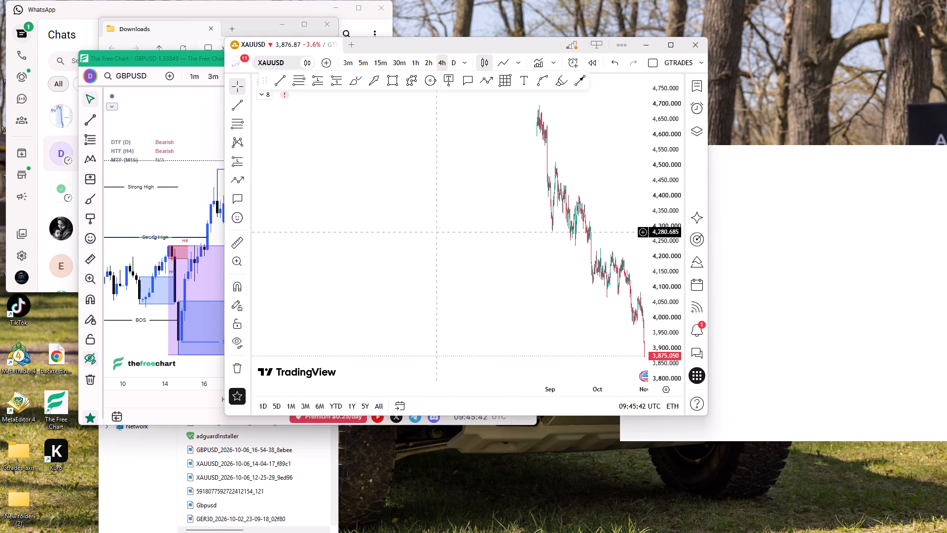
right_click(436, 233)
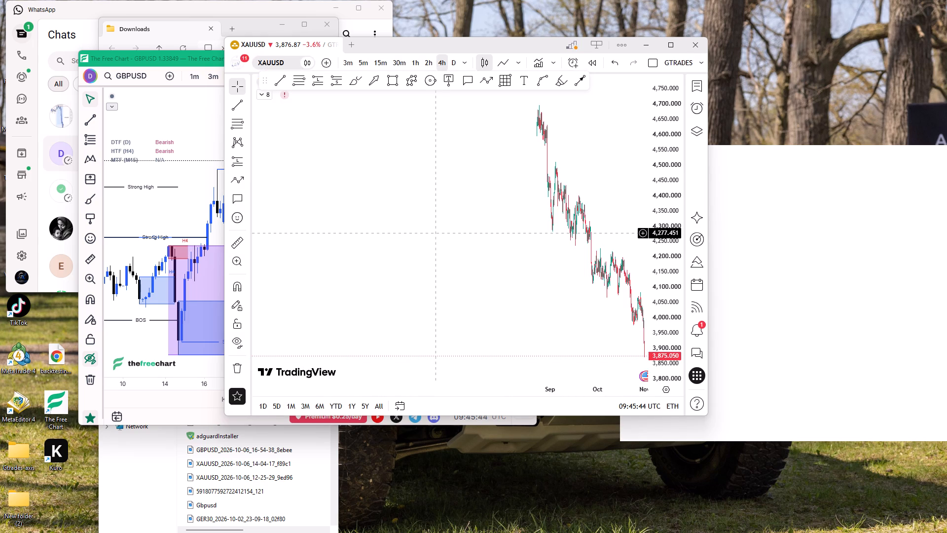
right_click(433, 235)
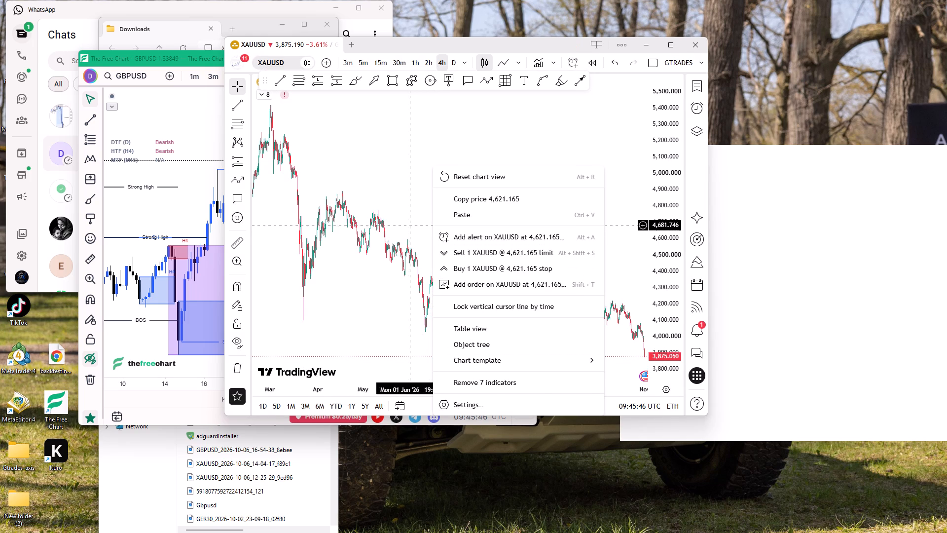
click(407, 221)
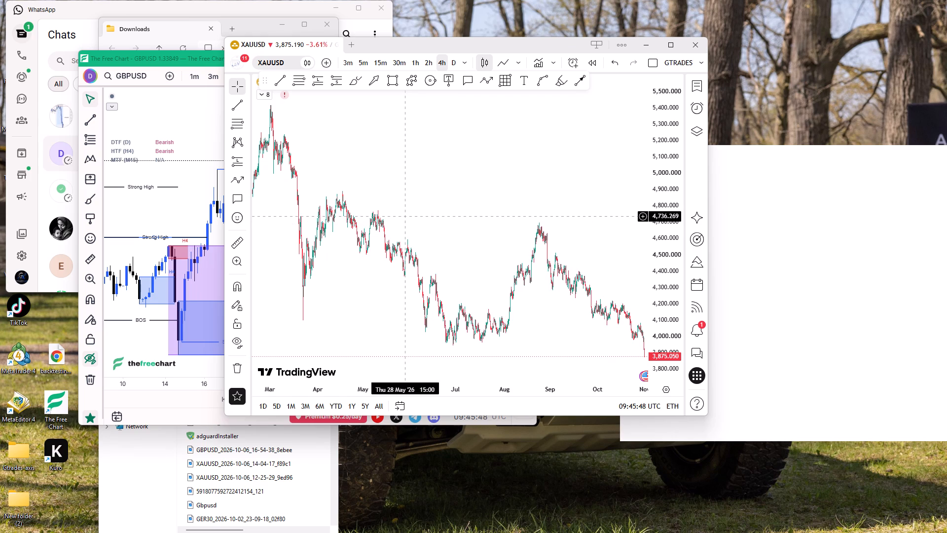
Switch the XAUUSD chart to the daily timeframe.
click(457, 64)
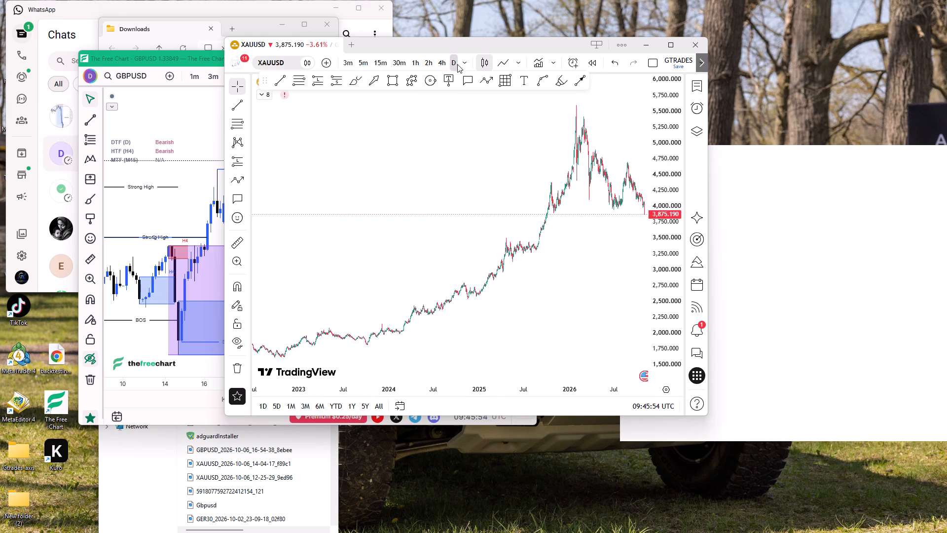
Examine the daily price swings from the early-2026 peak down to the latest candle.
scroll(477, 187, up, 10)
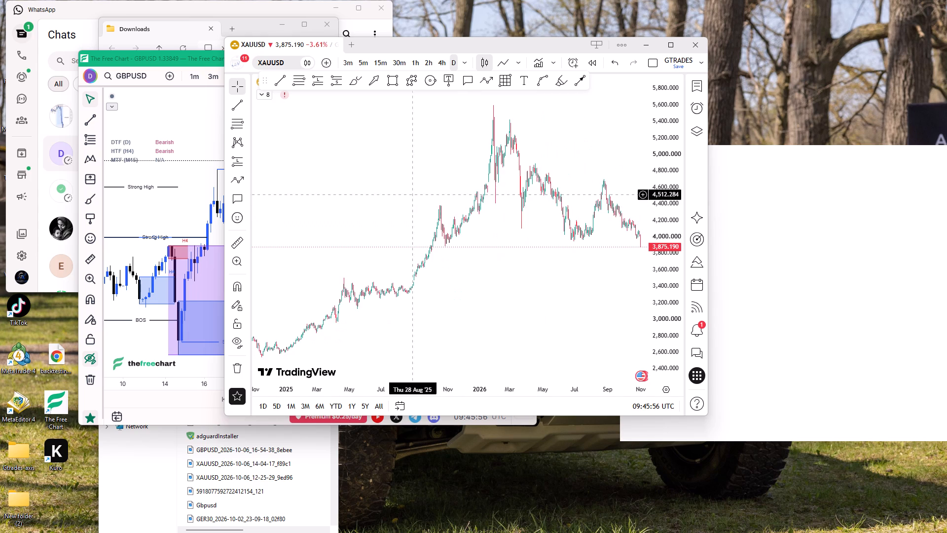
drag(396, 184, 356, 181)
ctrl+scroll(389, 206, up, 4)
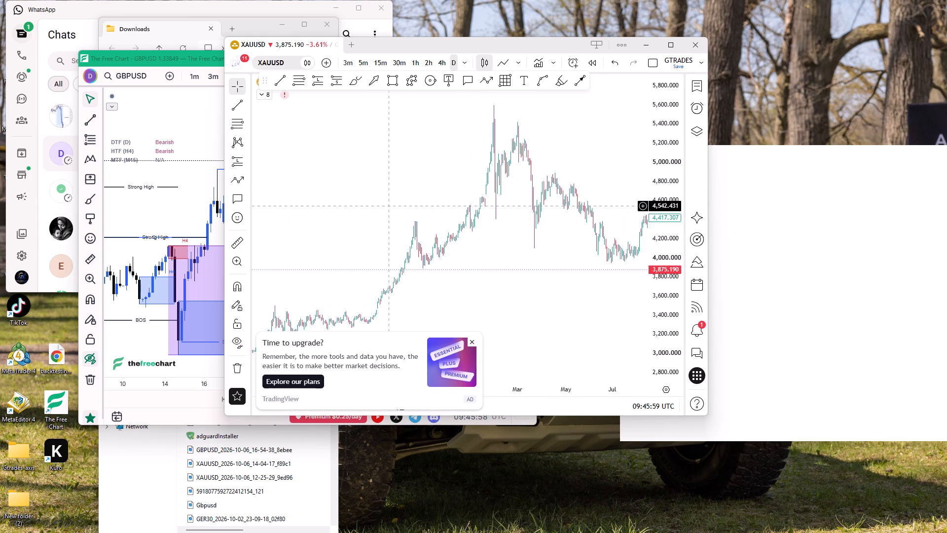
ctrl+scroll(389, 206, up, 4)
drag(413, 206, 249, 203)
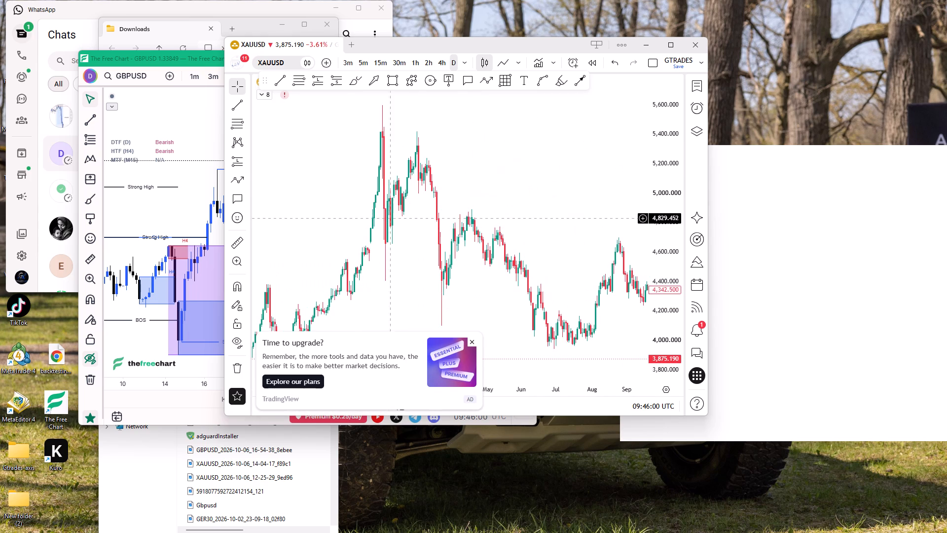
drag(667, 137, 647, 231)
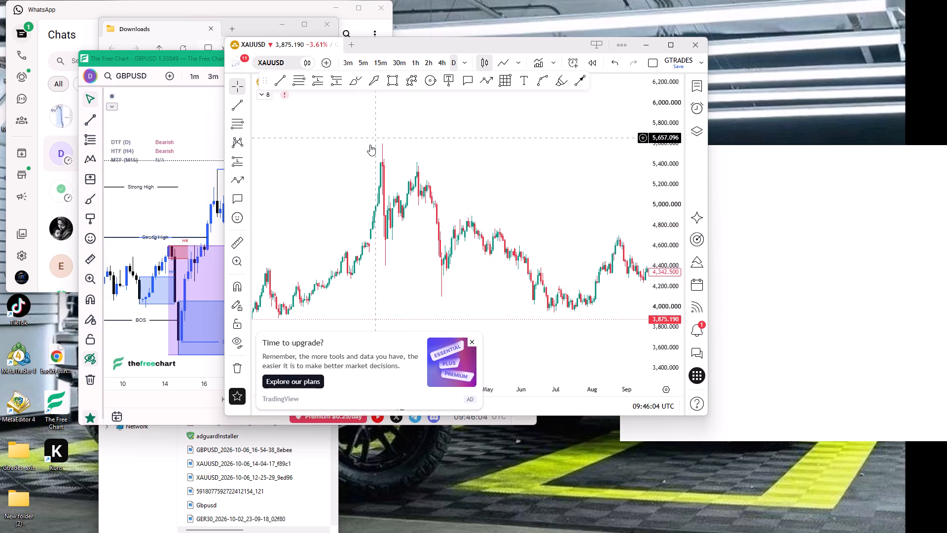
drag(497, 189, 381, 129)
ctrl+scroll(419, 197, up, 3)
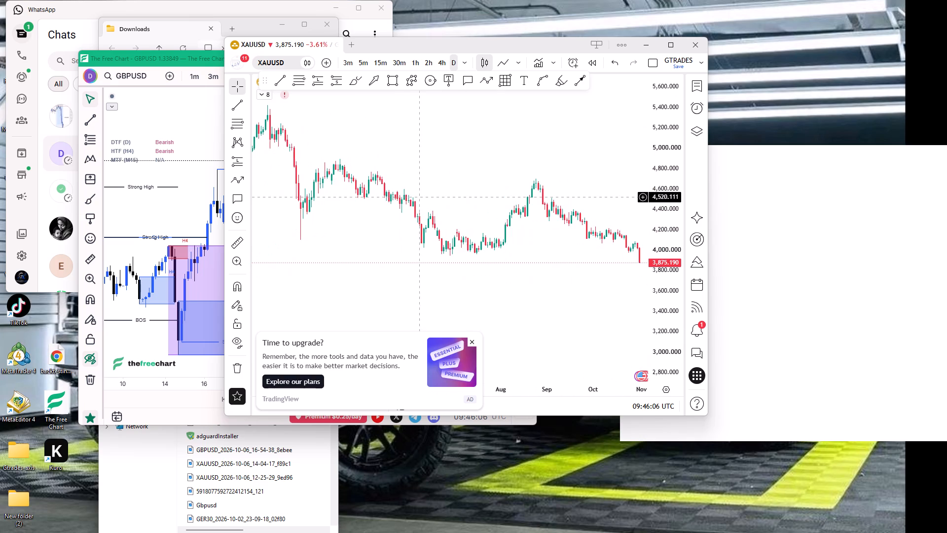
drag(454, 194, 350, 185)
ctrl+scroll(428, 193, down, 4)
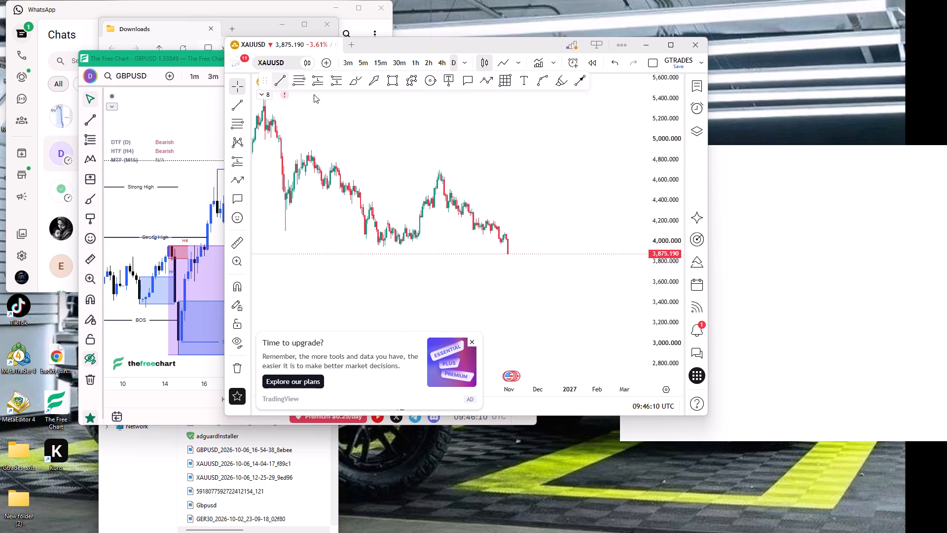
ctrl+scroll(516, 153, up, 3)
scroll(460, 131, down, 3)
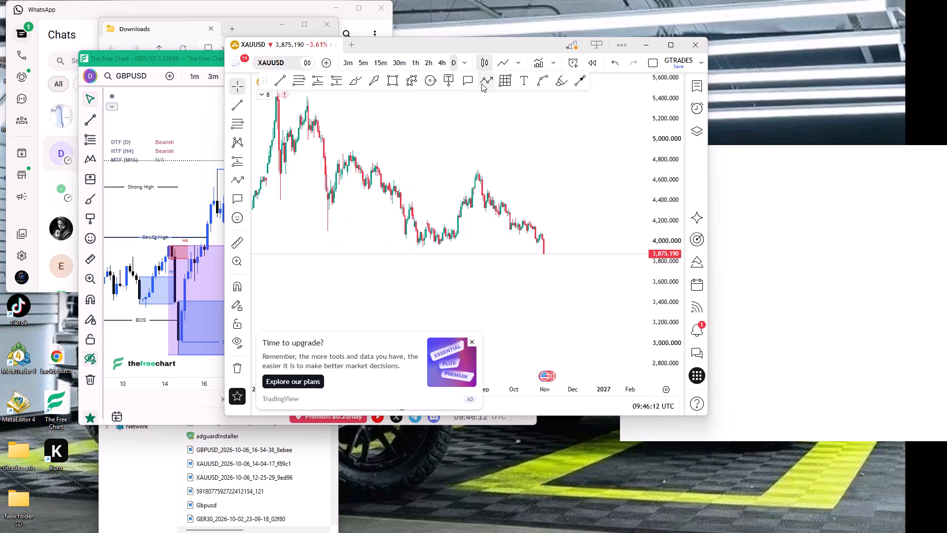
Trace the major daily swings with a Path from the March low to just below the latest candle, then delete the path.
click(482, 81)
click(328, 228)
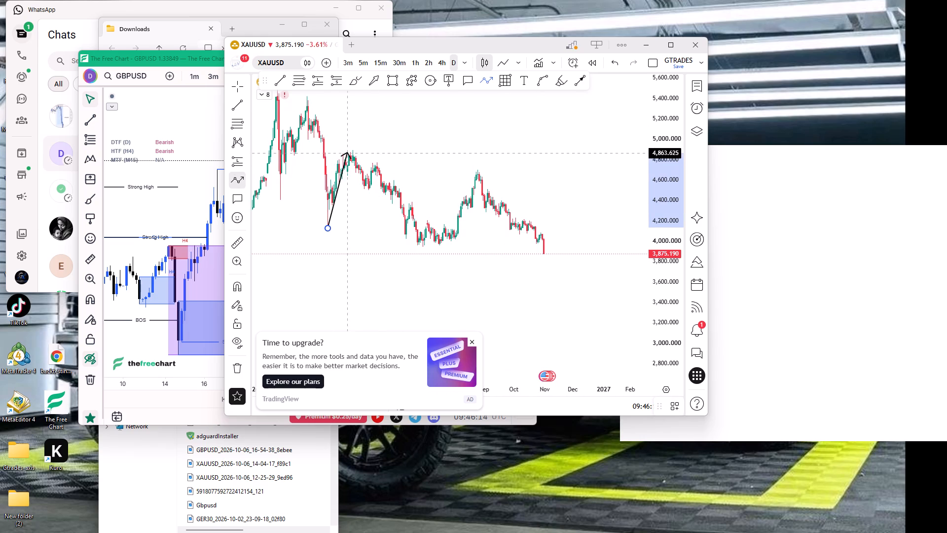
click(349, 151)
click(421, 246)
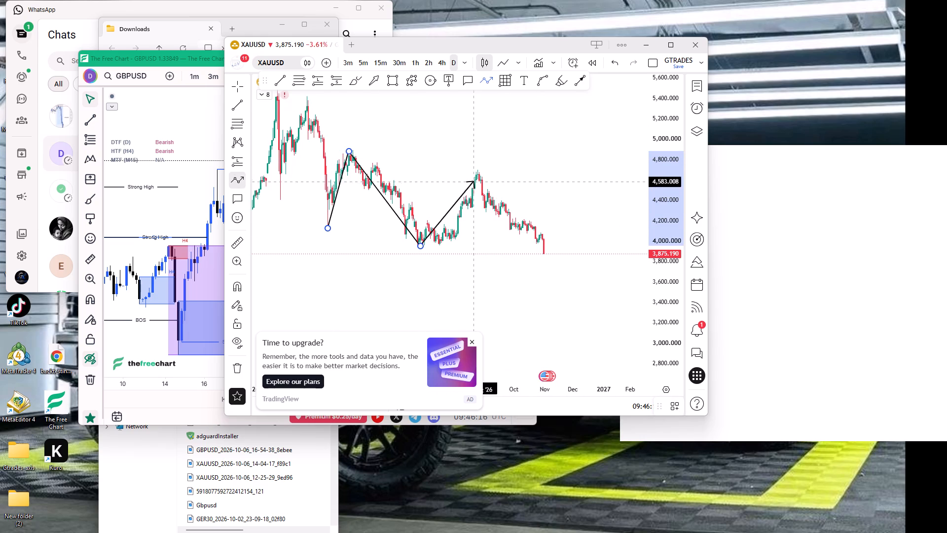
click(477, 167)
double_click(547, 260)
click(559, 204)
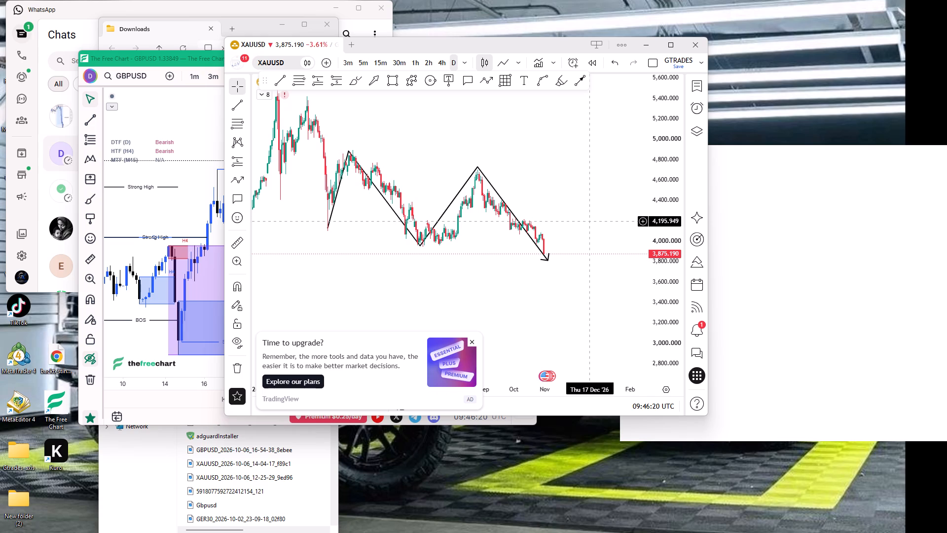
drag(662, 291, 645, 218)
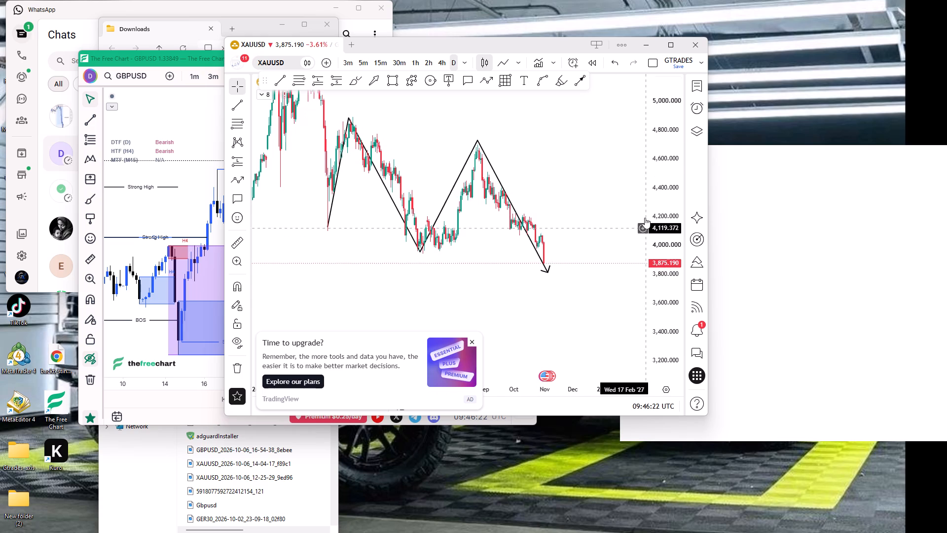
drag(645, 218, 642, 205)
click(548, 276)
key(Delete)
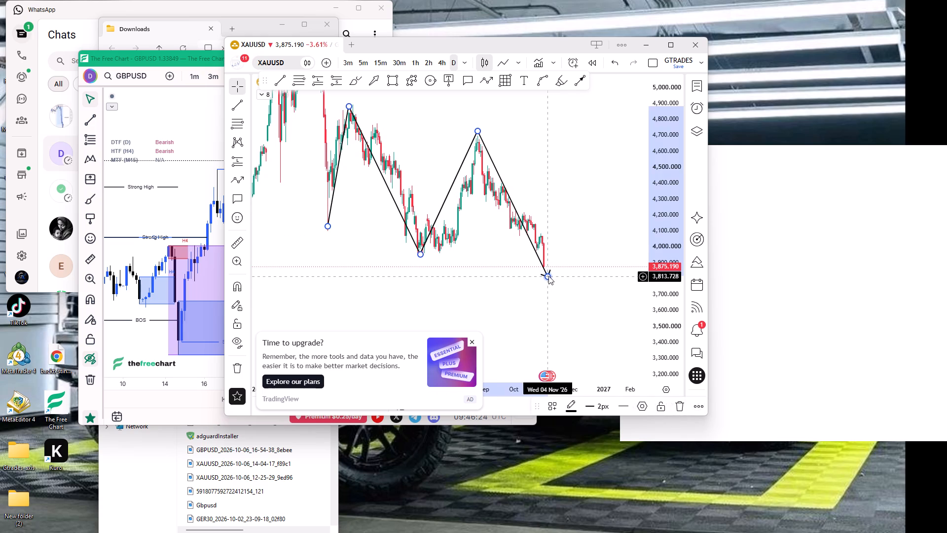
Draw a horizontal trend line at 3,942.710 from the 30 June low to the 30 October candle and apply the D.Bos template.
ctrl+scroll(527, 262, up, 6)
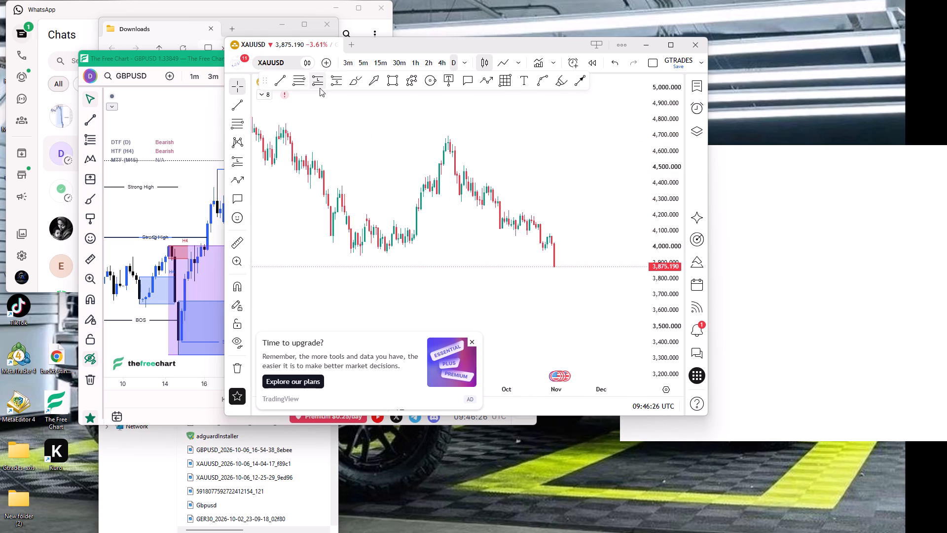
click(275, 83)
ctrl+click(361, 268)
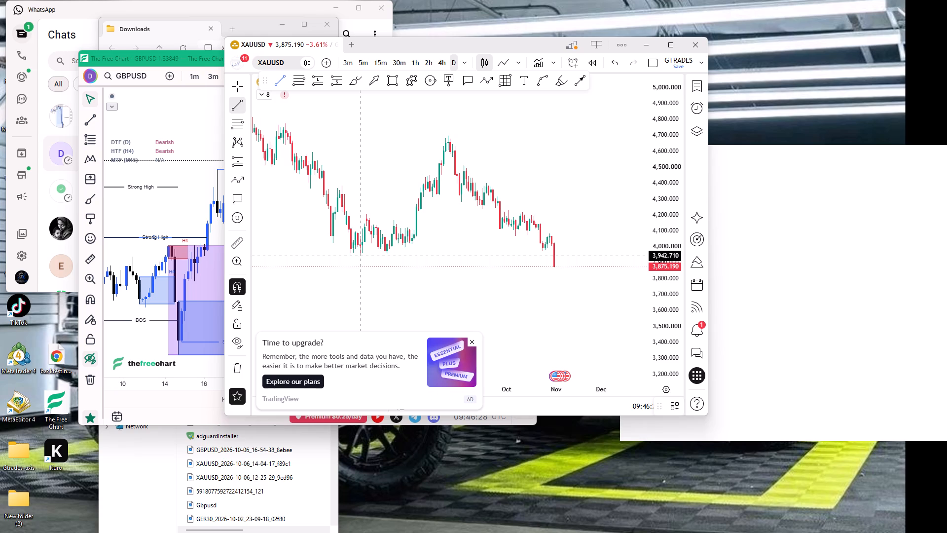
shift+click(553, 273)
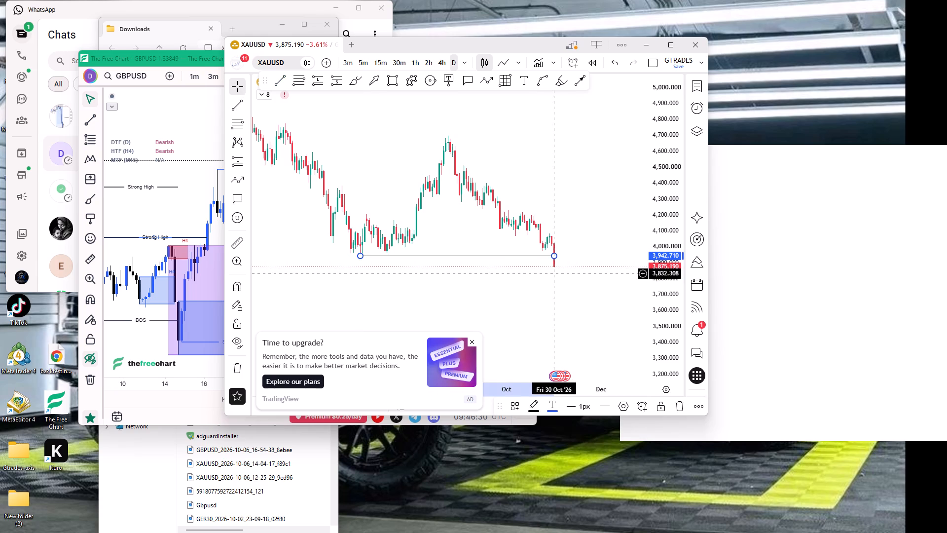
click(513, 408)
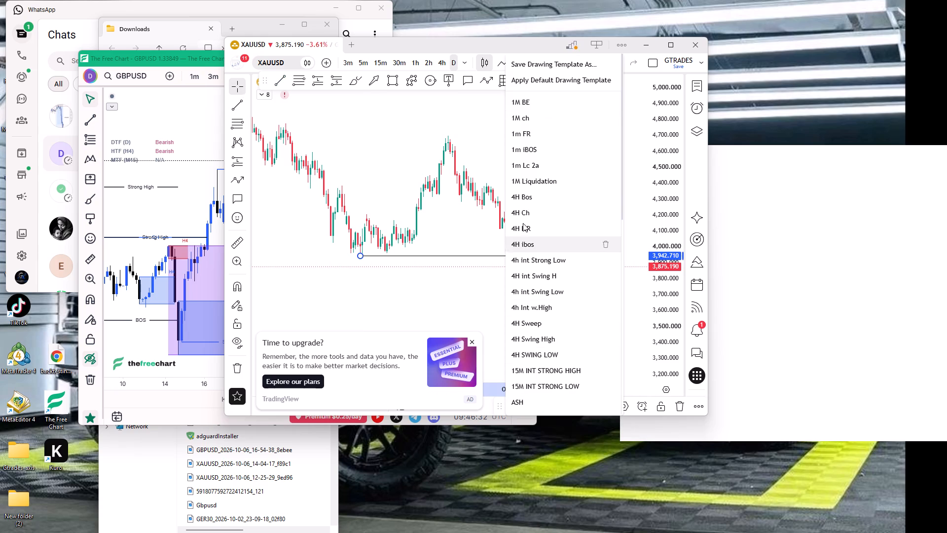
scroll(524, 300, down, 5)
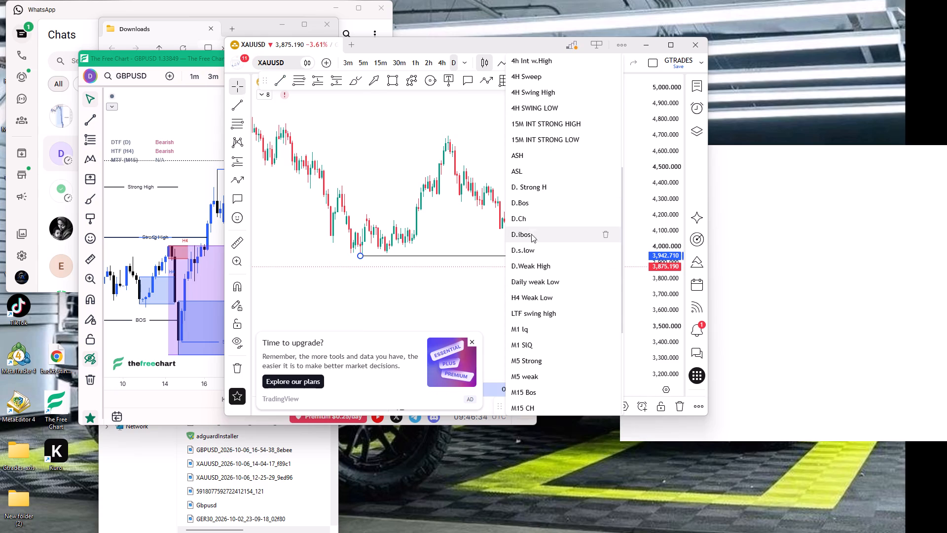
click(529, 209)
click(471, 343)
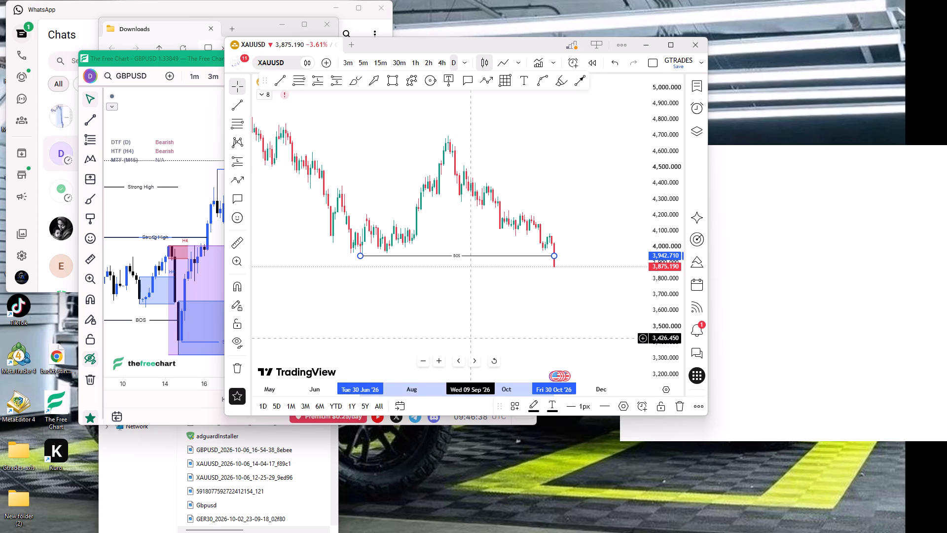
Draw a horizontal trend line at 4,697.070 from the 25 August high to 10 December and apply the D. Strong H template.
scroll(470, 338, up, 2)
drag(663, 307, 659, 270)
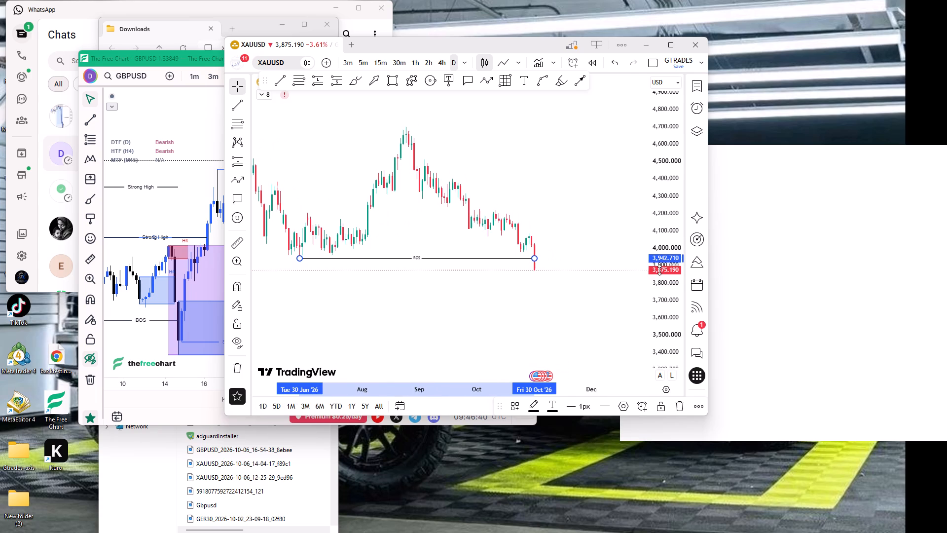
drag(659, 270, 648, 245)
drag(560, 178, 571, 230)
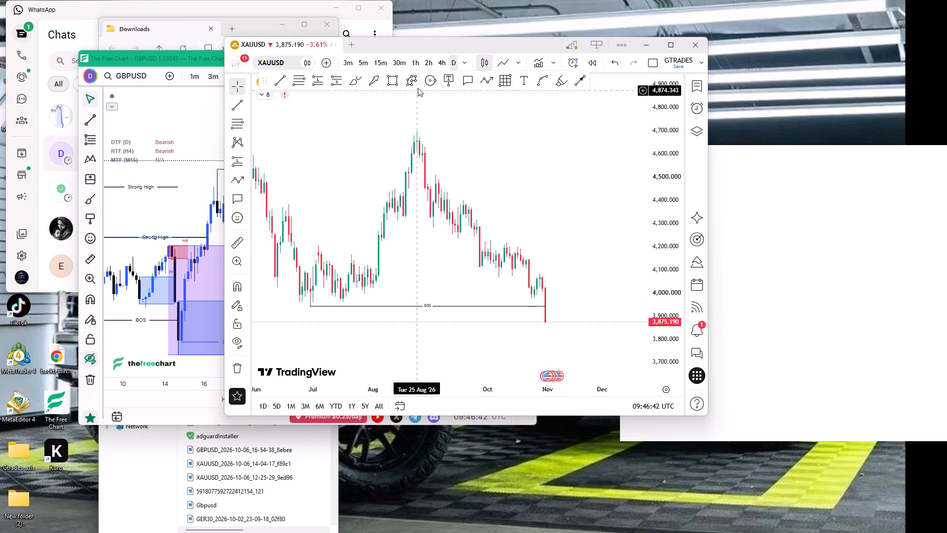
drag(449, 138, 429, 134)
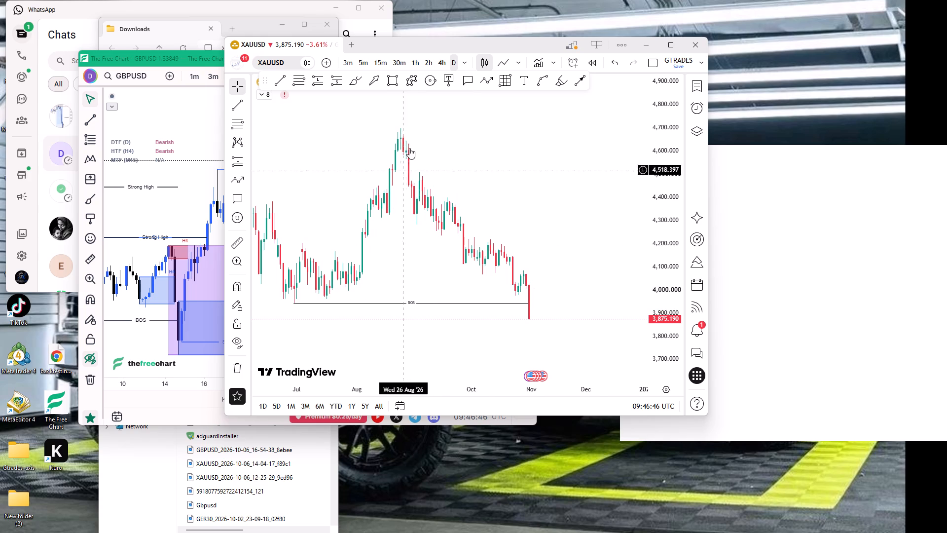
key(alt+t)
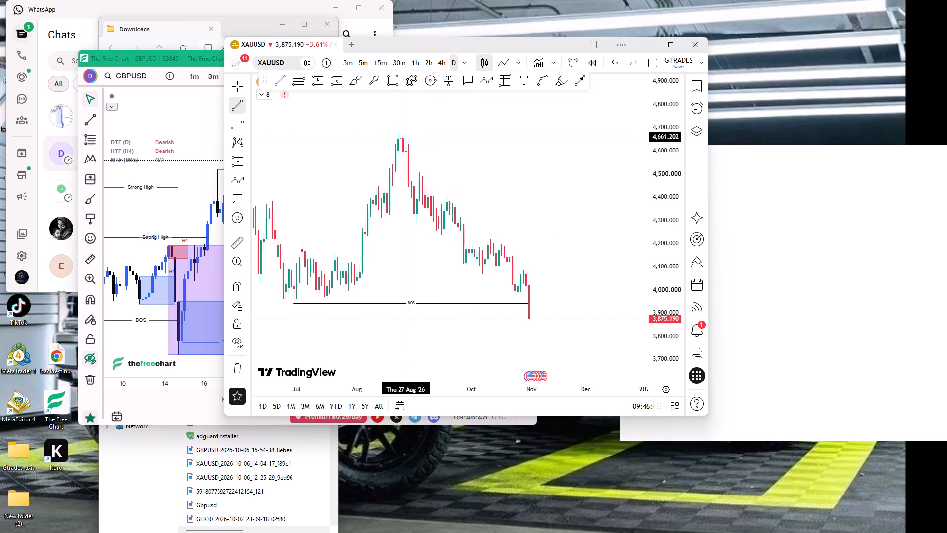
ctrl+click(401, 114)
shift+click(605, 175)
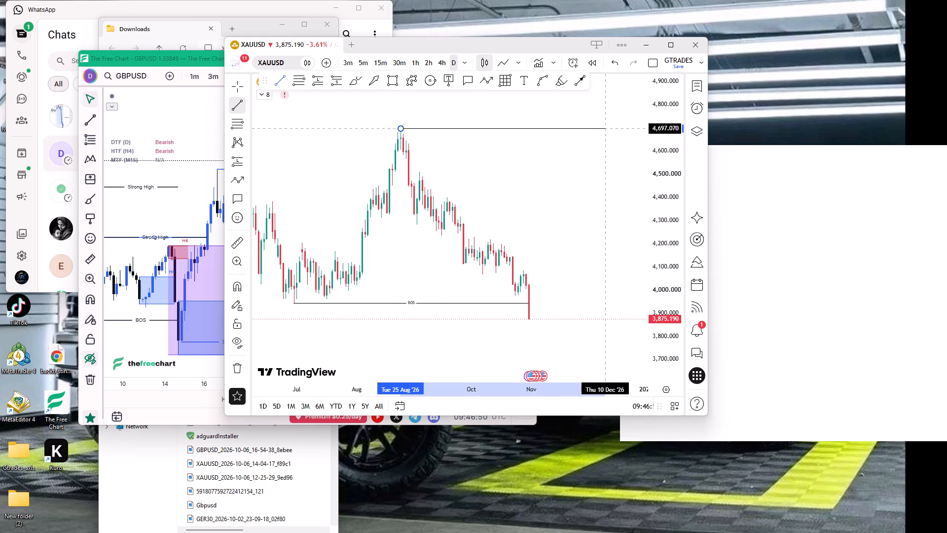
scroll(604, 174, up, 2)
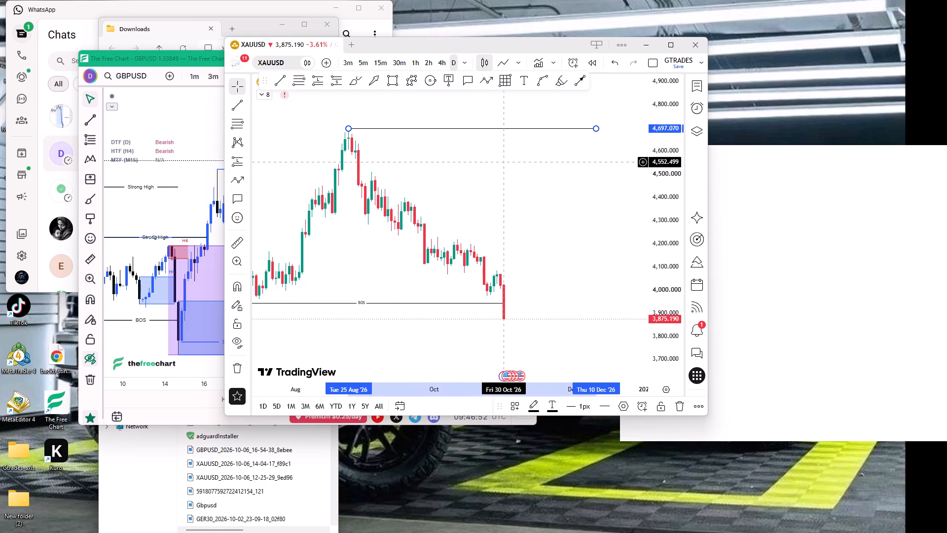
click(513, 408)
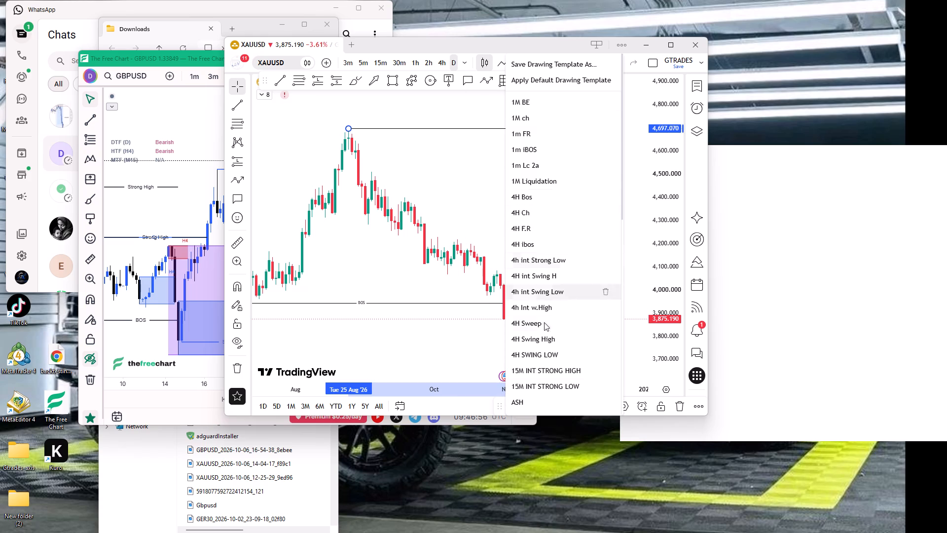
scroll(539, 257, down, 5)
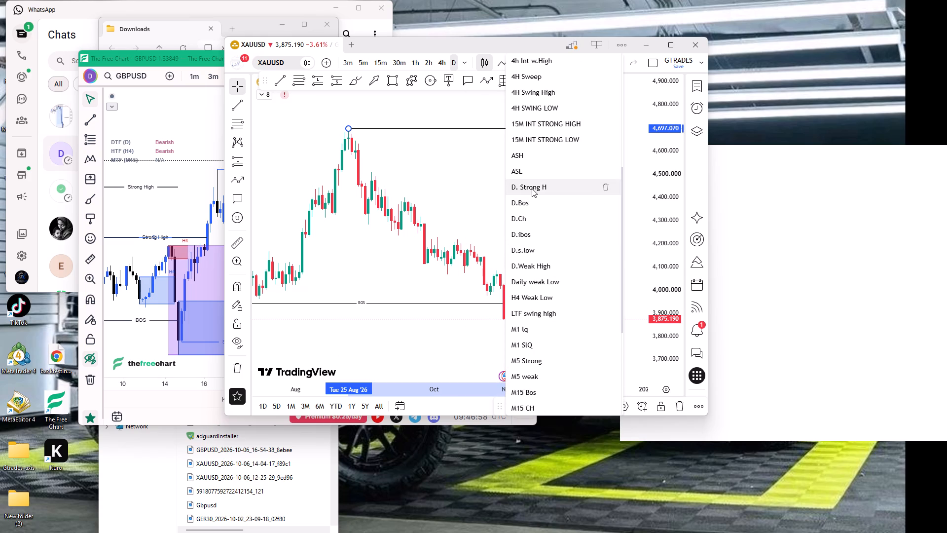
click(532, 189)
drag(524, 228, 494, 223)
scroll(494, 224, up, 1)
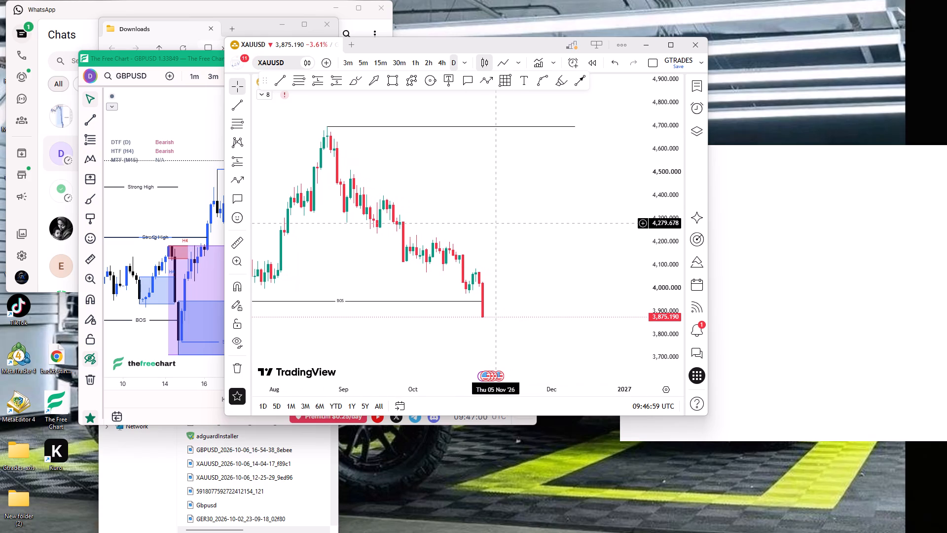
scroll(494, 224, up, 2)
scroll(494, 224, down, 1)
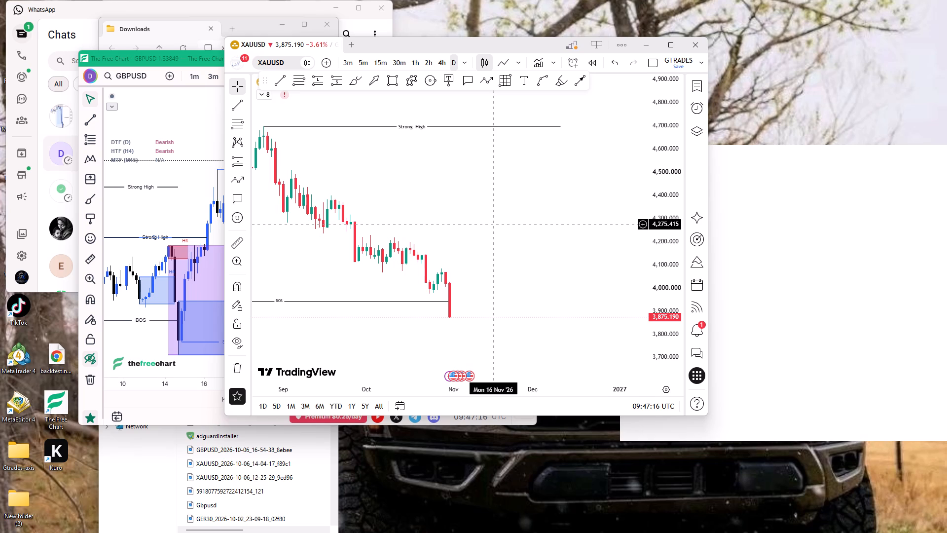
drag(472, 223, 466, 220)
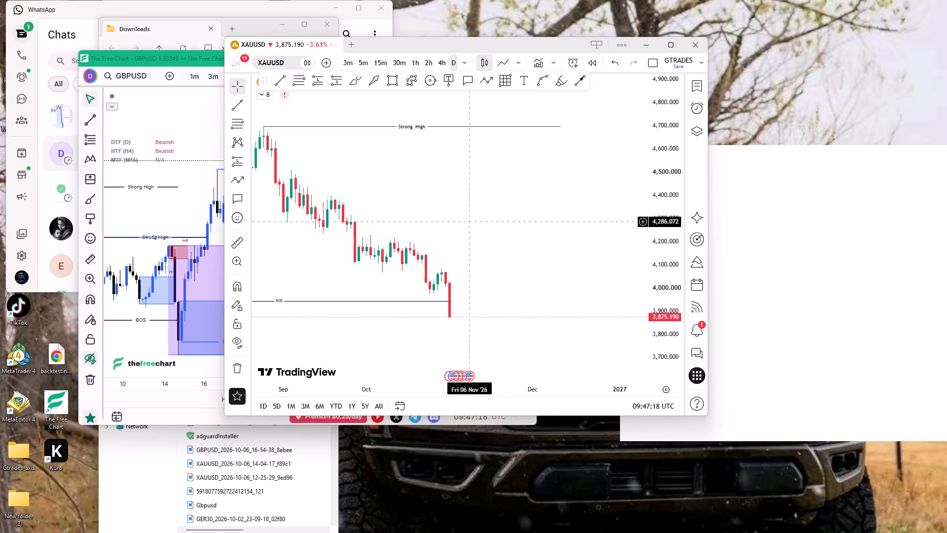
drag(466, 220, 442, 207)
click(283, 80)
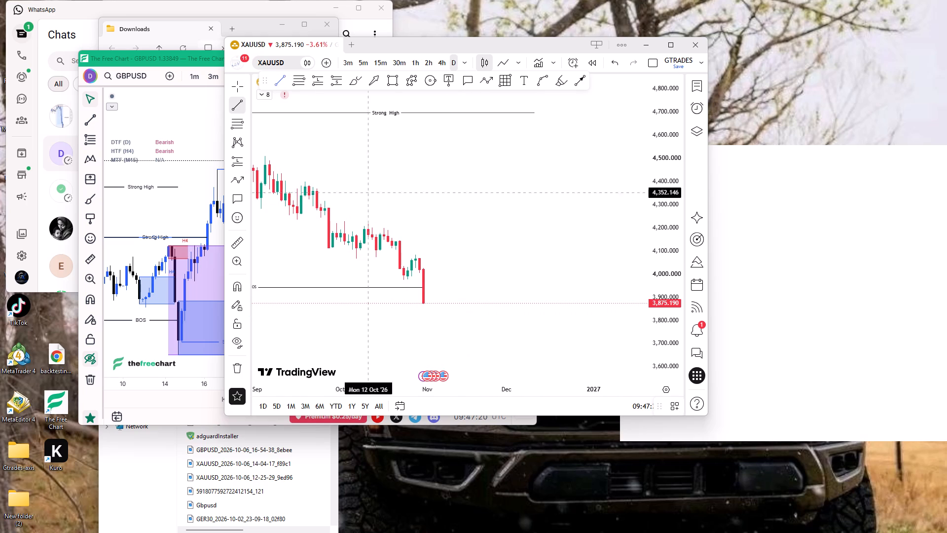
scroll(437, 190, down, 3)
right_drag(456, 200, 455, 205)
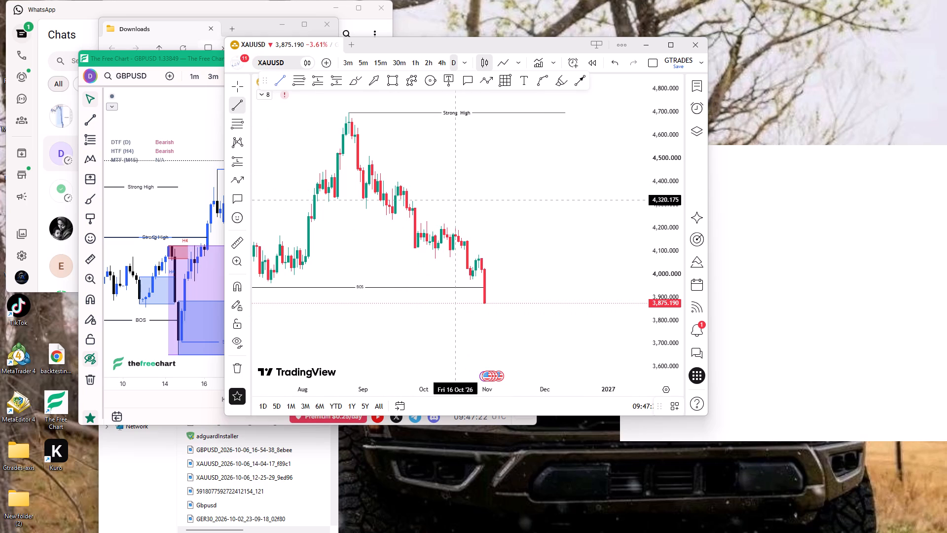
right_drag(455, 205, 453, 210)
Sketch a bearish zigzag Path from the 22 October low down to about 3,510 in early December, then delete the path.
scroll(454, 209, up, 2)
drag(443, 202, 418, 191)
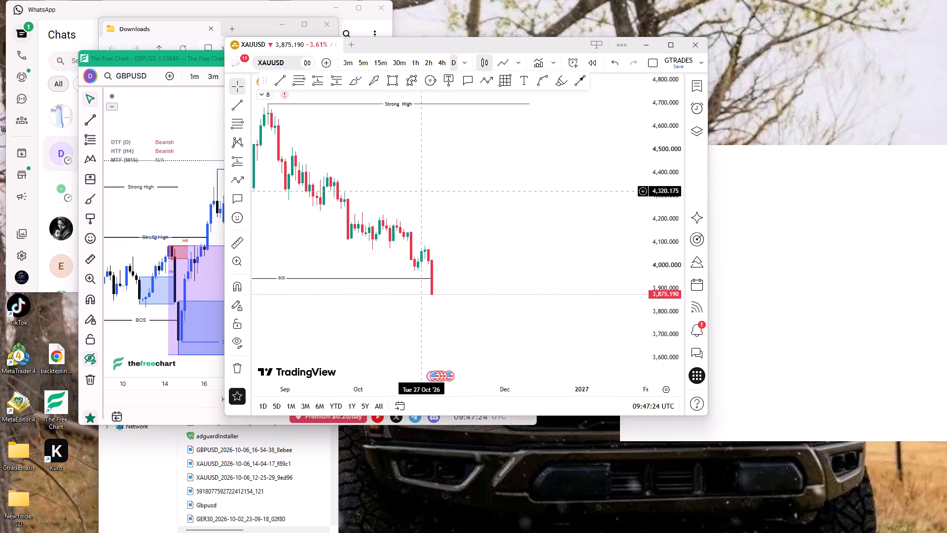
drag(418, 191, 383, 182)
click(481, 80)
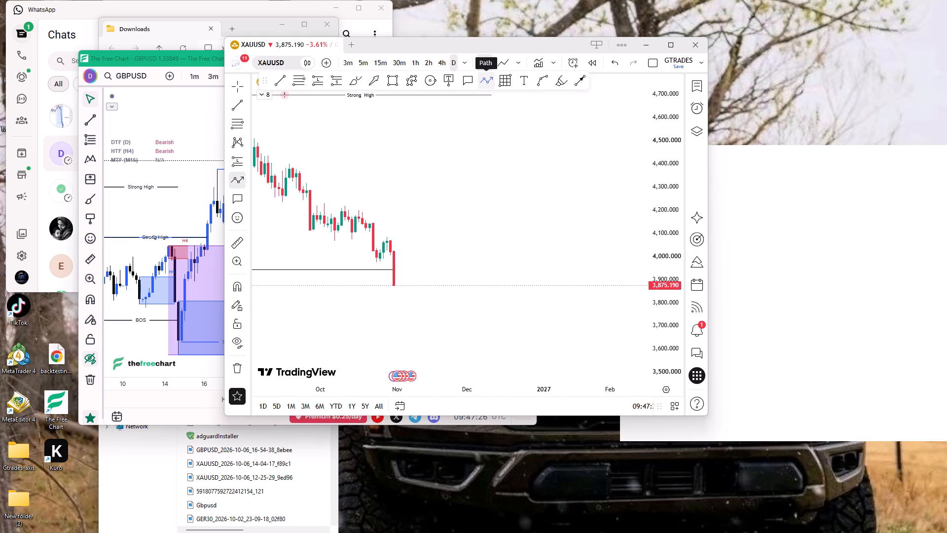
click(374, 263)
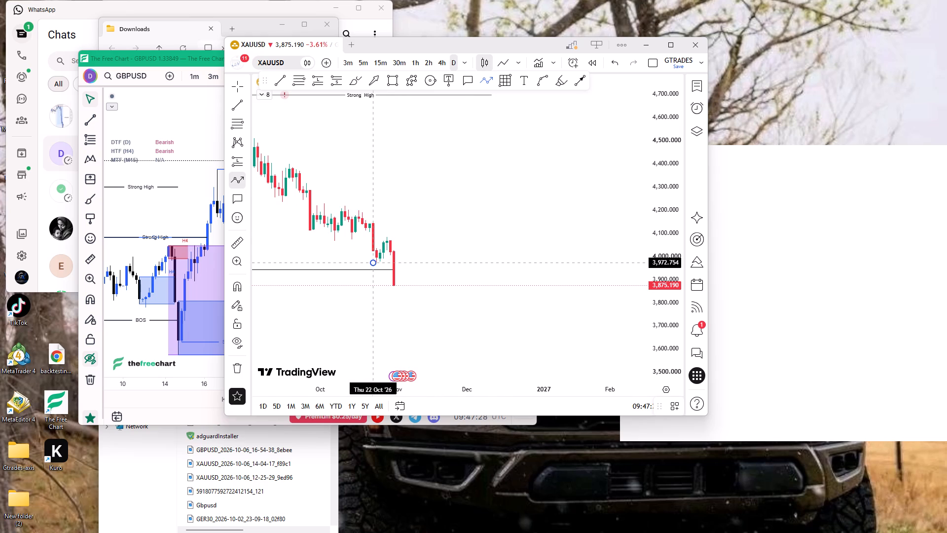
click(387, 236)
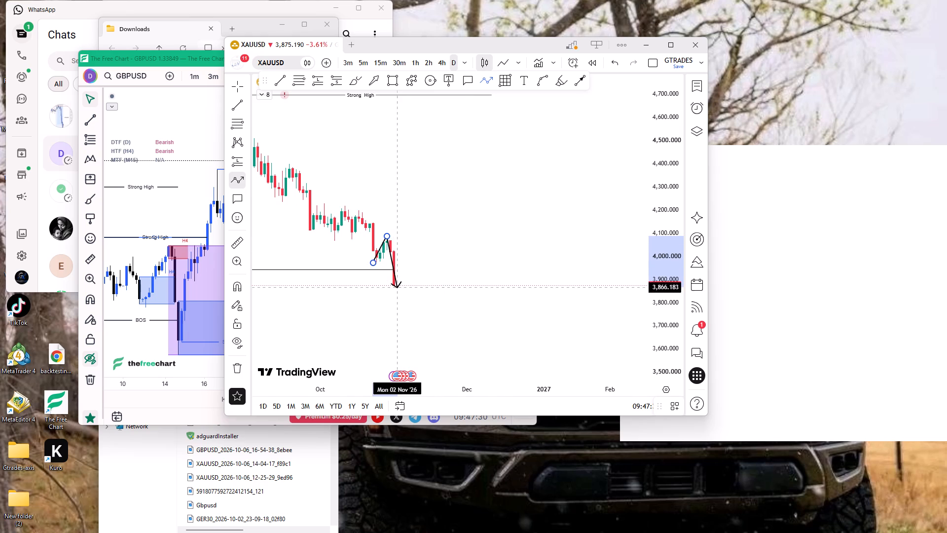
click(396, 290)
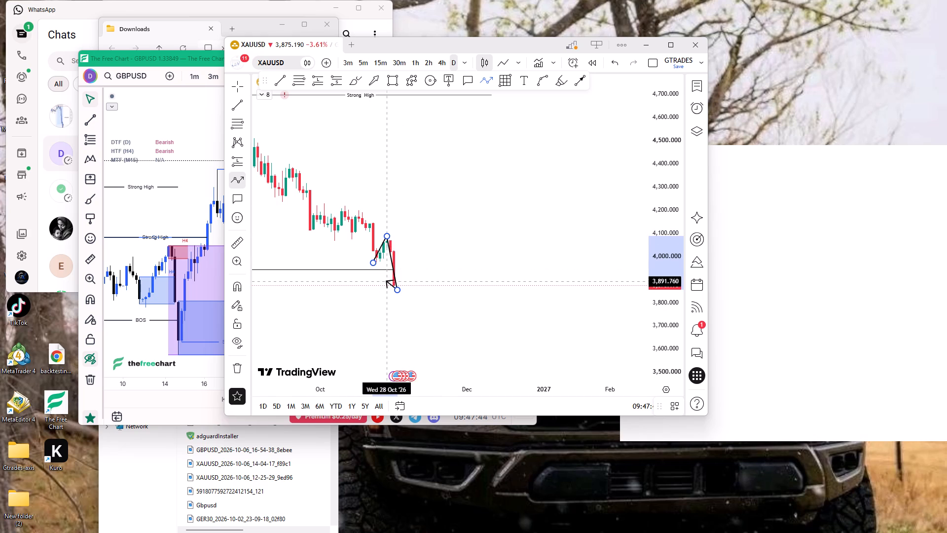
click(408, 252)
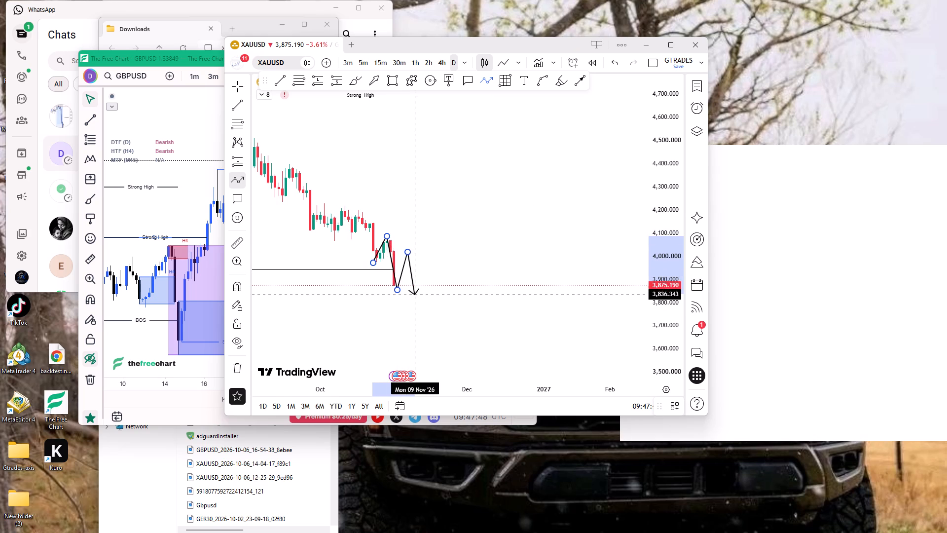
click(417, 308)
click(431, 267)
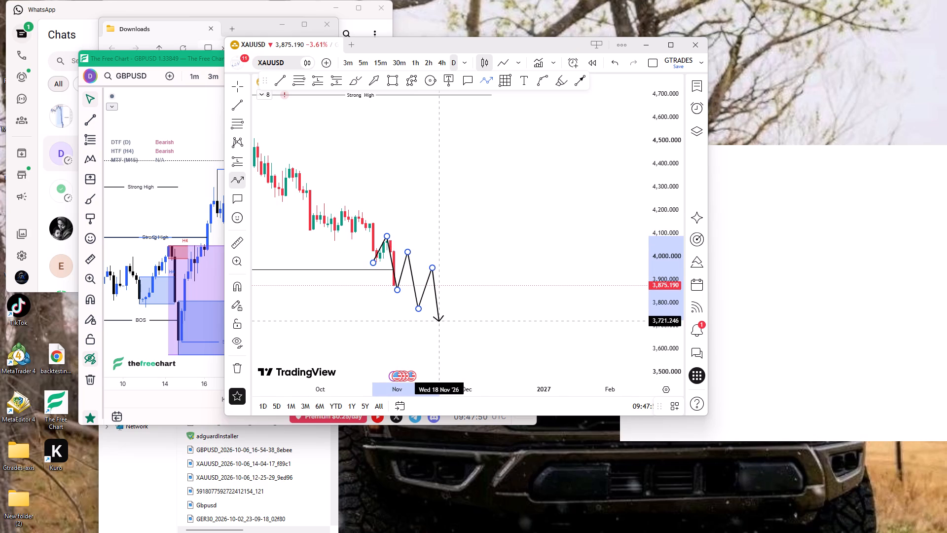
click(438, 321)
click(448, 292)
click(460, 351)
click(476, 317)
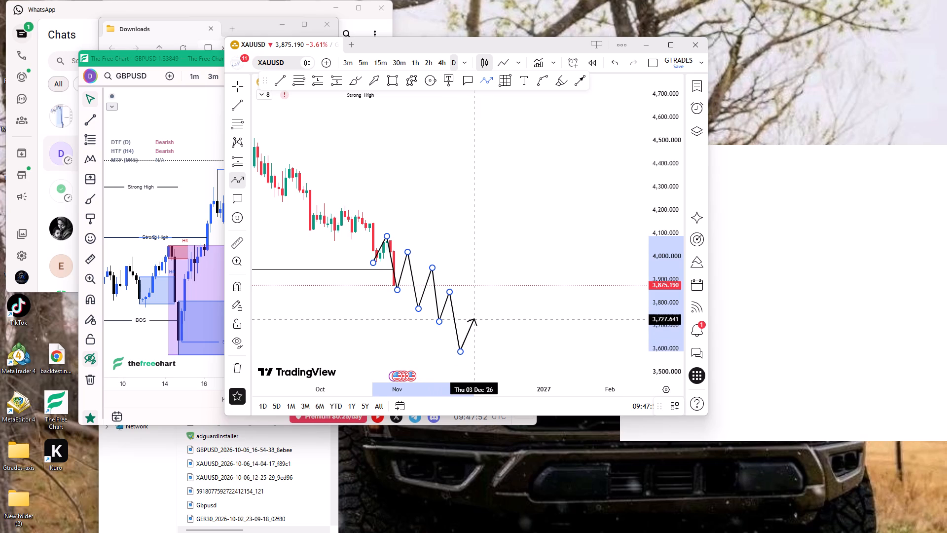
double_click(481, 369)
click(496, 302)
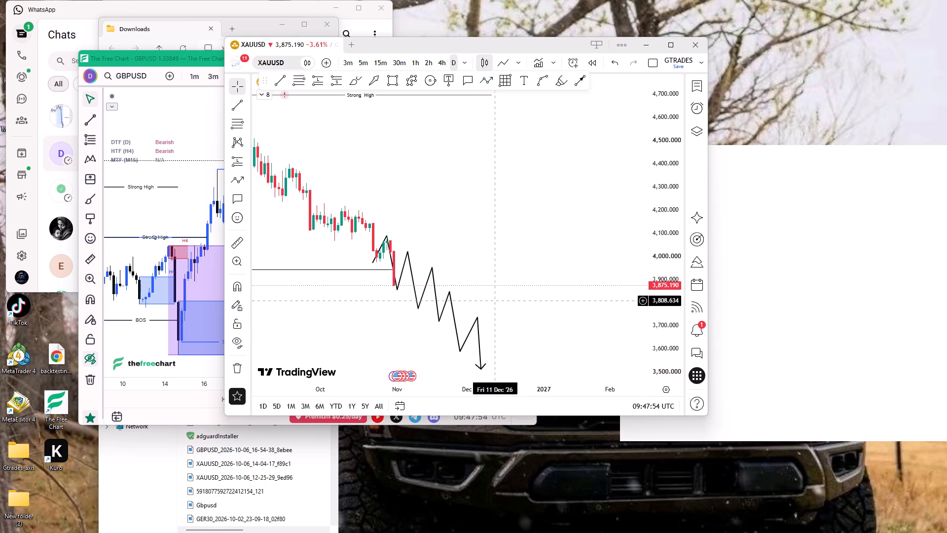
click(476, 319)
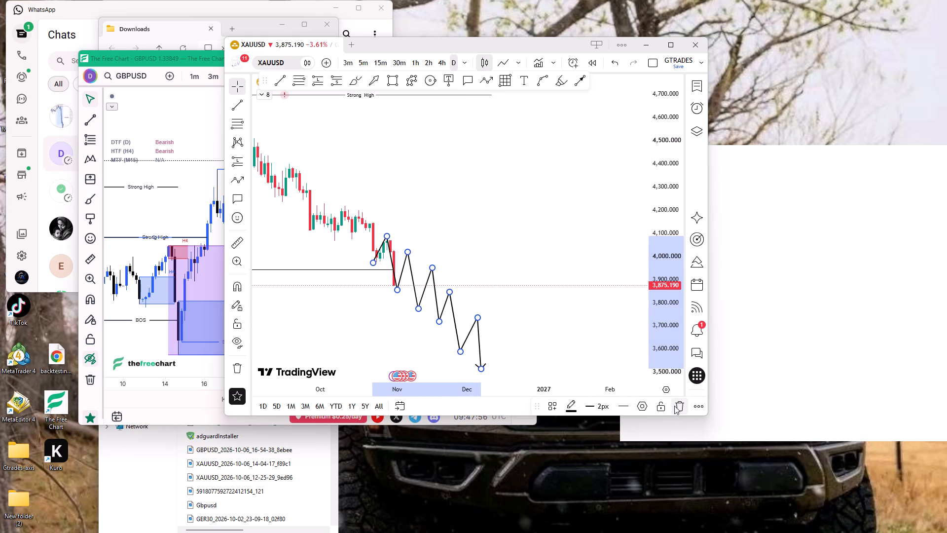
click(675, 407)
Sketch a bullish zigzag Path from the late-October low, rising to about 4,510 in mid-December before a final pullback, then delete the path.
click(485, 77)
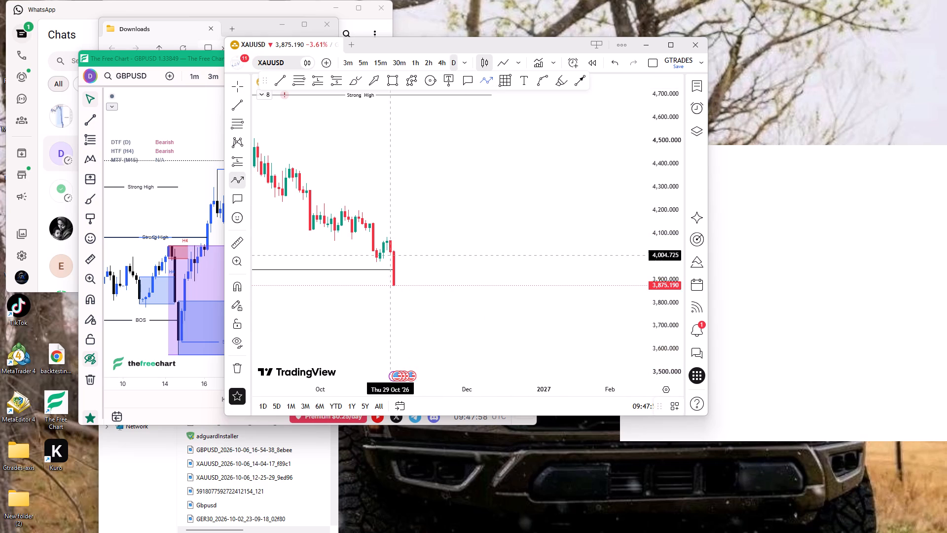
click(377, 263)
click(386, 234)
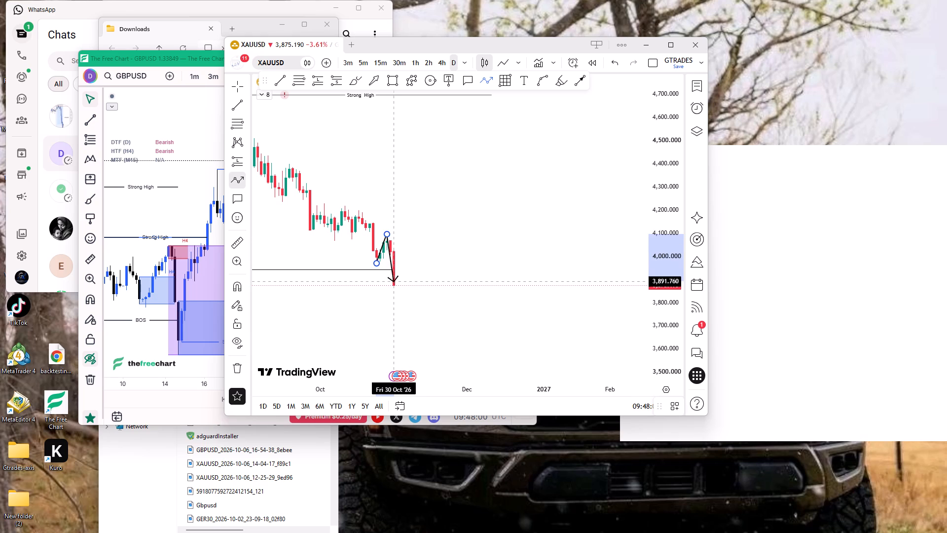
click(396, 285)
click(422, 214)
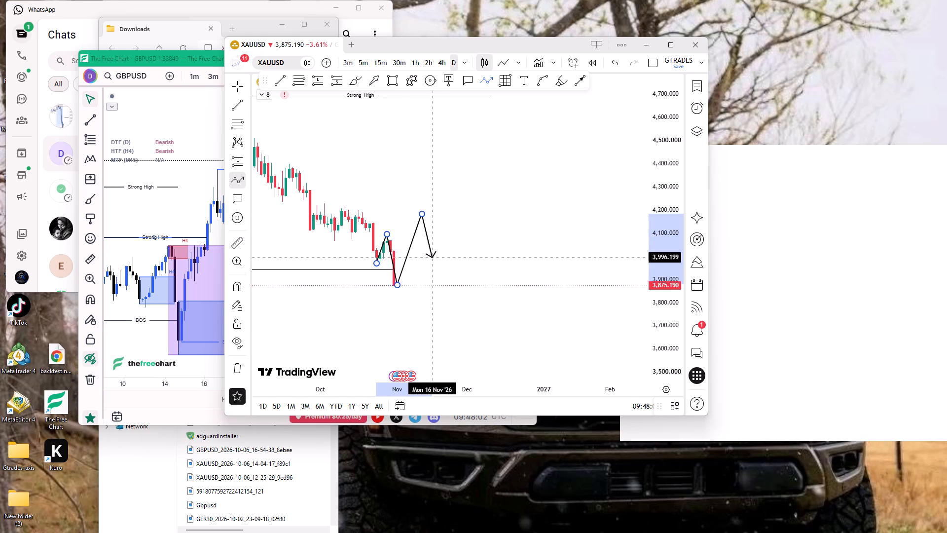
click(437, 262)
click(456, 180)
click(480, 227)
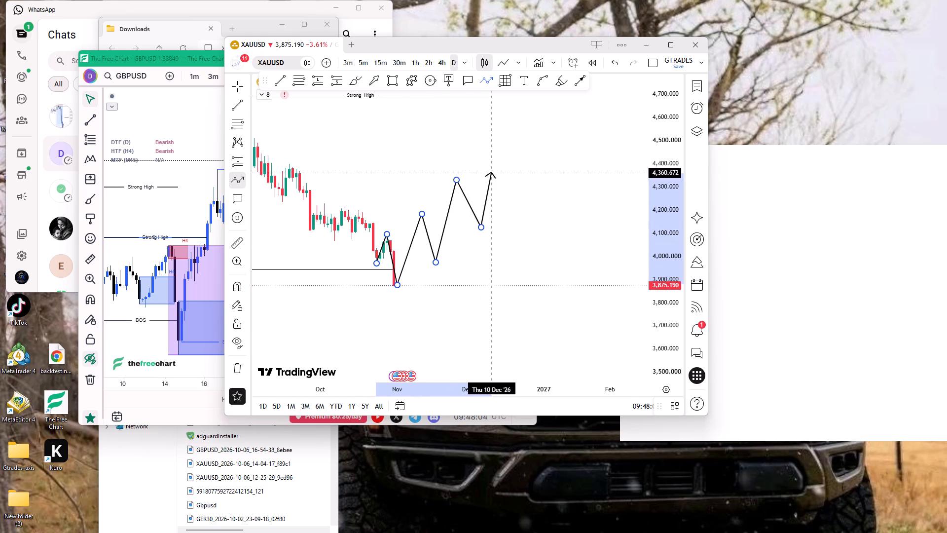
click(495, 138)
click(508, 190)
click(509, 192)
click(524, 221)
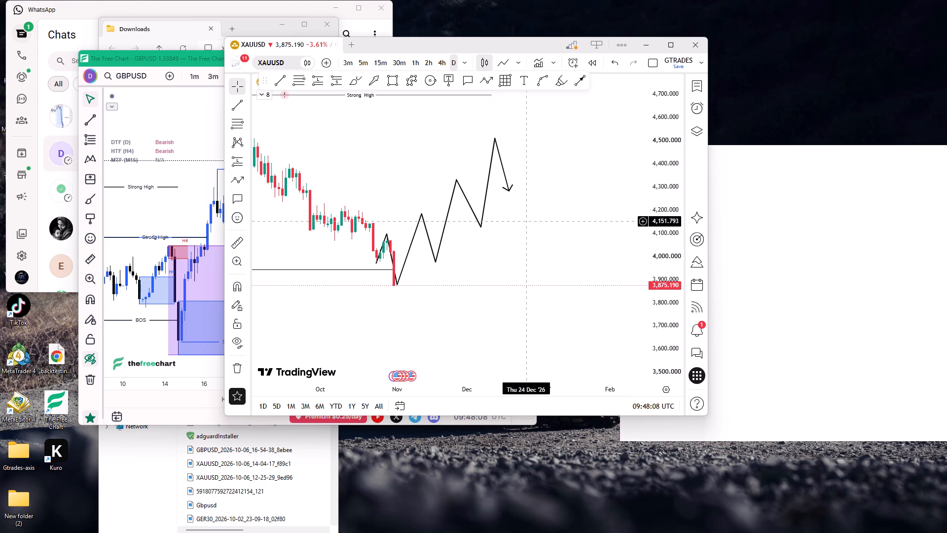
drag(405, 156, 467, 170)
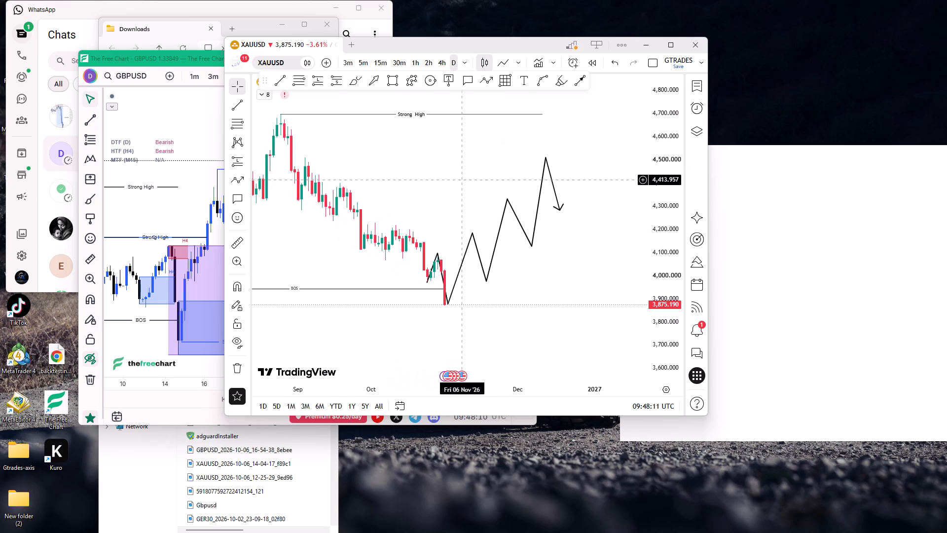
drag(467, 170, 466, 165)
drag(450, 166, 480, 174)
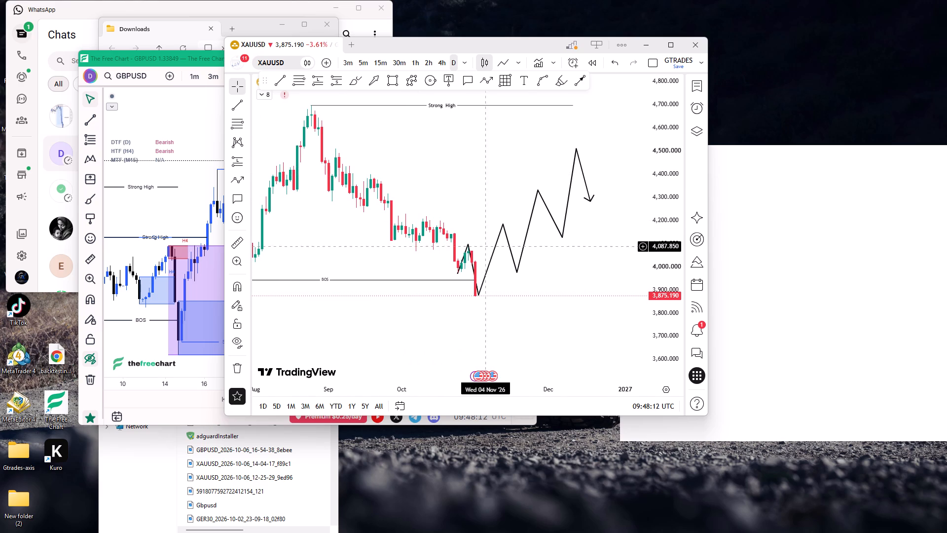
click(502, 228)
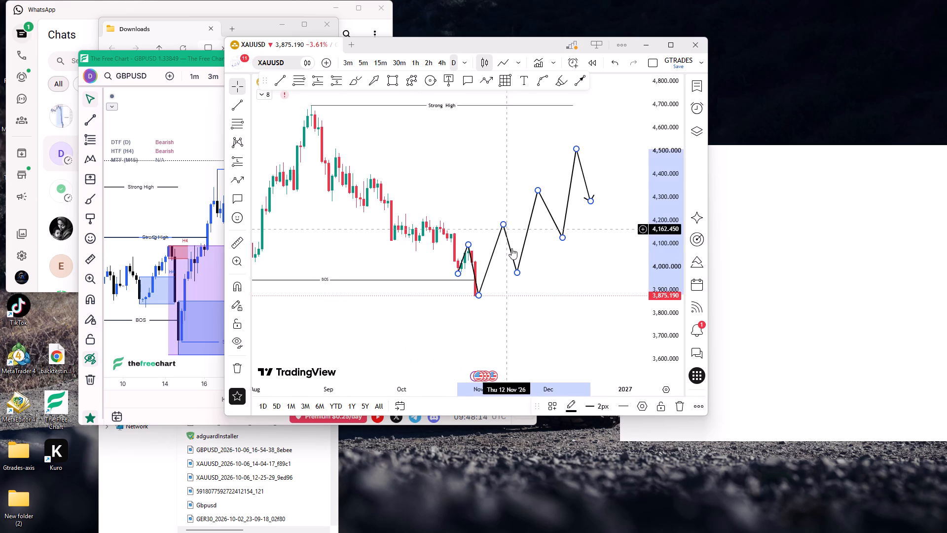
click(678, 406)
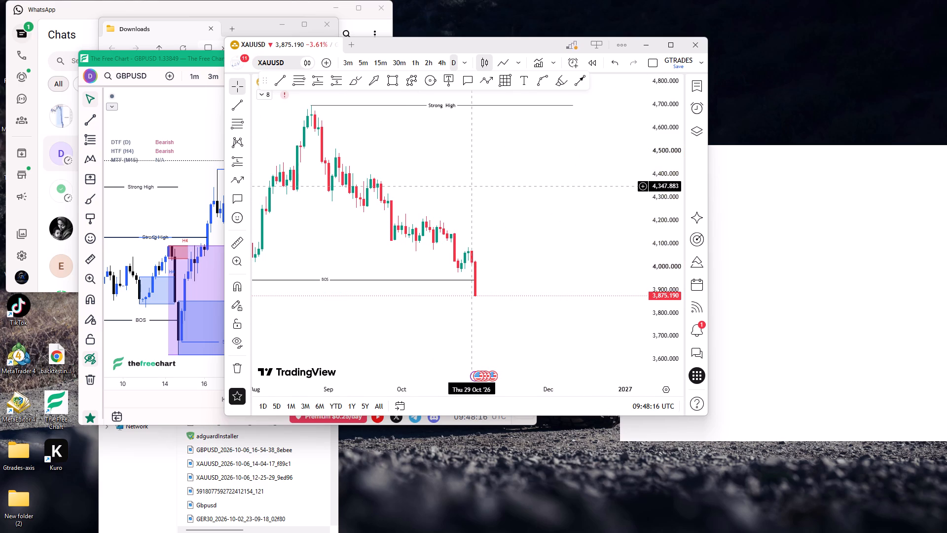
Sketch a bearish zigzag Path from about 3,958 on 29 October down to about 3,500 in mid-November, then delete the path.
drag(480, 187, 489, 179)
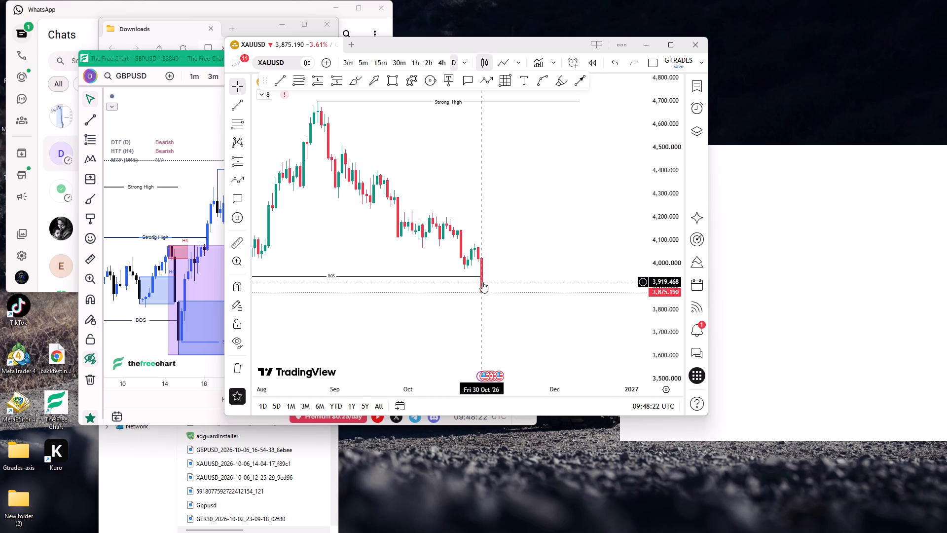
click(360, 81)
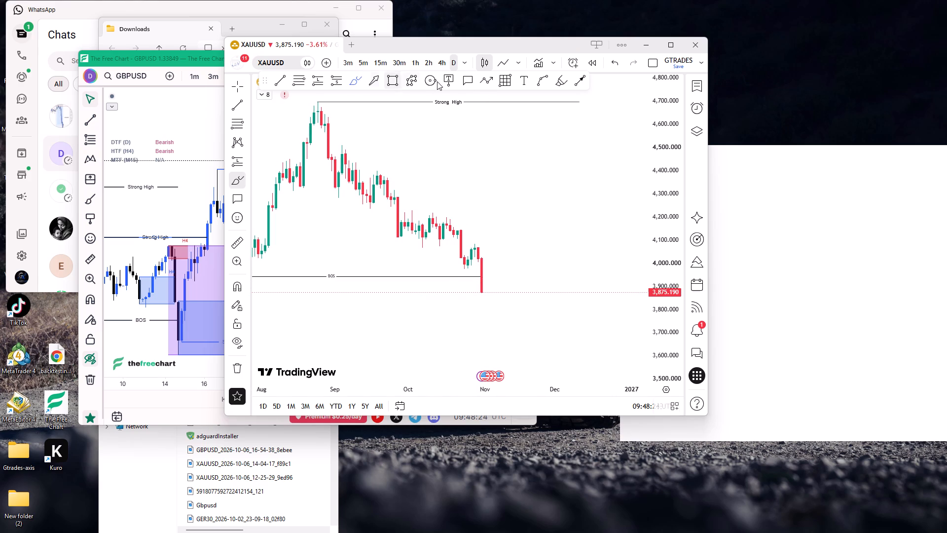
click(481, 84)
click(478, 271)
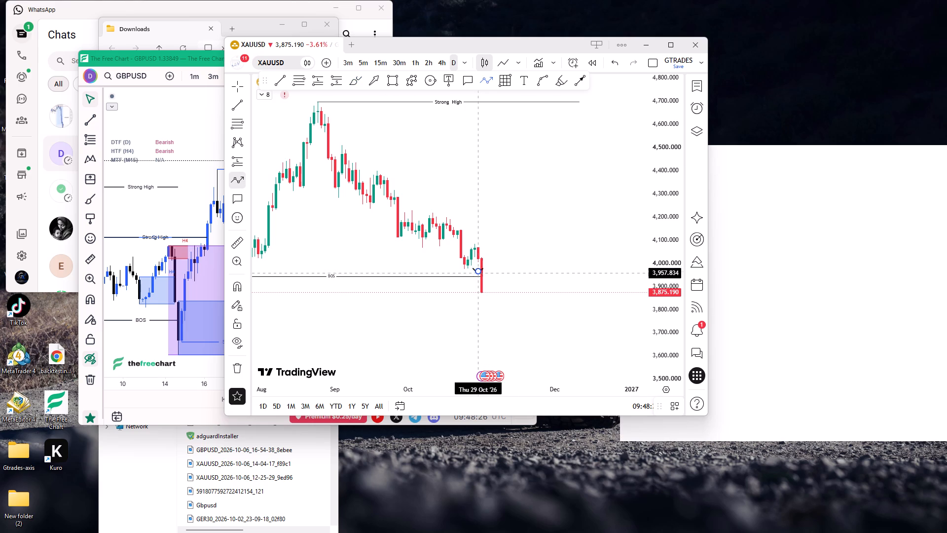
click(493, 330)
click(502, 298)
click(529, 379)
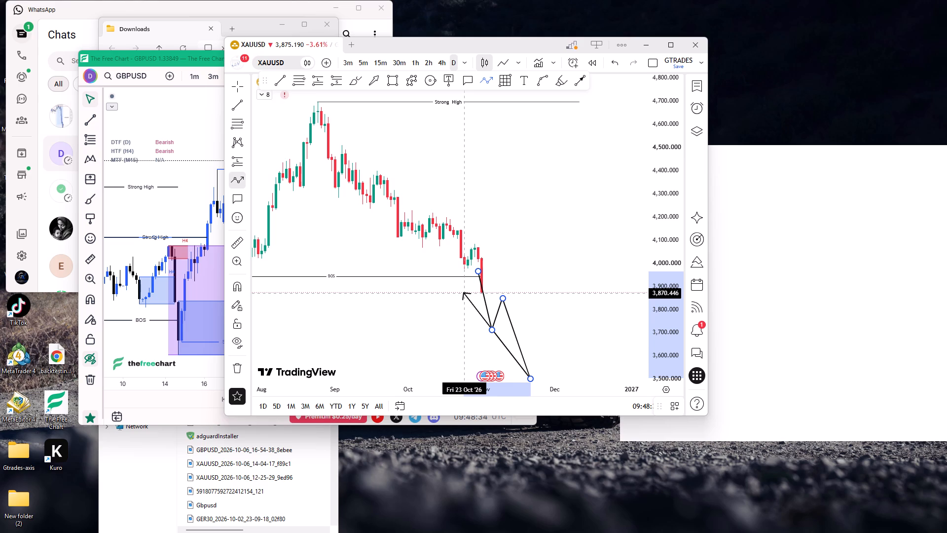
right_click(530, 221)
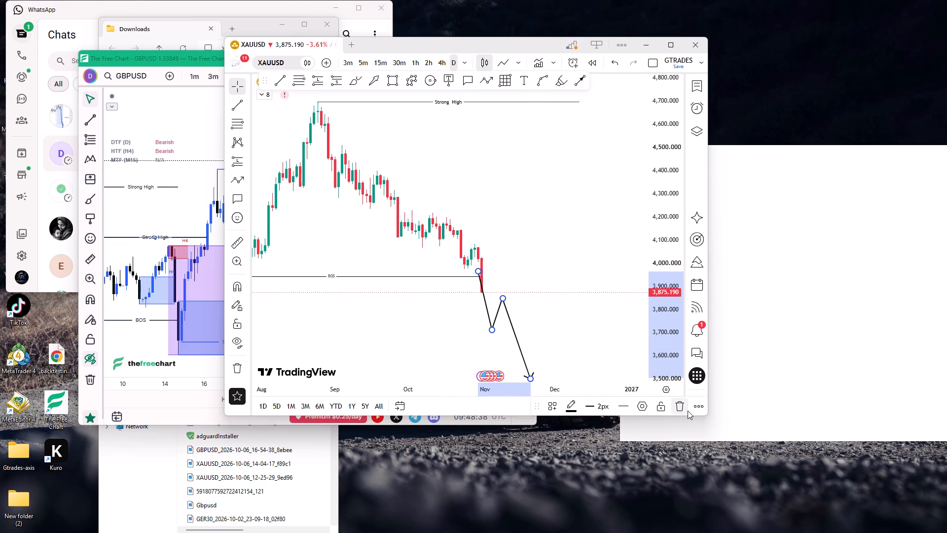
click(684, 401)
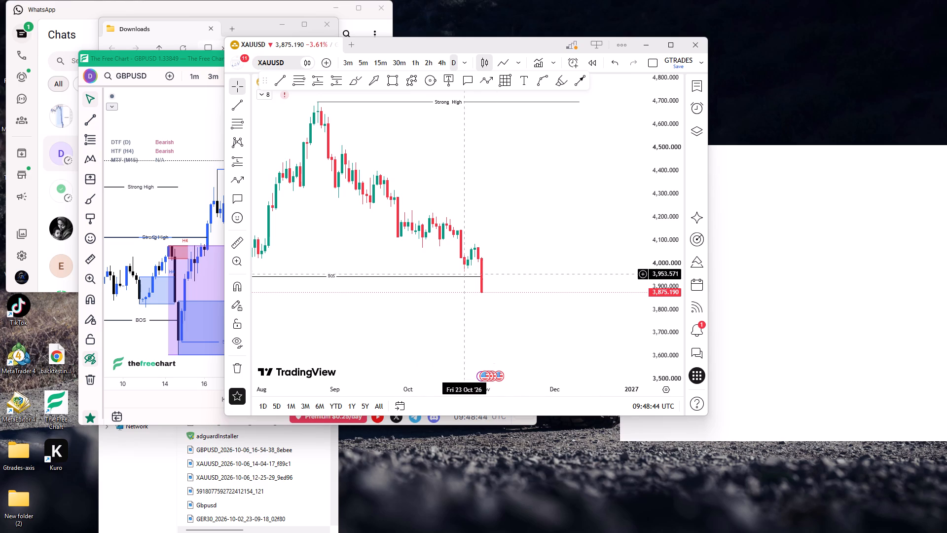
Examine the daily XAUUSD price history back to late 2024 and the swings around the early 2026 peak.
ctrl+scroll(467, 181, down, 4)
drag(470, 173, 614, 213)
ctrl+scroll(543, 192, down, 4)
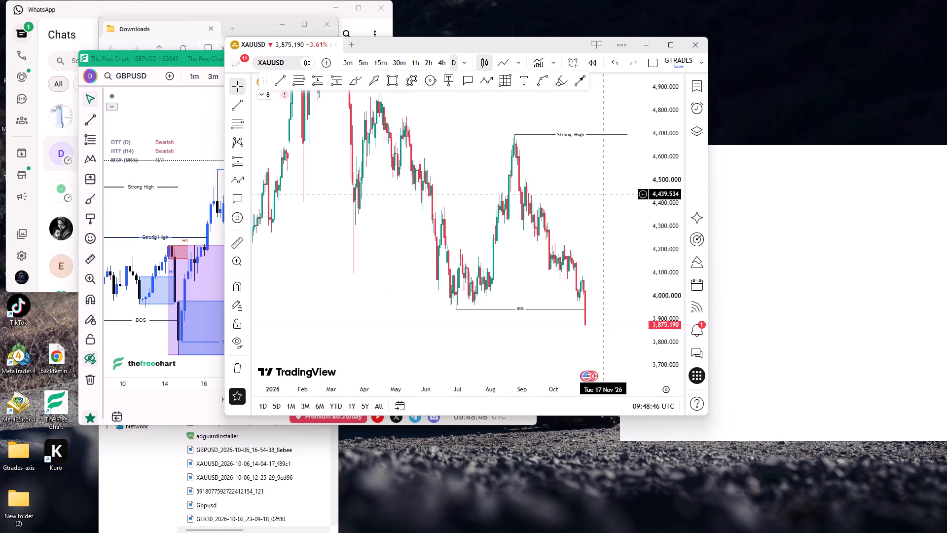
drag(666, 191, 637, 309)
drag(405, 134, 519, 206)
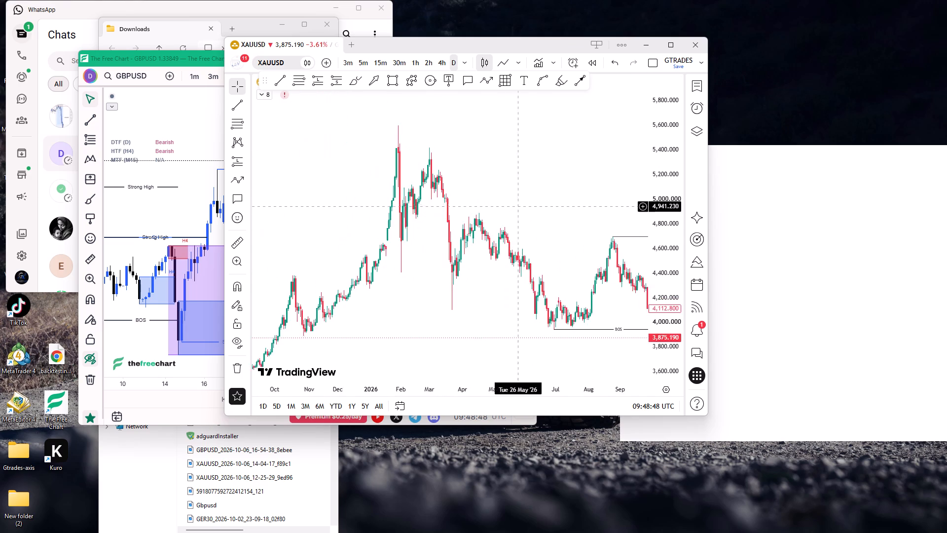
ctrl+scroll(504, 203, up, 4)
drag(453, 176, 555, 169)
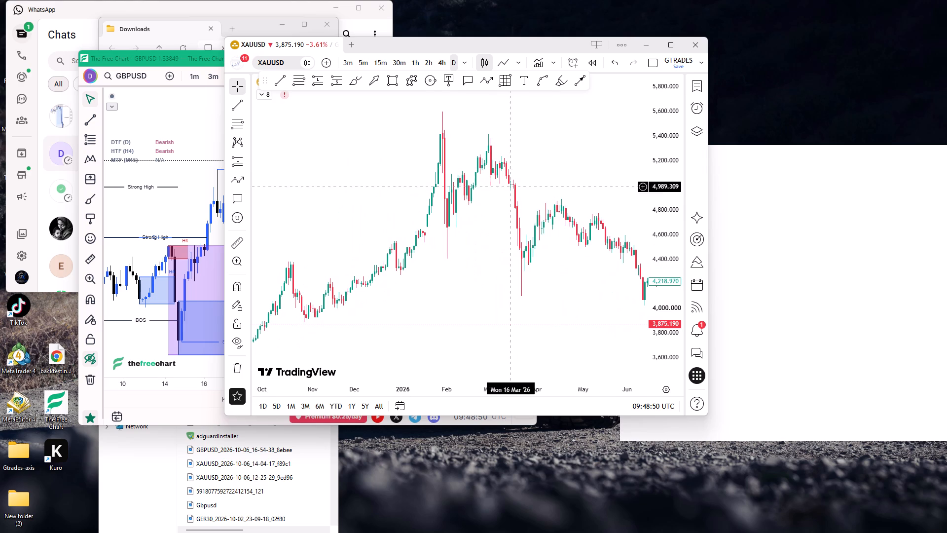
drag(421, 261, 561, 131)
drag(473, 237, 554, 256)
ctrl+scroll(482, 237, down, 5)
drag(378, 238, 560, 189)
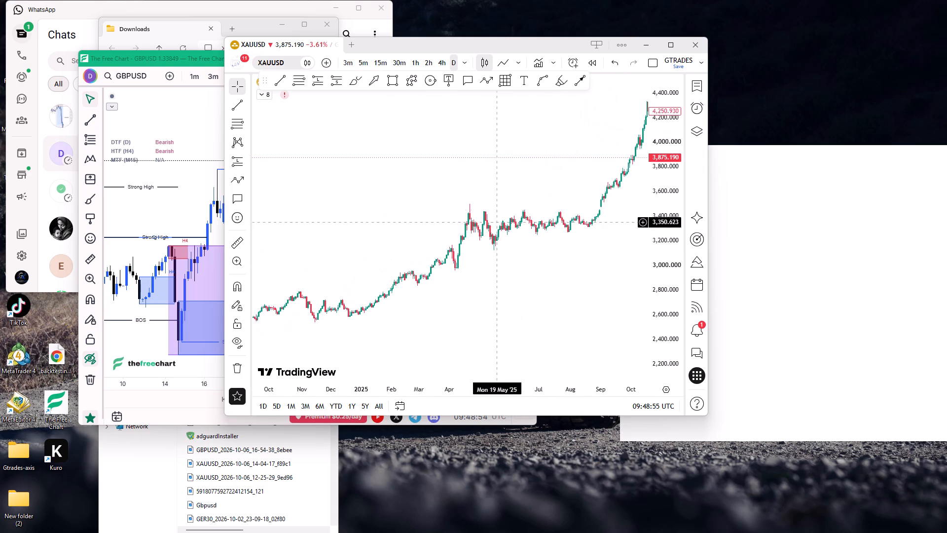
ctrl+scroll(475, 258, up, 5)
drag(482, 266, 313, 287)
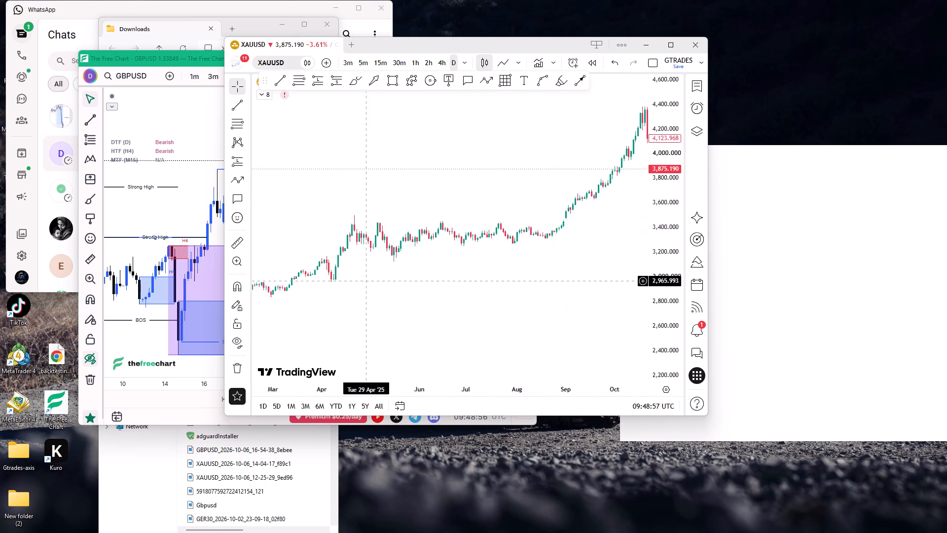
drag(313, 287, 254, 305)
drag(502, 240, 329, 323)
drag(557, 256, 477, 331)
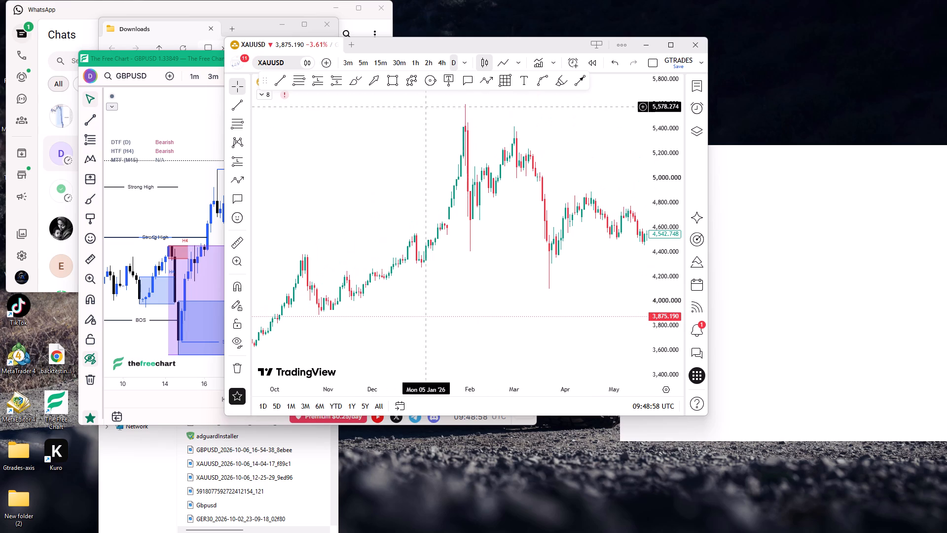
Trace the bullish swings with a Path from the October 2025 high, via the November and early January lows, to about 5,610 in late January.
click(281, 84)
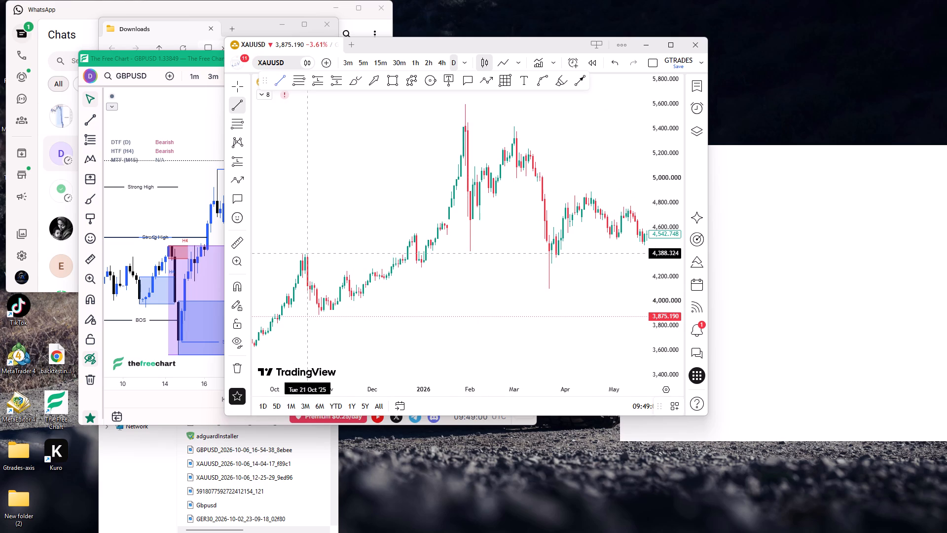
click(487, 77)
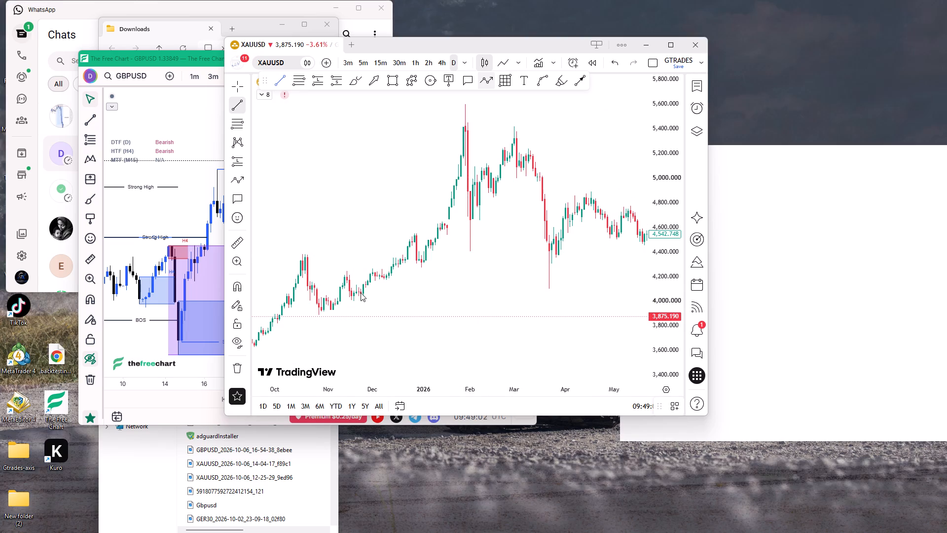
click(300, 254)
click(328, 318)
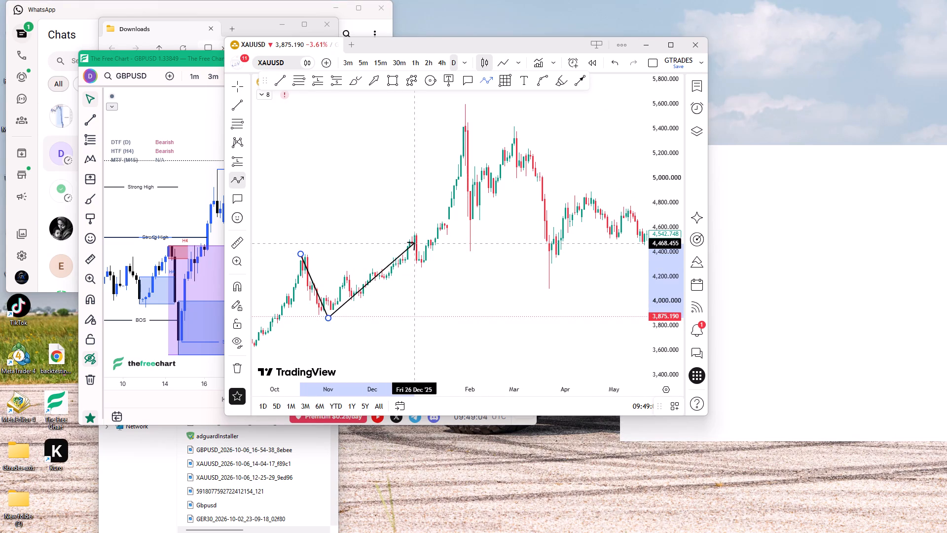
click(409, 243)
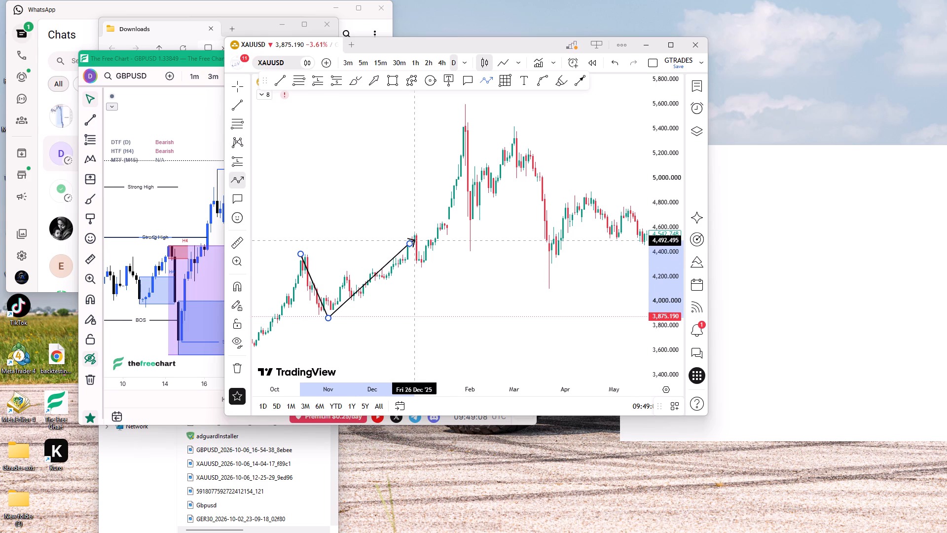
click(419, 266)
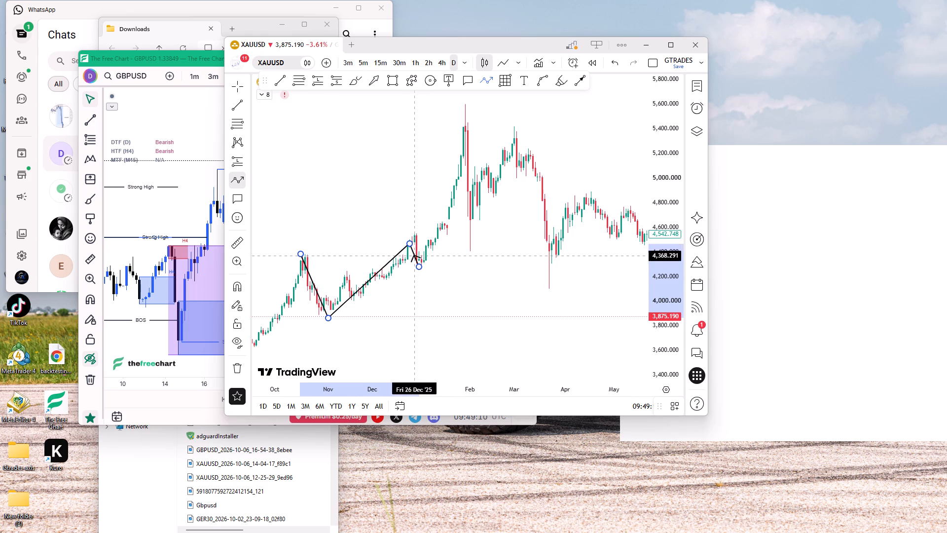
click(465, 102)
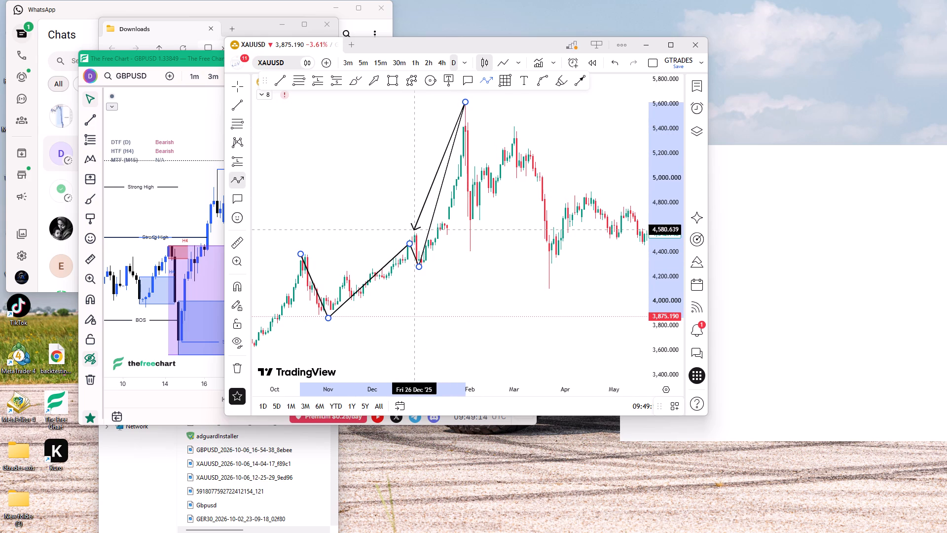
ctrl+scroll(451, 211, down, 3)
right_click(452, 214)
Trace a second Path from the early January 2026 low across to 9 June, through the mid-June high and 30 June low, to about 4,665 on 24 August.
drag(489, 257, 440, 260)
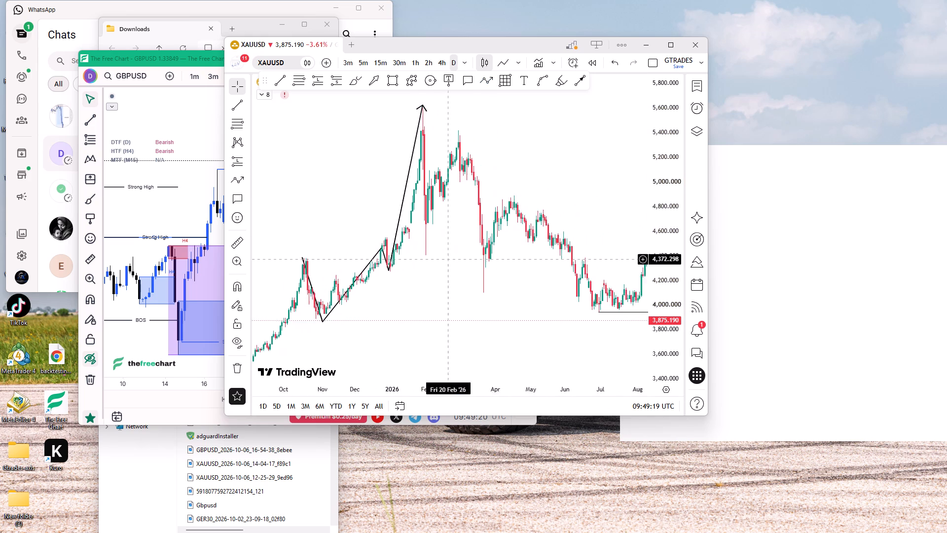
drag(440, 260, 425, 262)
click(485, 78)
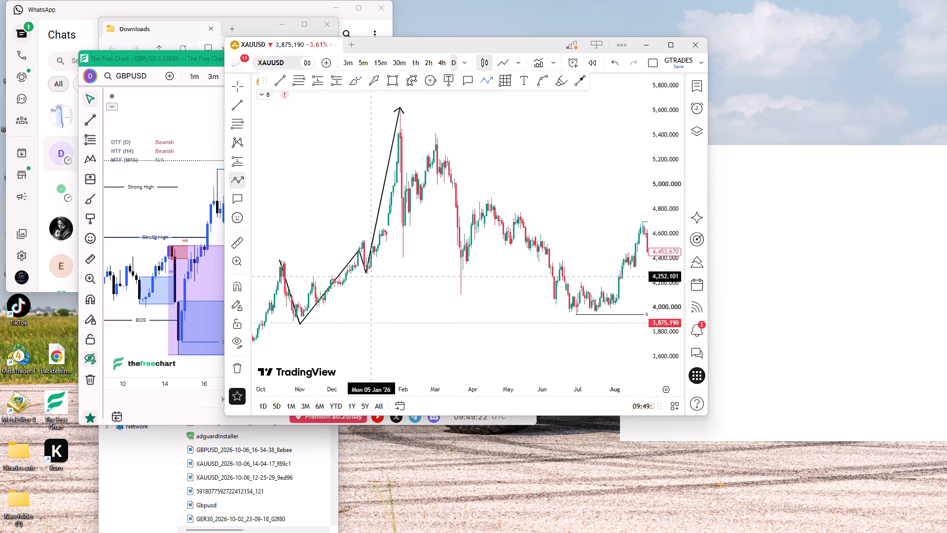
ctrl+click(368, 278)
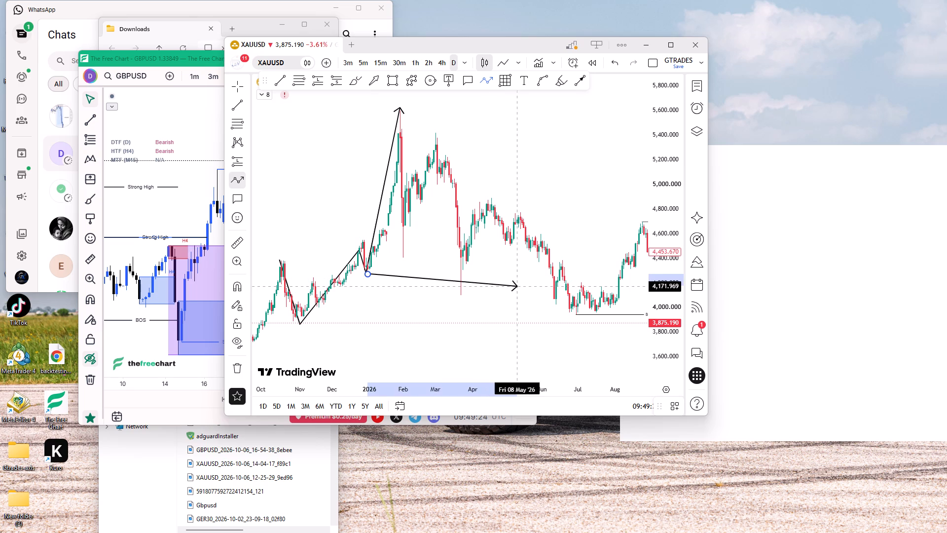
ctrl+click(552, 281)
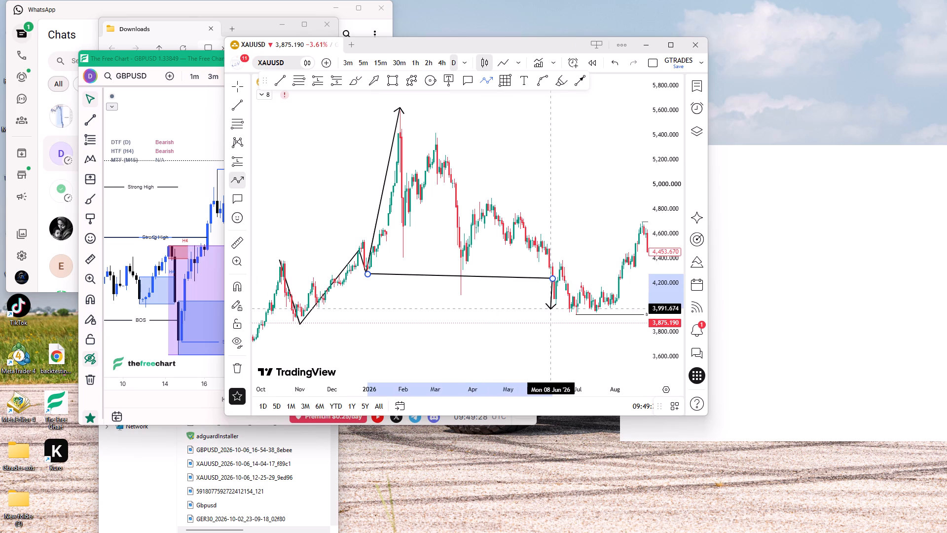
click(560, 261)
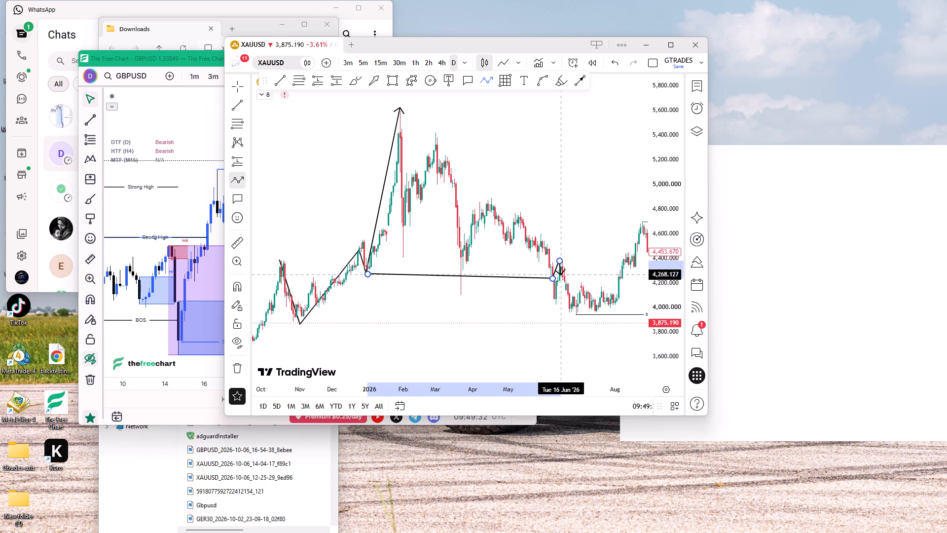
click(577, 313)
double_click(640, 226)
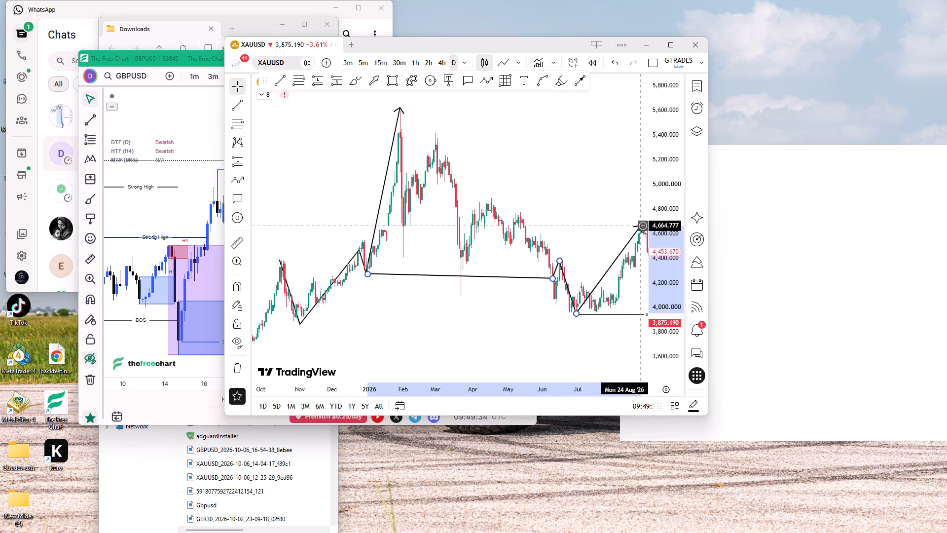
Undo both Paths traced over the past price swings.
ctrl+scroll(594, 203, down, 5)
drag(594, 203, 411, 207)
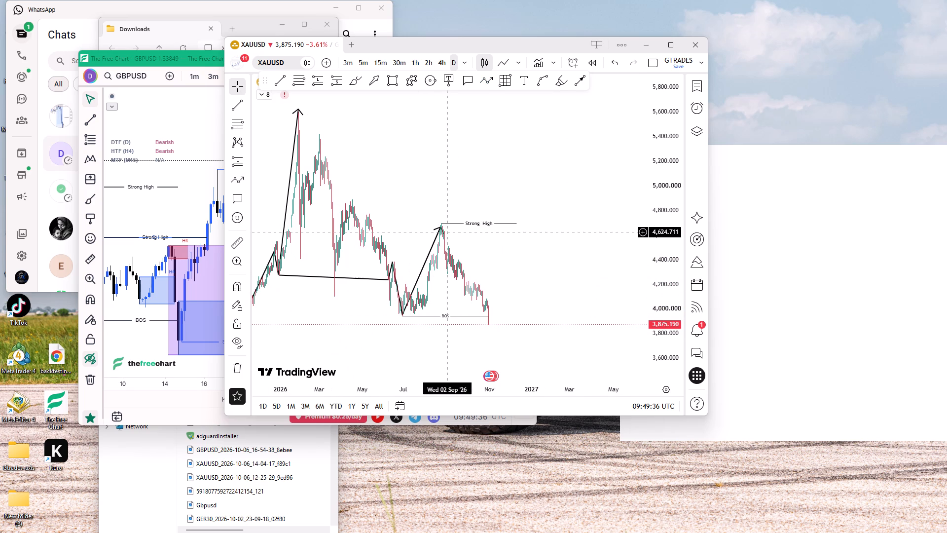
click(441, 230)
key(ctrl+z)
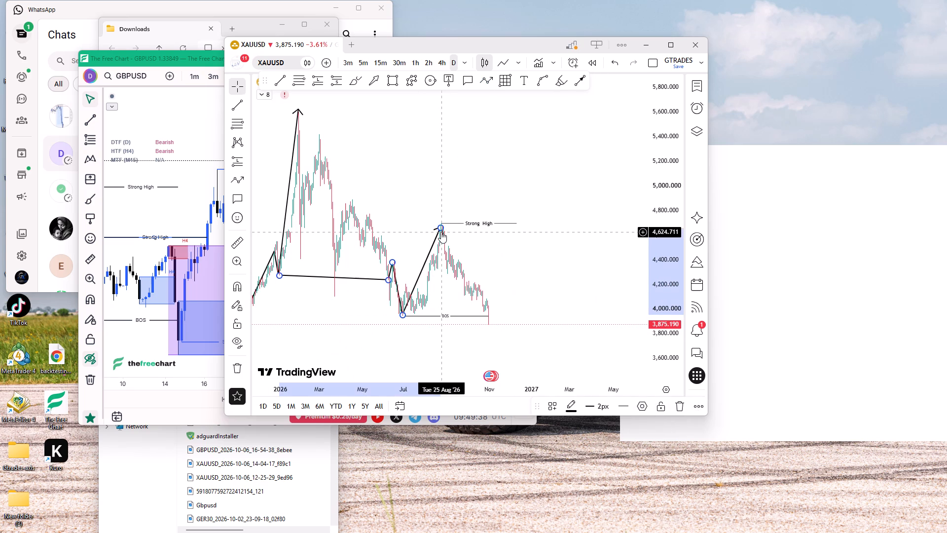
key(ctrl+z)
Duplicate the Strong High line and place the copy at about 4,085, spanning 31 August to 16 December.
ctrl+scroll(460, 270, up, 9)
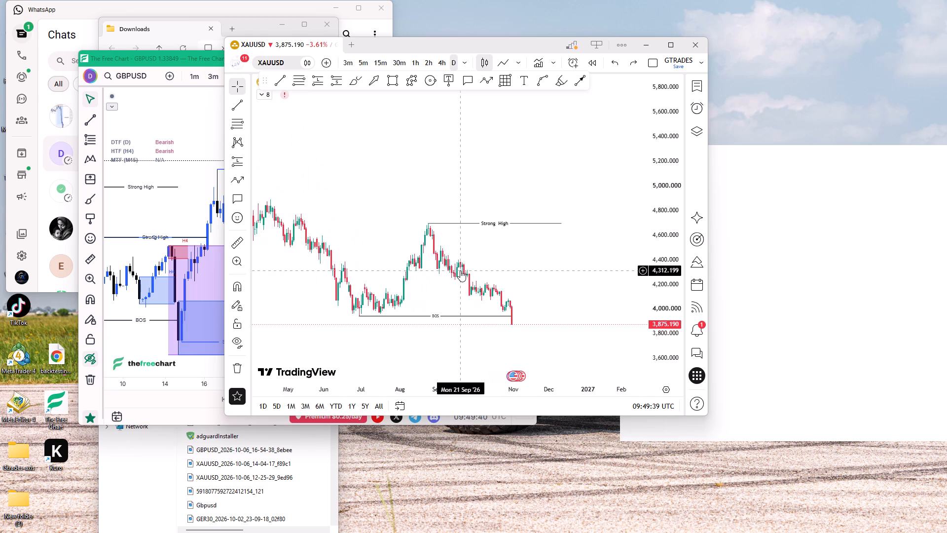
drag(520, 286, 499, 218)
ctrl+scroll(496, 208, up, 1)
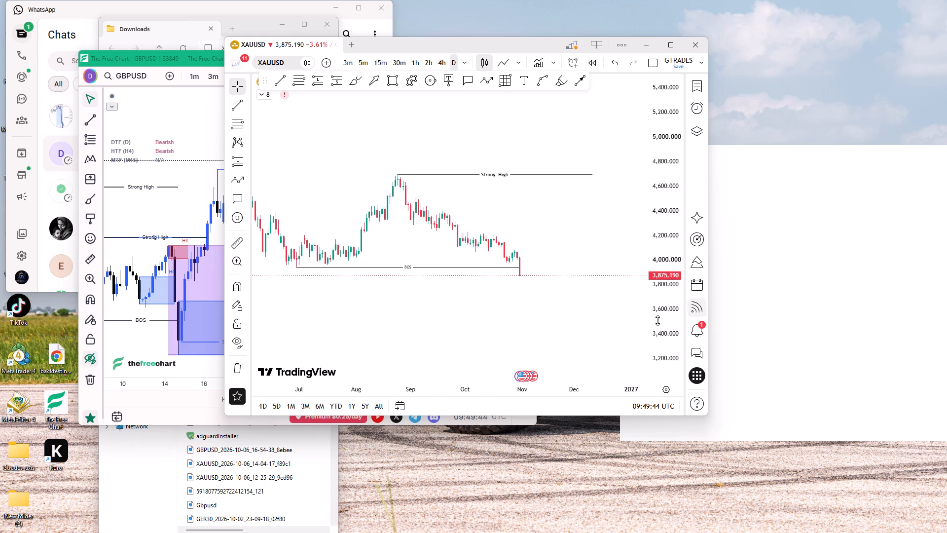
drag(696, 308, 582, 240)
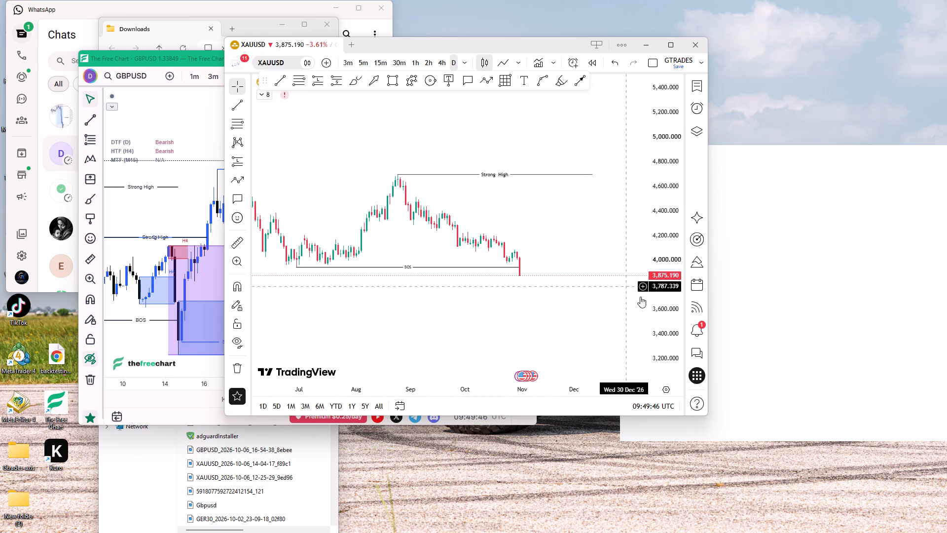
drag(673, 312, 649, 248)
drag(603, 265, 594, 199)
scroll(593, 199, down, 2)
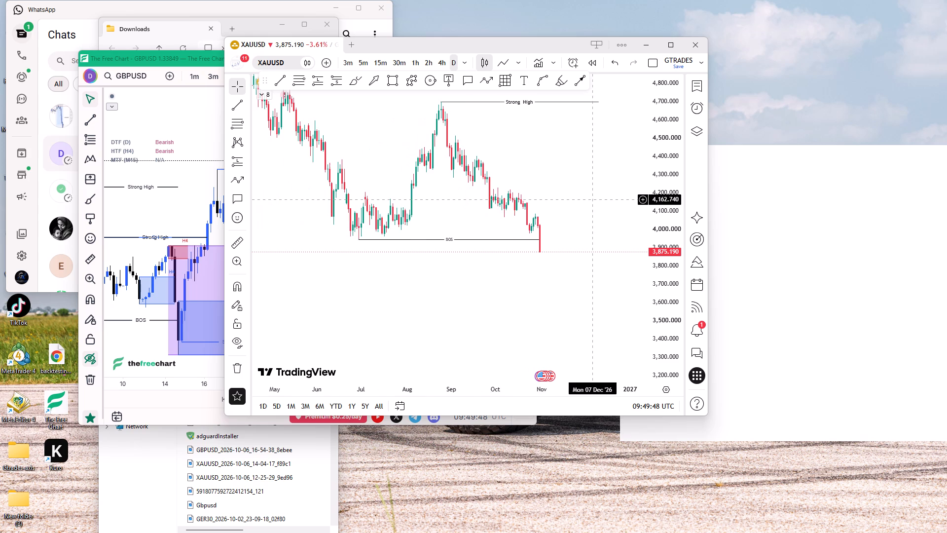
drag(585, 198, 570, 231)
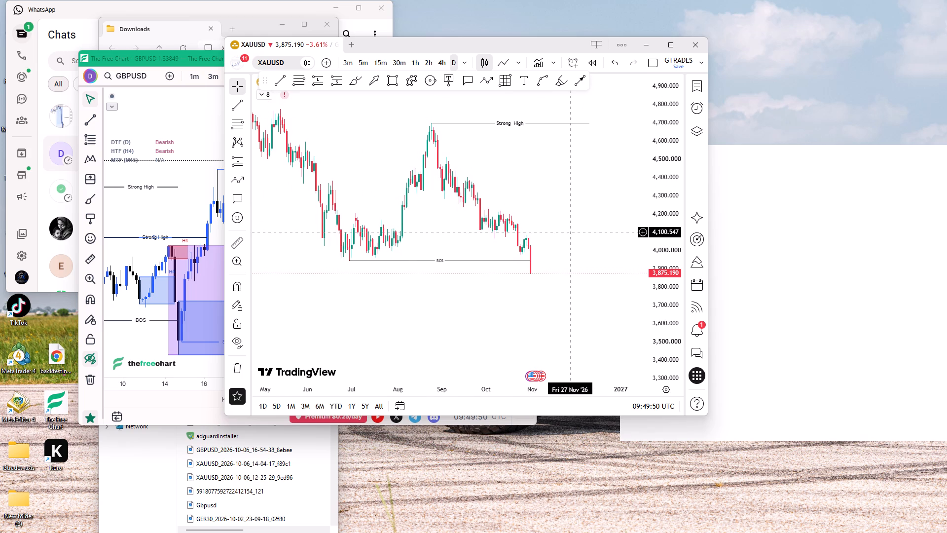
scroll(546, 231, up, 1)
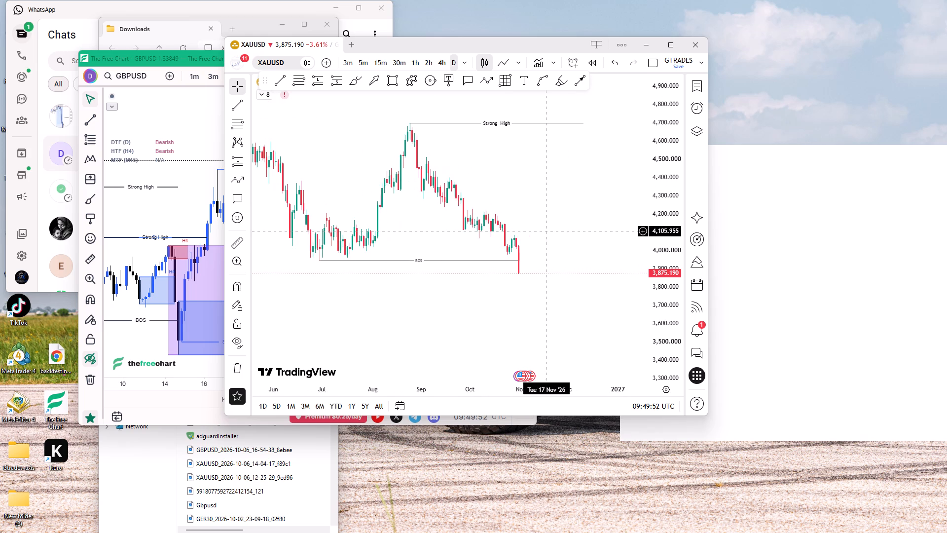
scroll(546, 231, up, 1)
drag(544, 226, 554, 241)
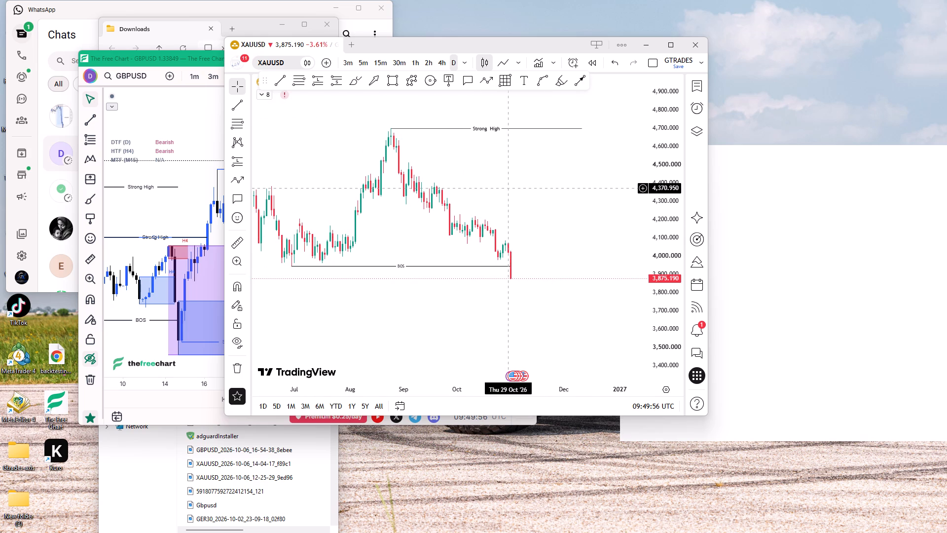
click(485, 151)
ctrl+drag(486, 129, 486, 130)
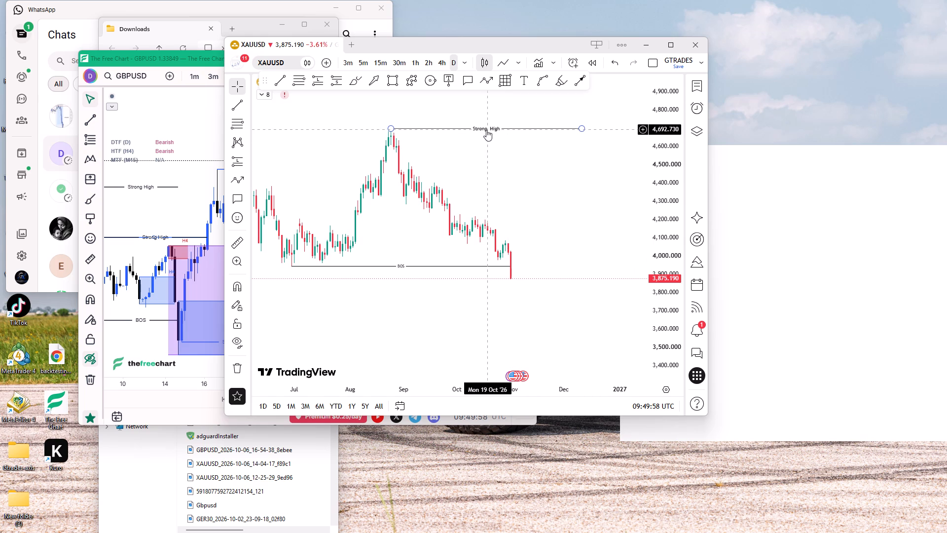
ctrl+drag(486, 130, 499, 247)
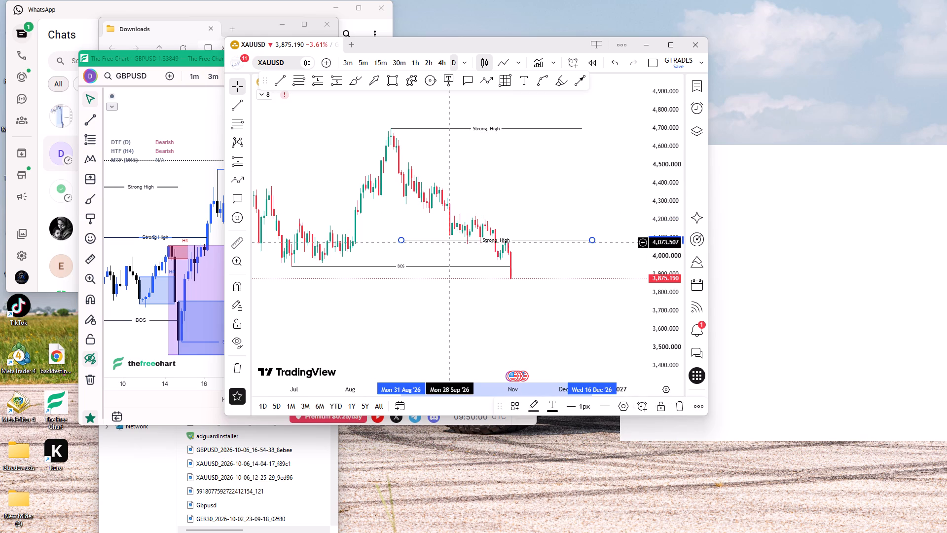
Reposition the copied Strong High line to run from the 28 October high at about 4,083 to 22 December, and make it dashed.
drag(401, 238, 509, 251)
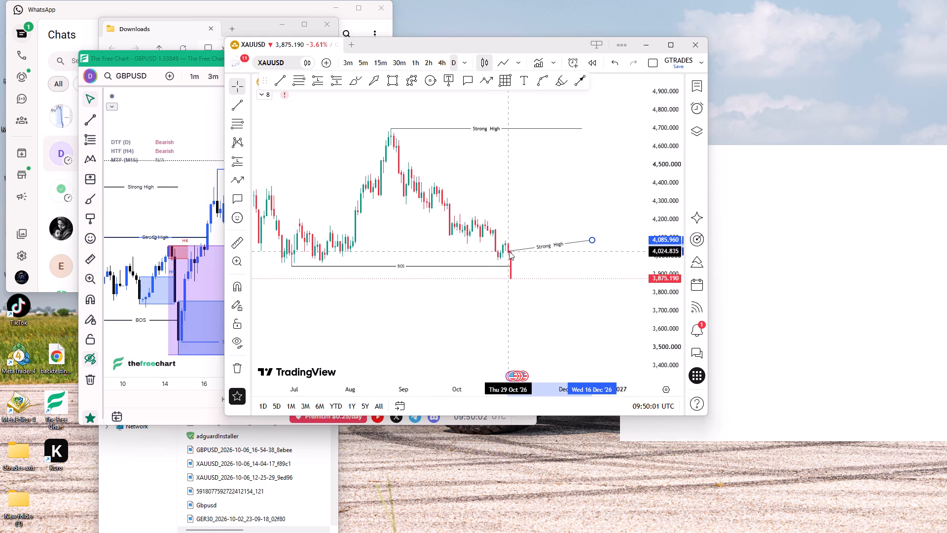
drag(509, 251, 506, 236)
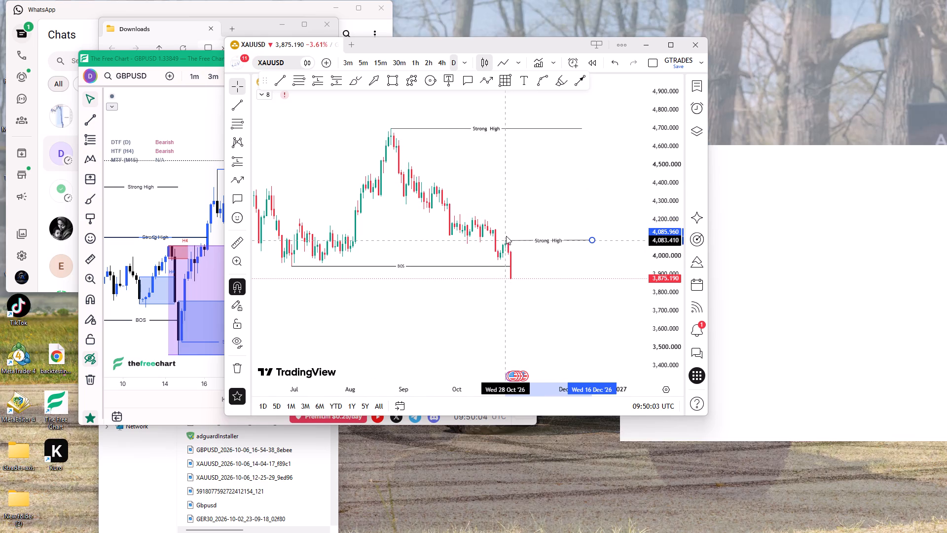
shift+drag(593, 239, 601, 239)
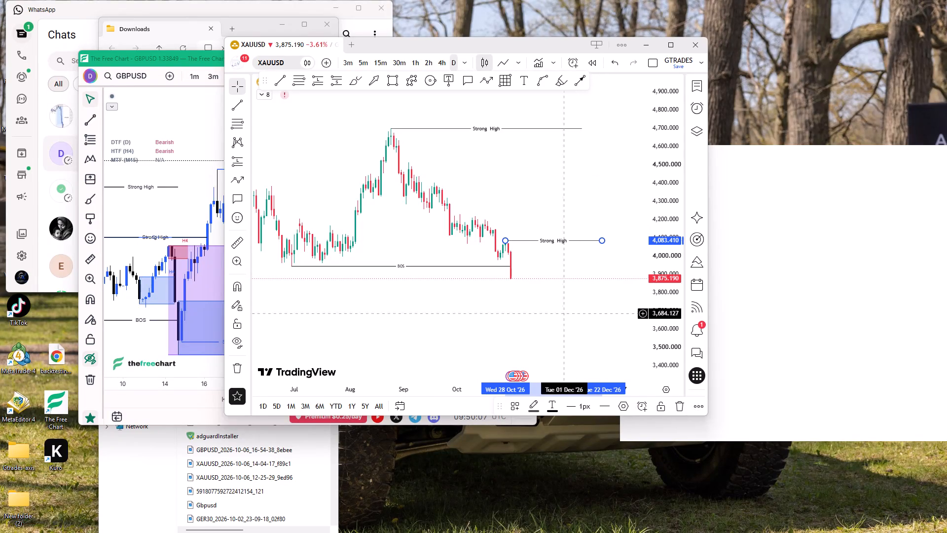
click(598, 404)
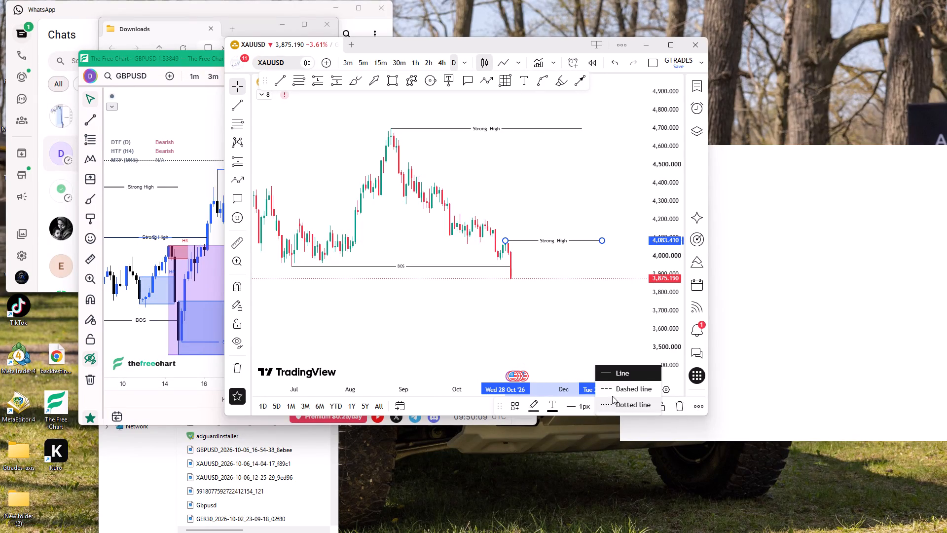
click(612, 392)
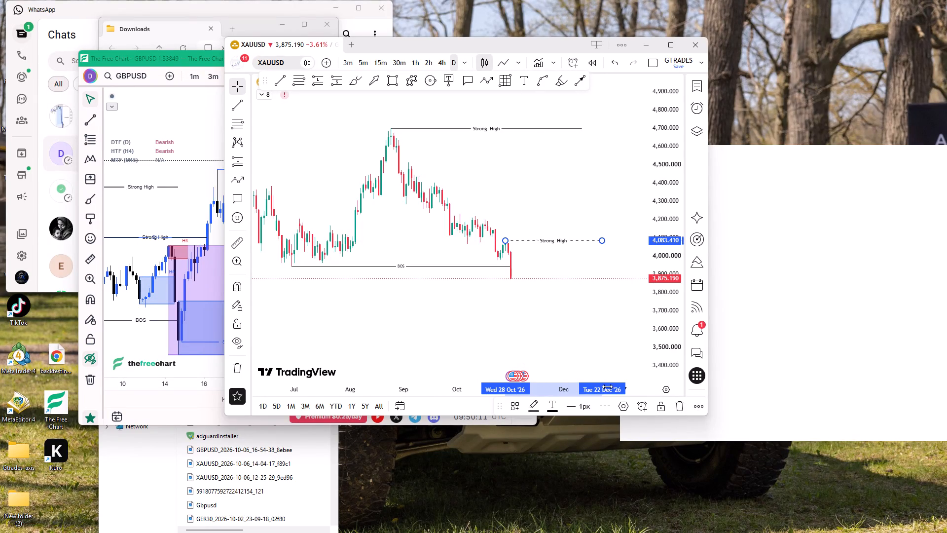
Draw a horizontal trend line from the 23 October low at about 3,976 to the 30 October candle.
scroll(529, 299, up, 2)
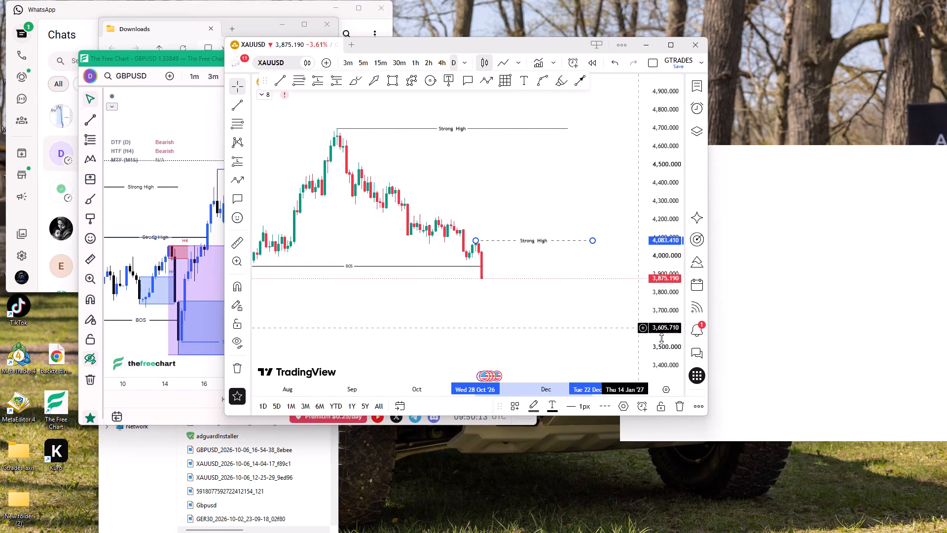
drag(662, 337, 647, 262)
drag(549, 293, 538, 235)
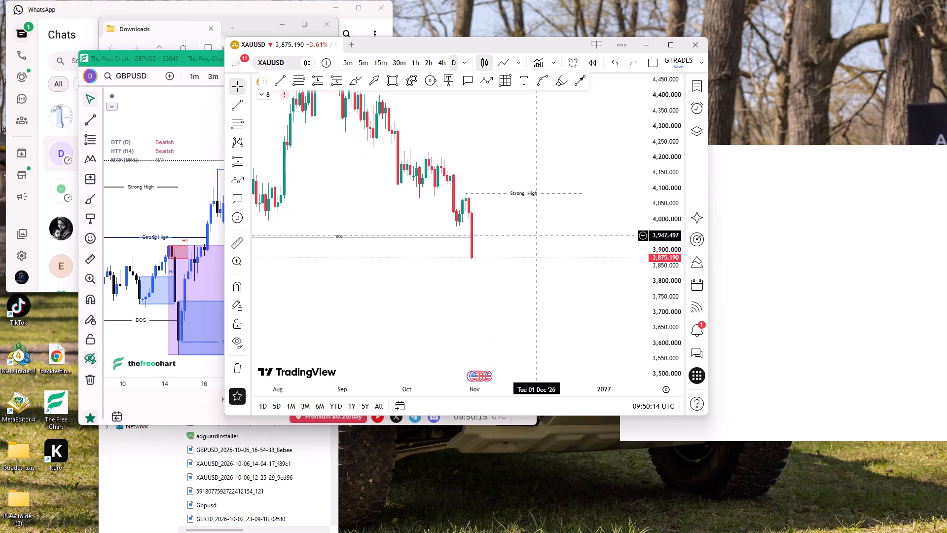
scroll(529, 232, up, 1)
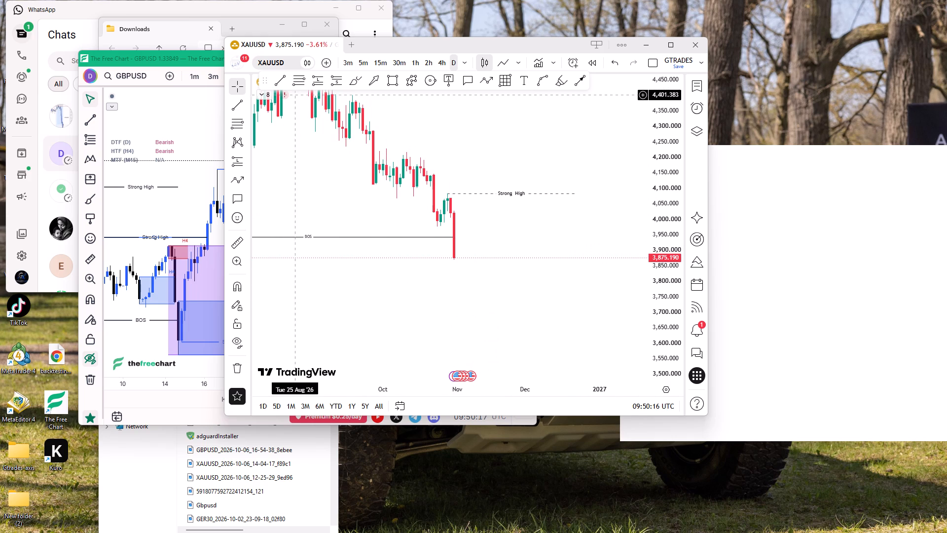
click(285, 86)
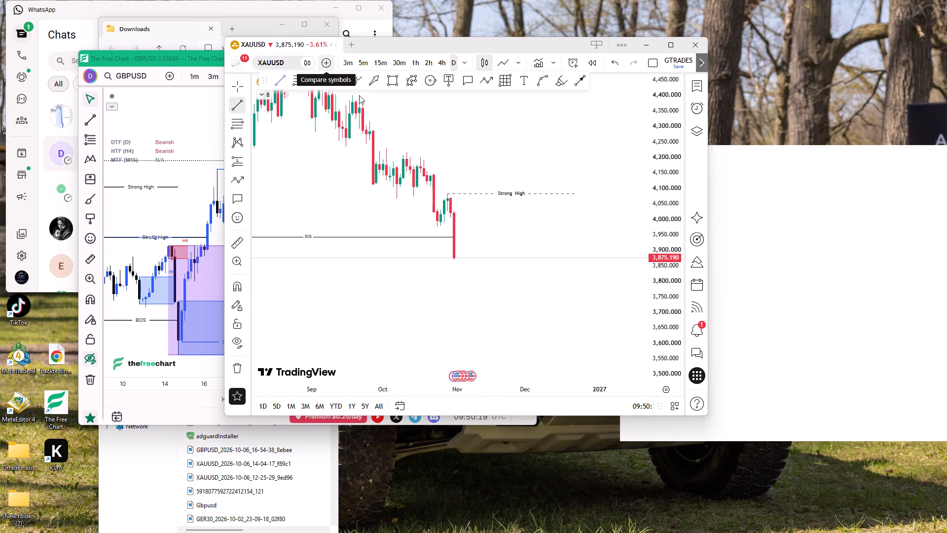
ctrl+click(437, 236)
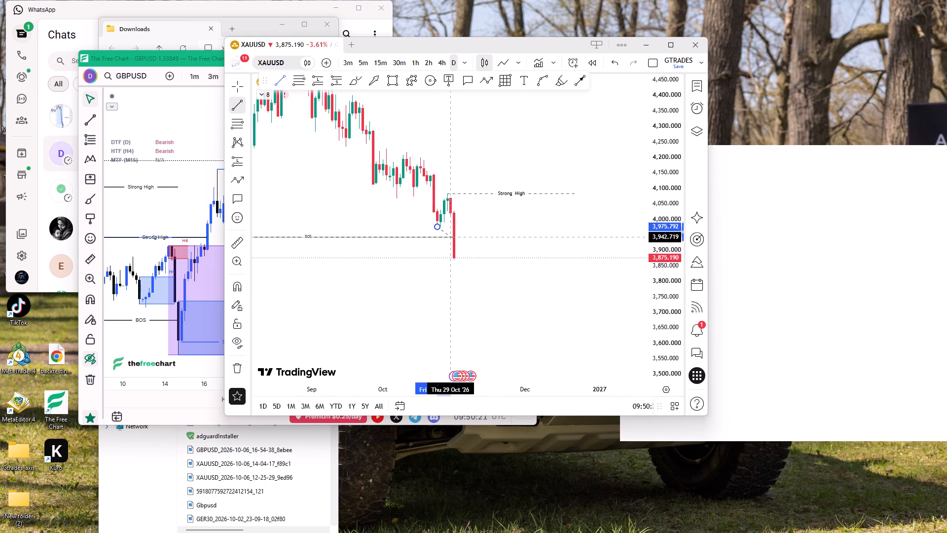
shift+click(453, 230)
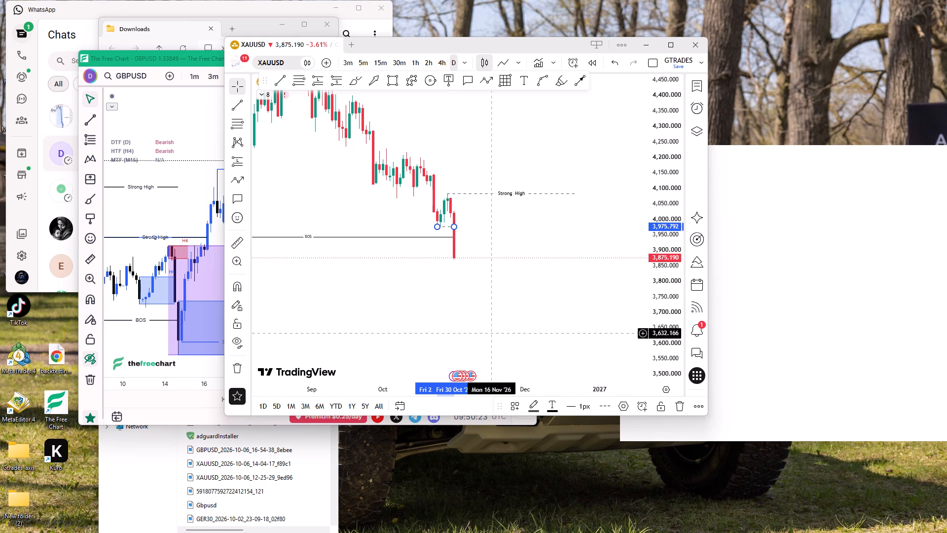
Apply the saved drawing template that labels the new short trend line as Bos.
click(519, 411)
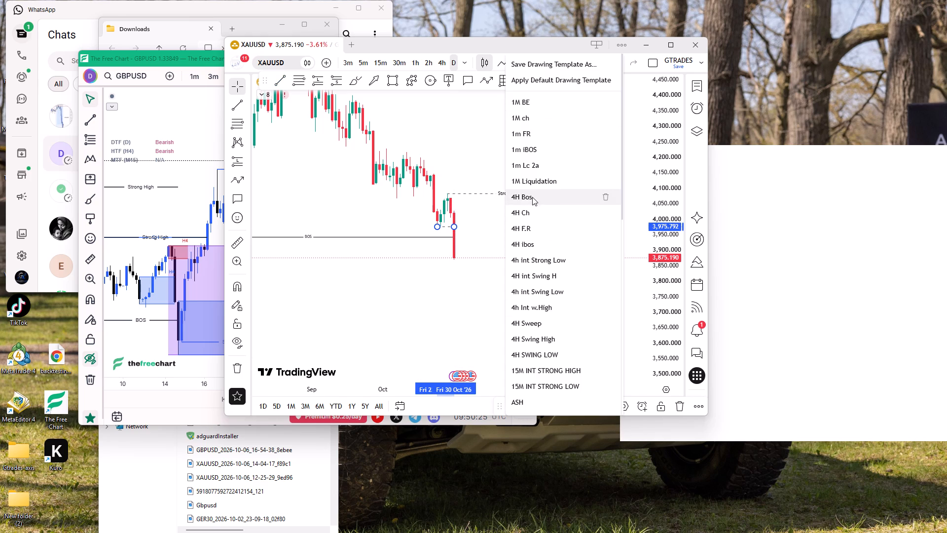
scroll(532, 194, down, 1)
scroll(543, 288, down, 2)
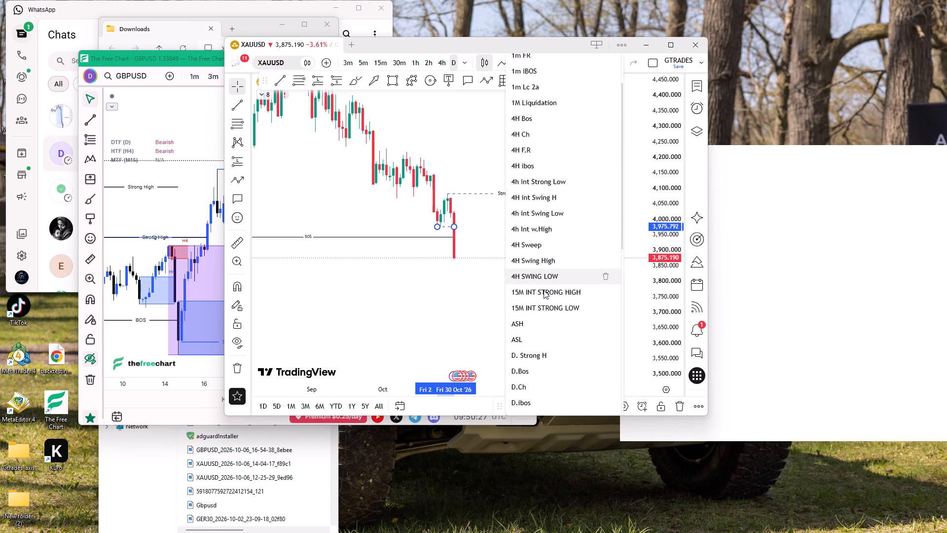
scroll(544, 290, down, 2)
click(535, 240)
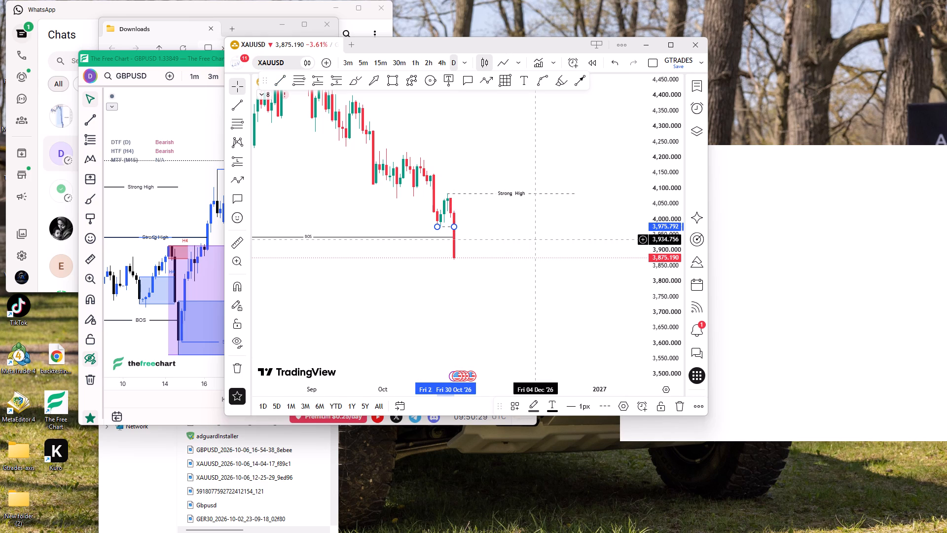
scroll(528, 282, up, 1)
click(528, 282)
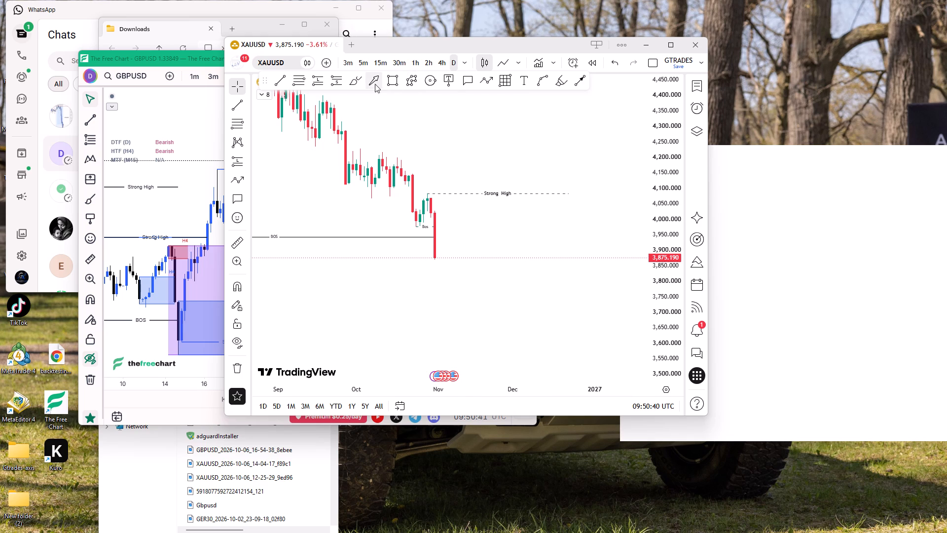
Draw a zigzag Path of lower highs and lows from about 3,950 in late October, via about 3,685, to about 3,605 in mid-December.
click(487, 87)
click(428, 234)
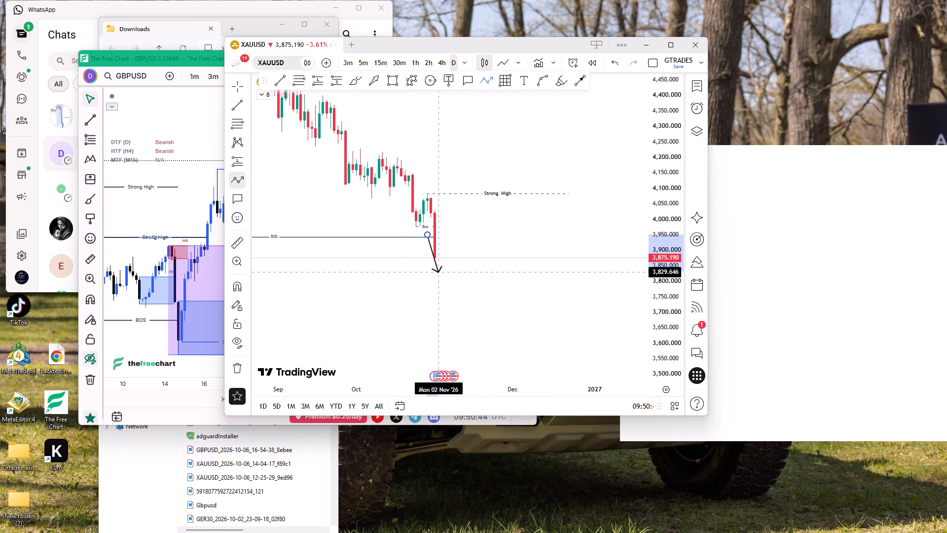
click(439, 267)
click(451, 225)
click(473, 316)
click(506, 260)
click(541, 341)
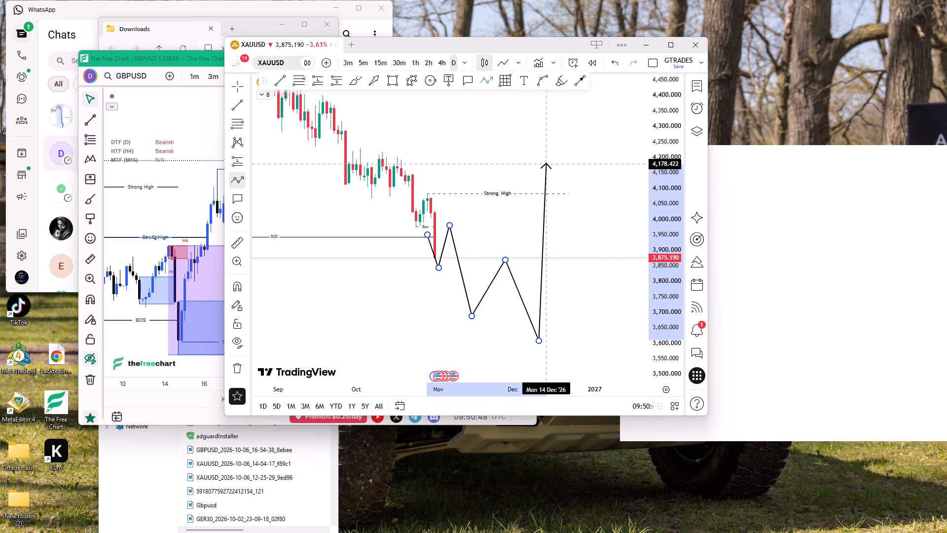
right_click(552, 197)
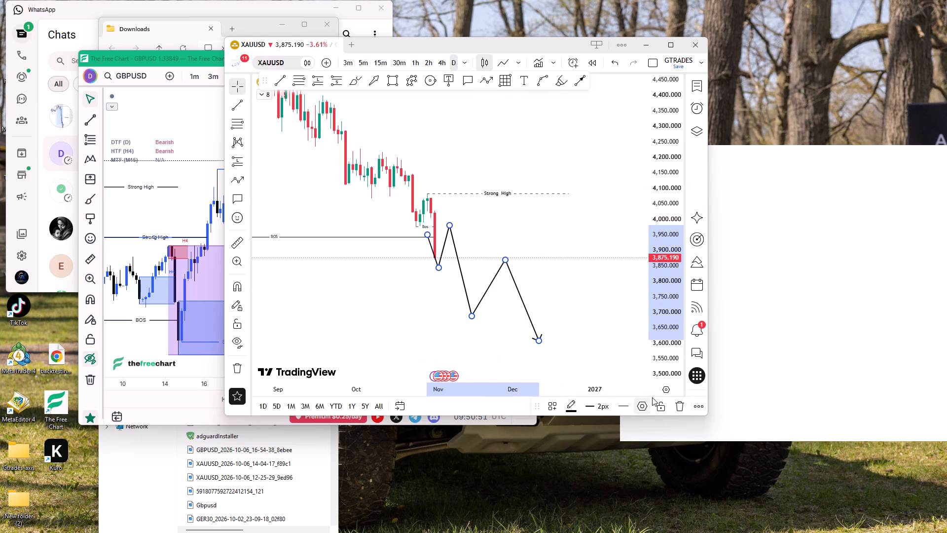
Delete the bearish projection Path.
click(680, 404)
Draw a rectangle zone around the 28 October swing-high candles, from about 4,025 up to the dashed Strong High line at about 4,080.
click(387, 84)
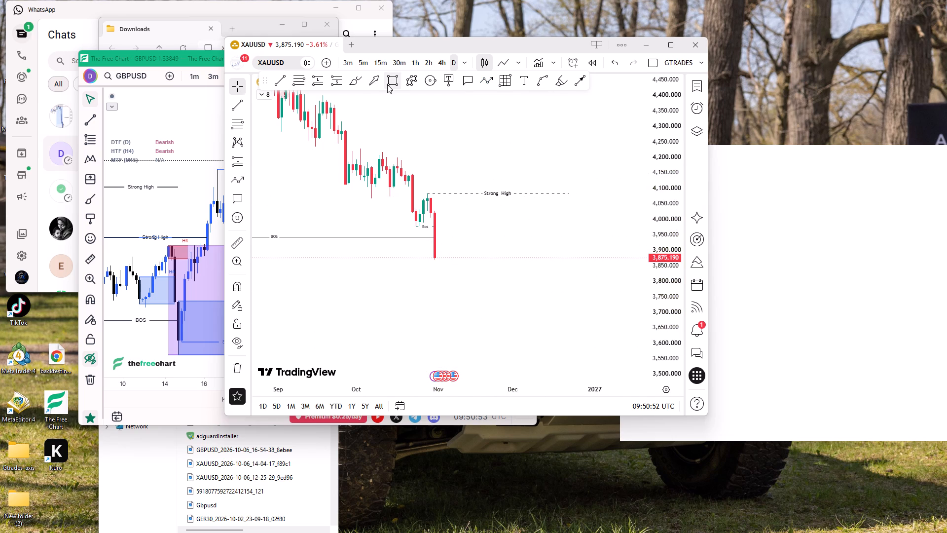
ctrl+click(430, 189)
ctrl+click(427, 212)
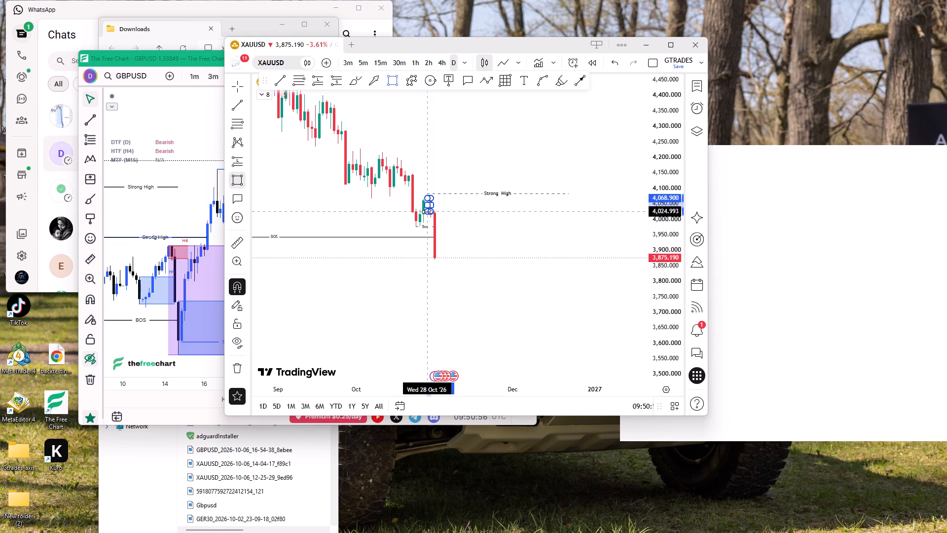
click(427, 201)
drag(427, 200, 423, 190)
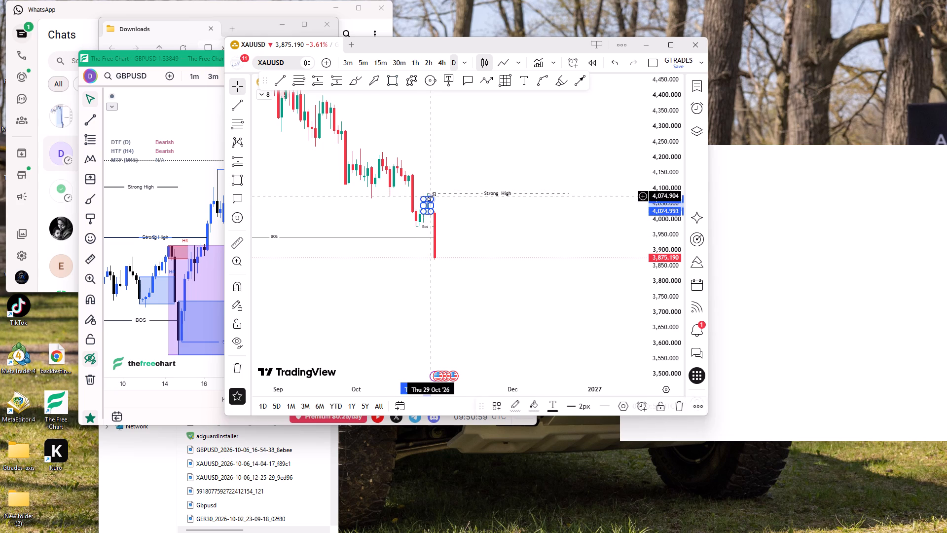
click(431, 196)
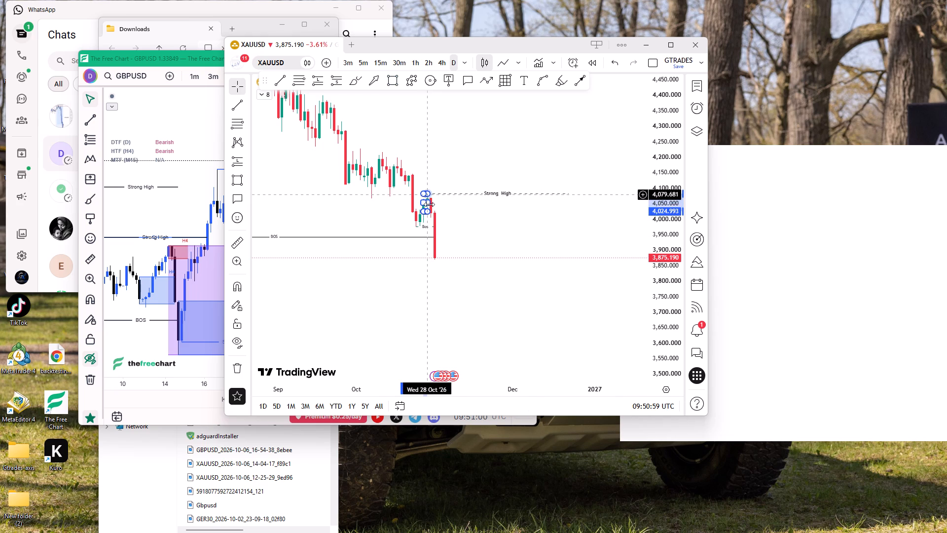